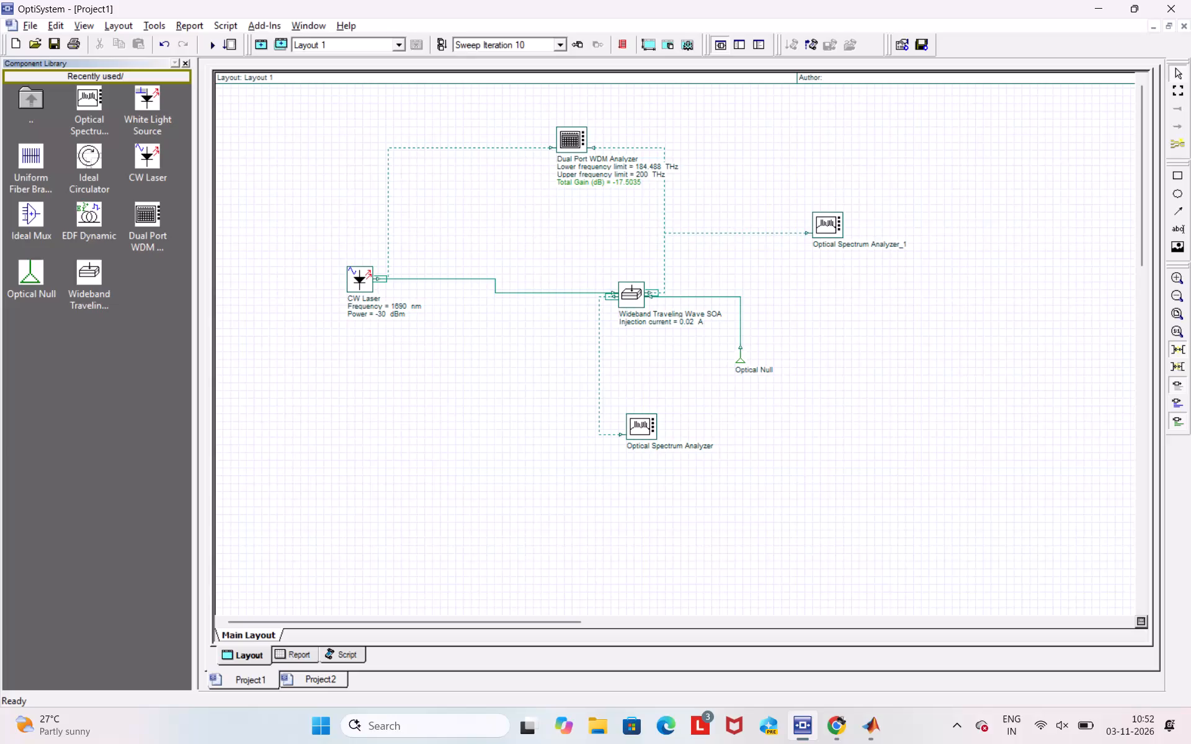
Switch to the empty Project2 layout.
{"action": "left_click", "coordinate": [323, 682]}
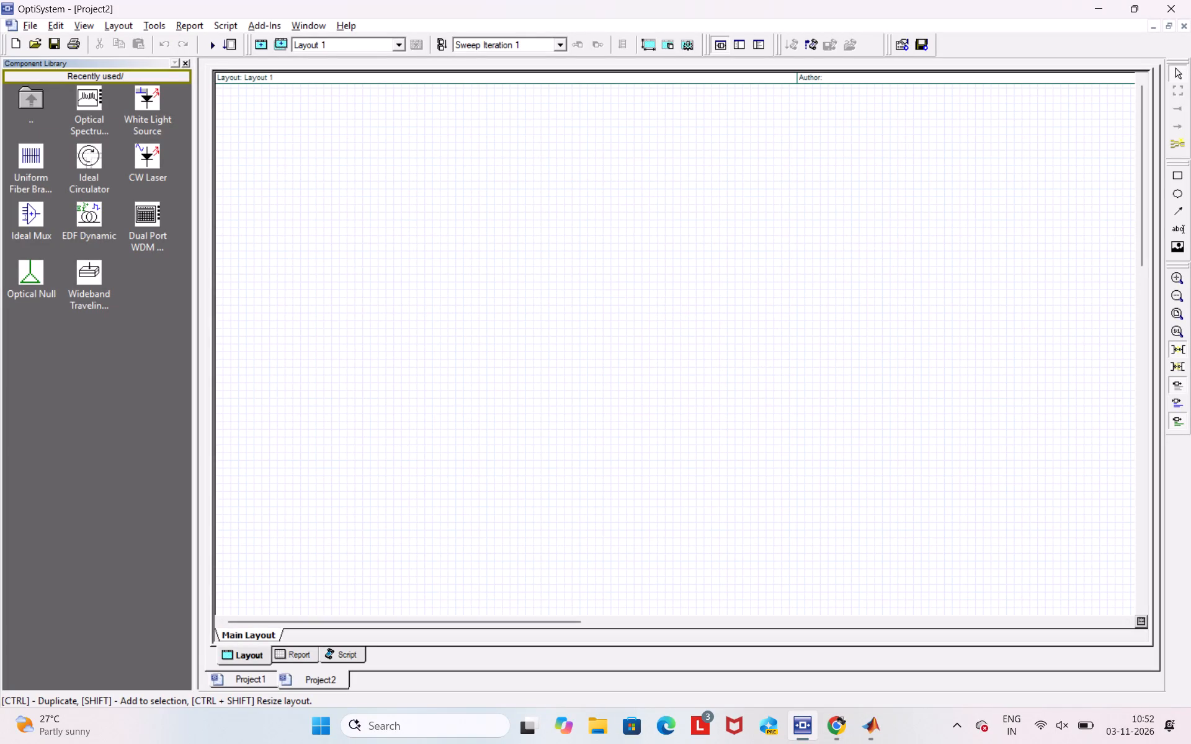
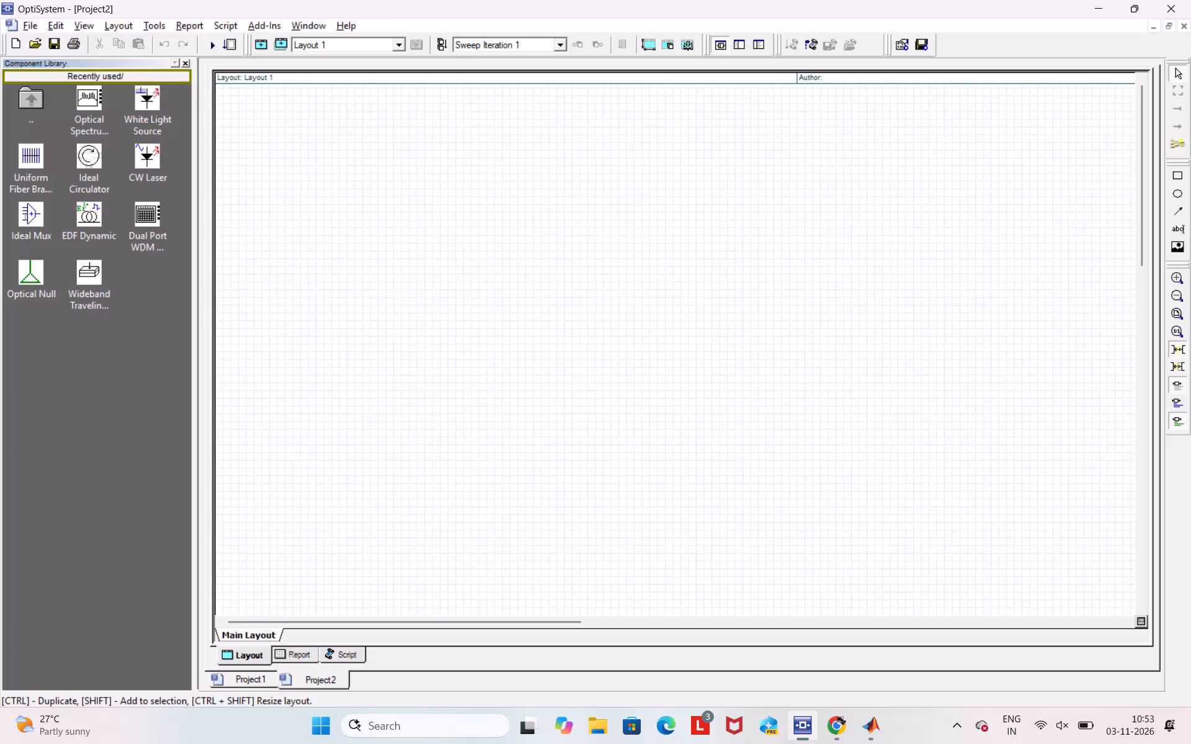
Look through the default component library's optical visualizers, optical sources and bit sequence generators for circuit components.
{"action": "left_click", "coordinate": [20, 103]}
{"action": "left_click", "coordinate": [40, 108]}
{"action": "double_click", "coordinate": [40, 108]}
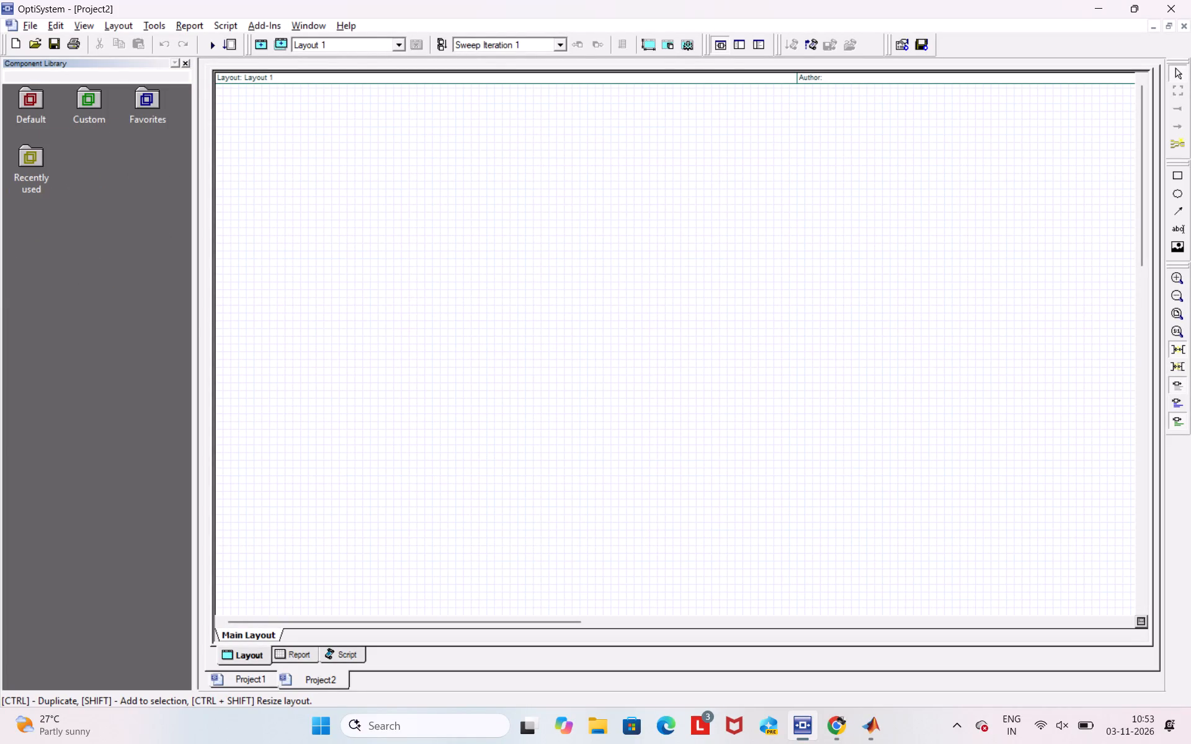
{"action": "double_click", "coordinate": [40, 108]}
{"action": "double_click", "coordinate": [96, 102]}
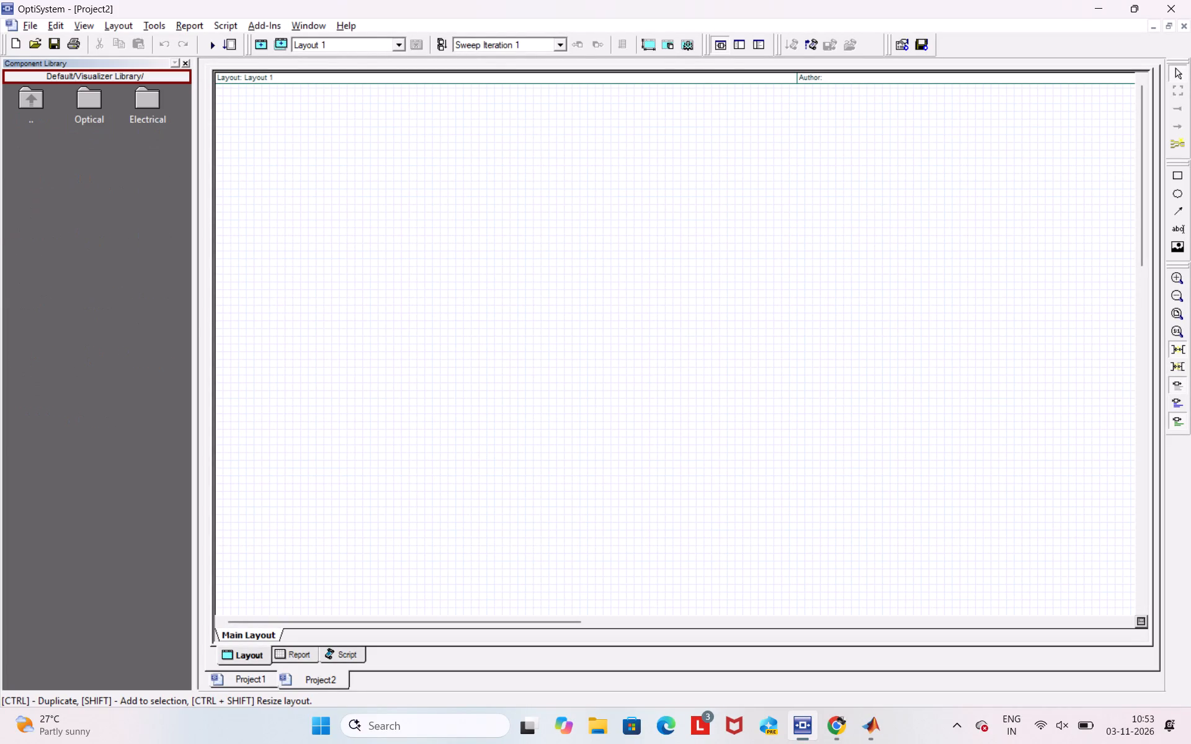
{"action": "double_click", "coordinate": [96, 102]}
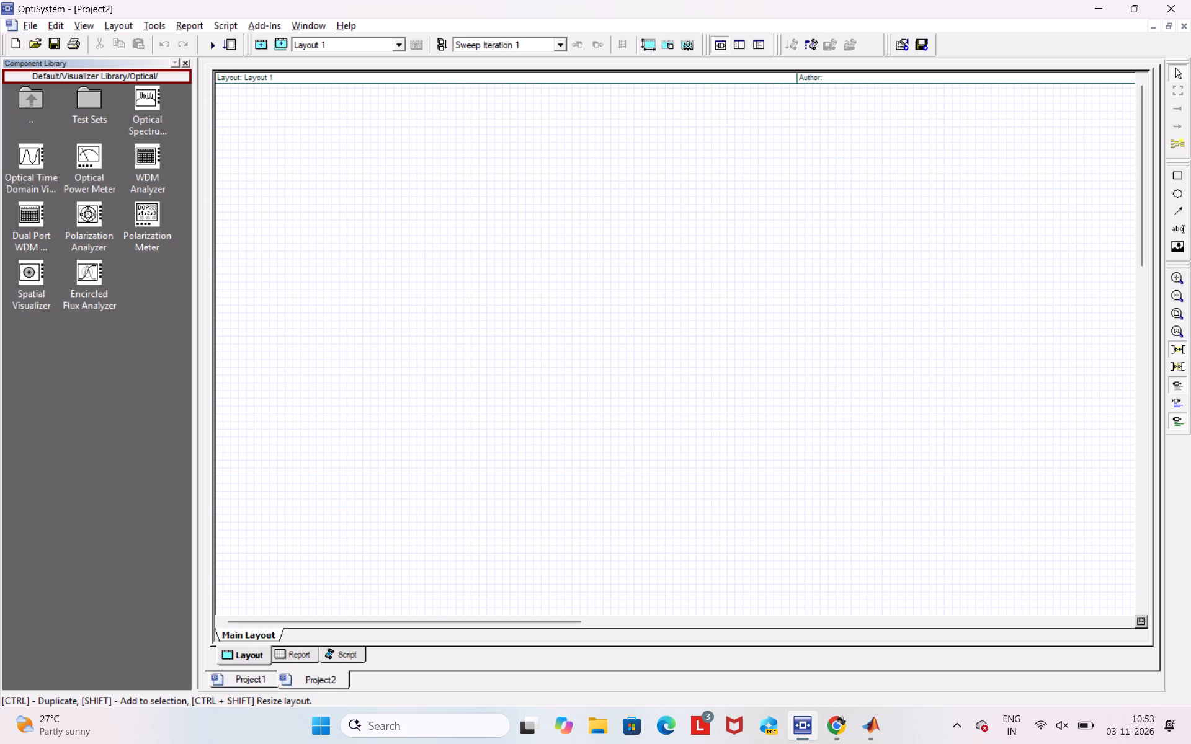
{"action": "double_click", "coordinate": [19, 93]}
{"action": "double_click", "coordinate": [19, 93]}
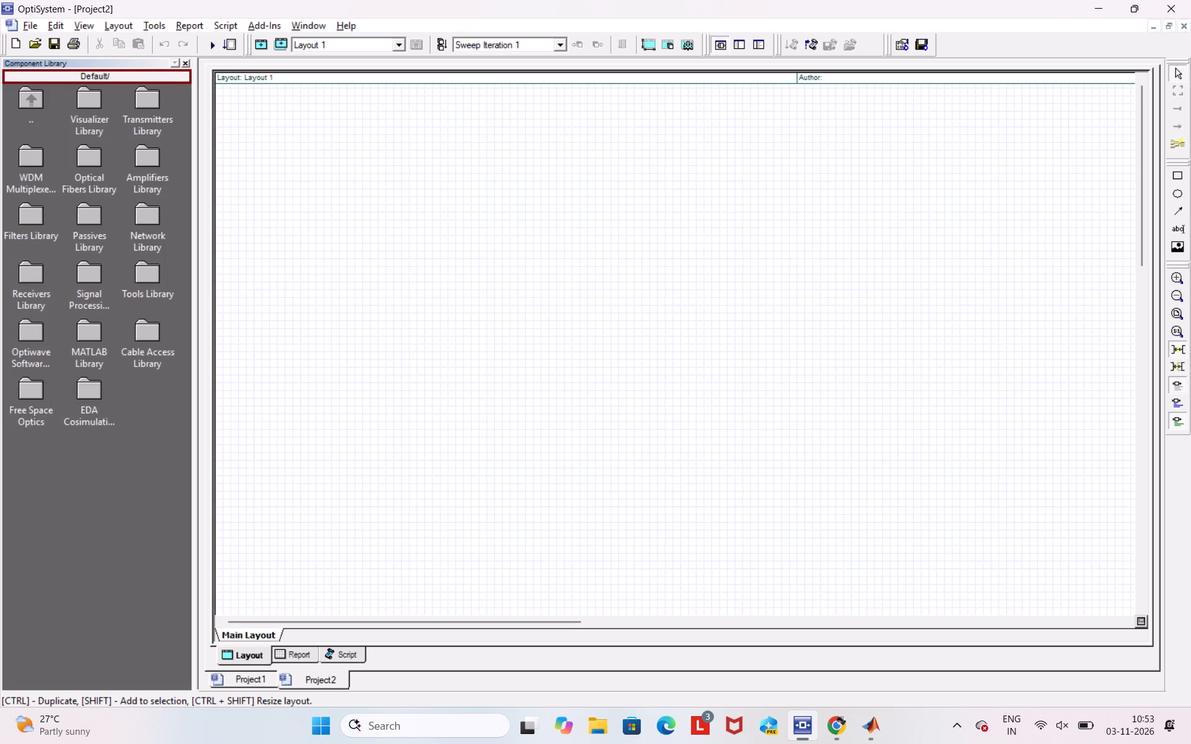
{"action": "double_click", "coordinate": [142, 103]}
{"action": "double_click", "coordinate": [83, 103]}
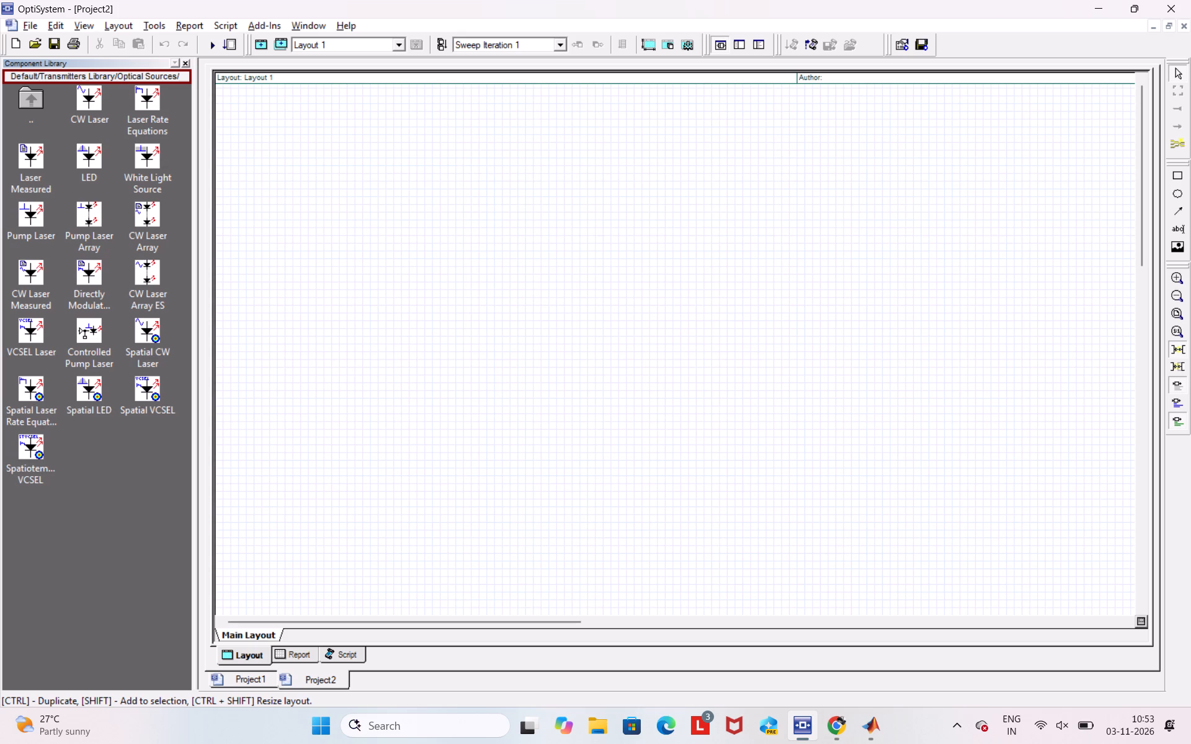
{"action": "double_click", "coordinate": [42, 108]}
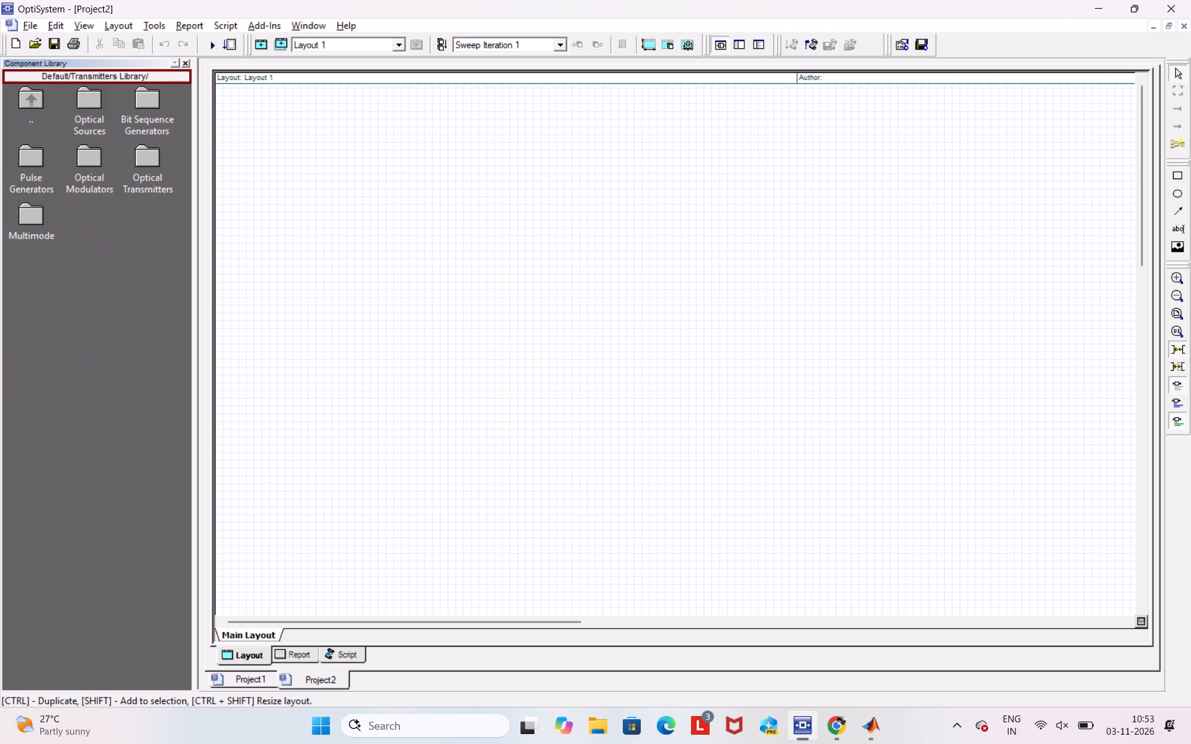
{"action": "double_click", "coordinate": [154, 111]}
{"action": "double_click", "coordinate": [27, 107]}
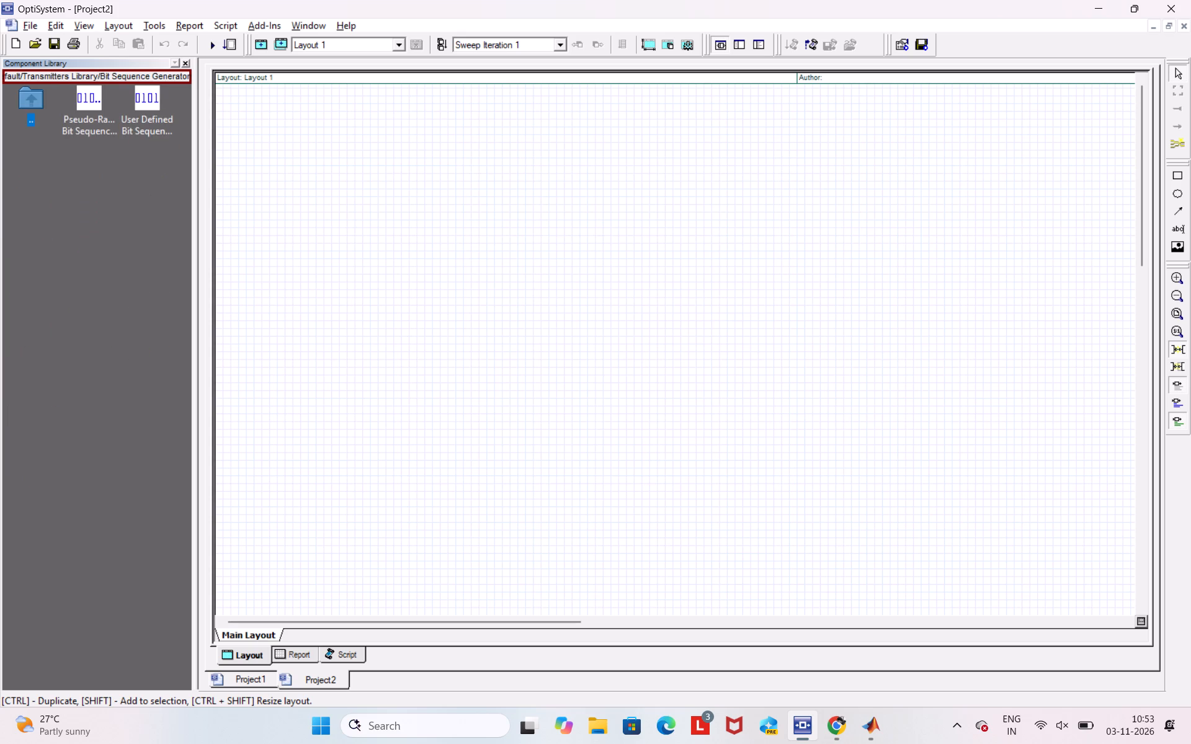
Place an NRZ Pulse Generator from the electrical pulse generators in the upper-left area of the Project2 layout.
{"action": "double_click", "coordinate": [27, 161]}
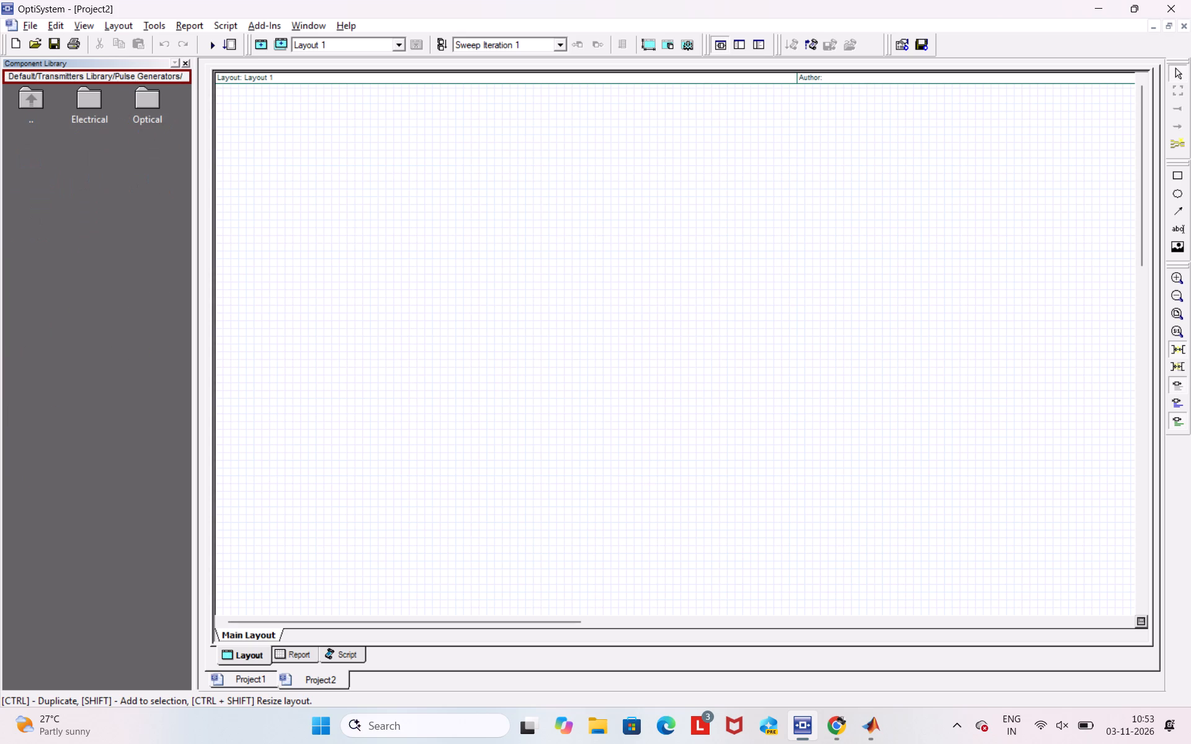
{"action": "double_click", "coordinate": [96, 95]}
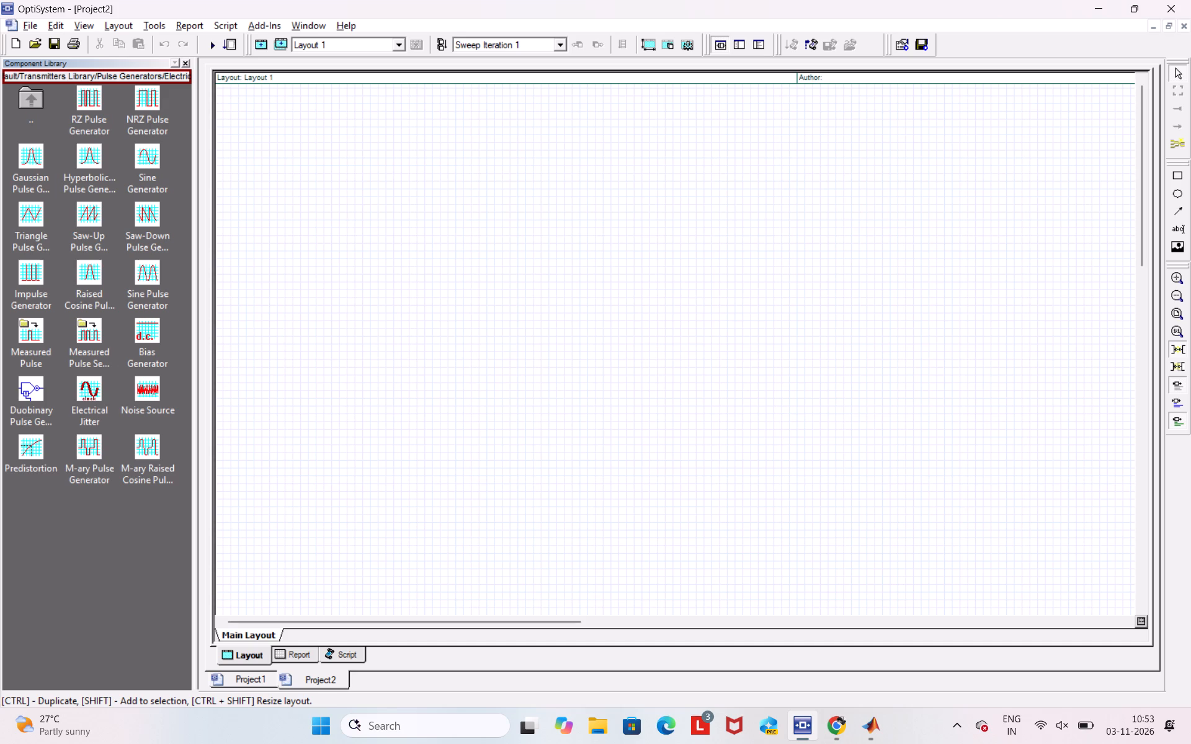
{"action": "double_click", "coordinate": [27, 93]}
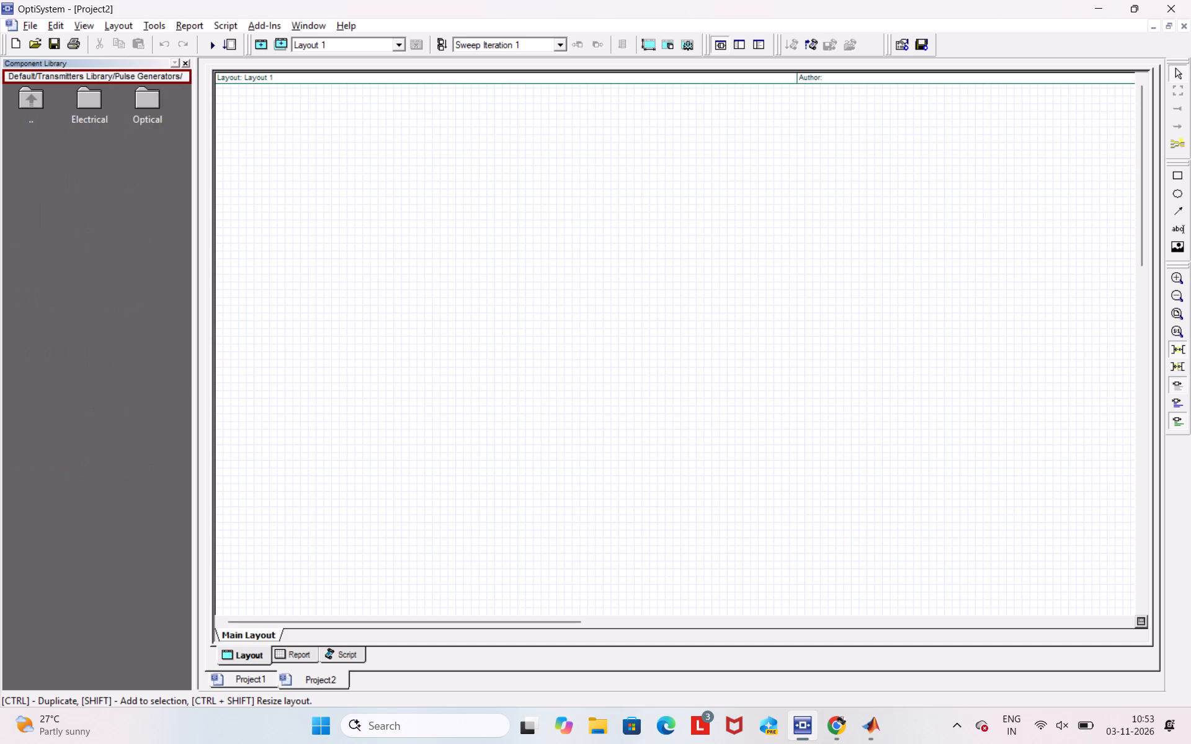
{"action": "double_click", "coordinate": [151, 102]}
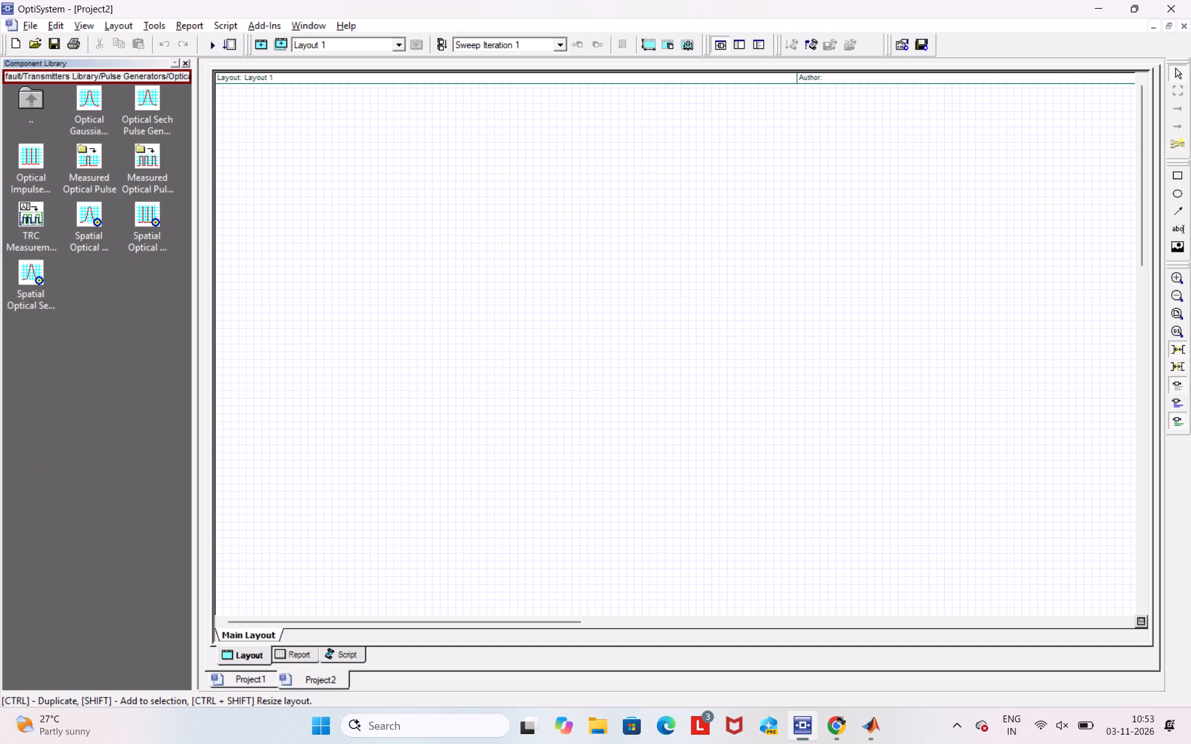
{"action": "double_click", "coordinate": [33, 96]}
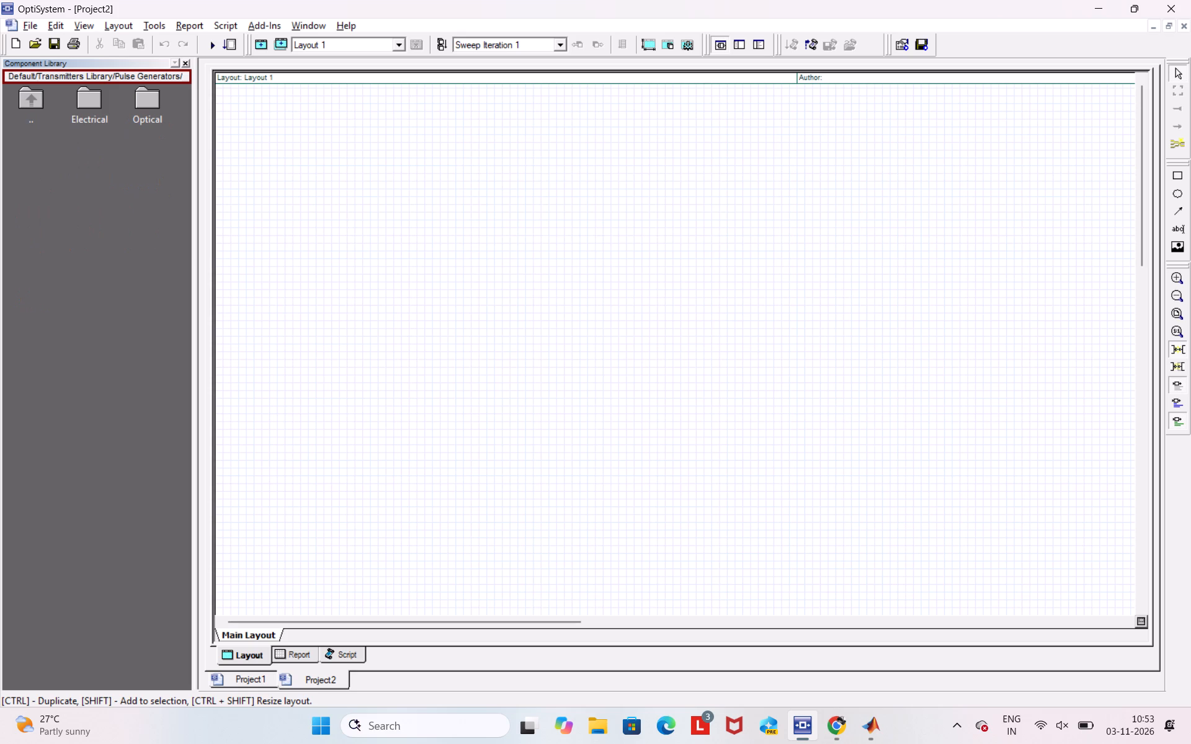
{"action": "double_click", "coordinate": [93, 96]}
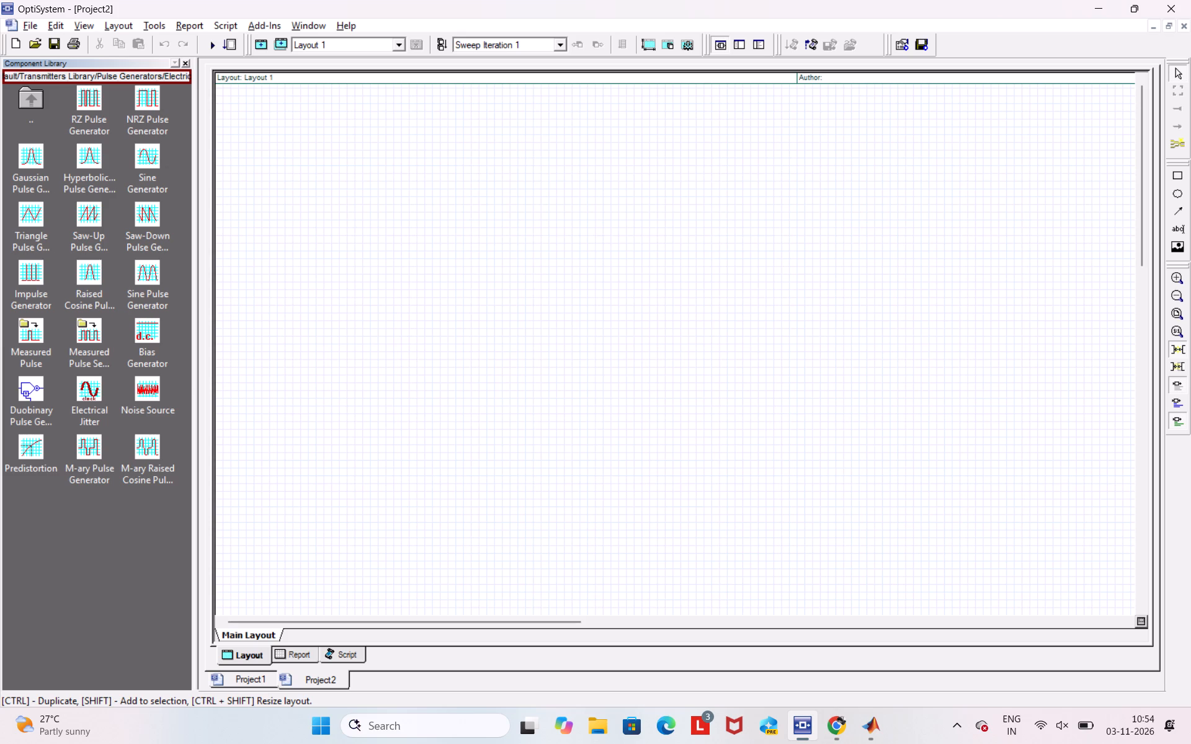
{"action": "left_click_drag", "start_coordinate": [143, 106], "coordinate": [345, 224]}
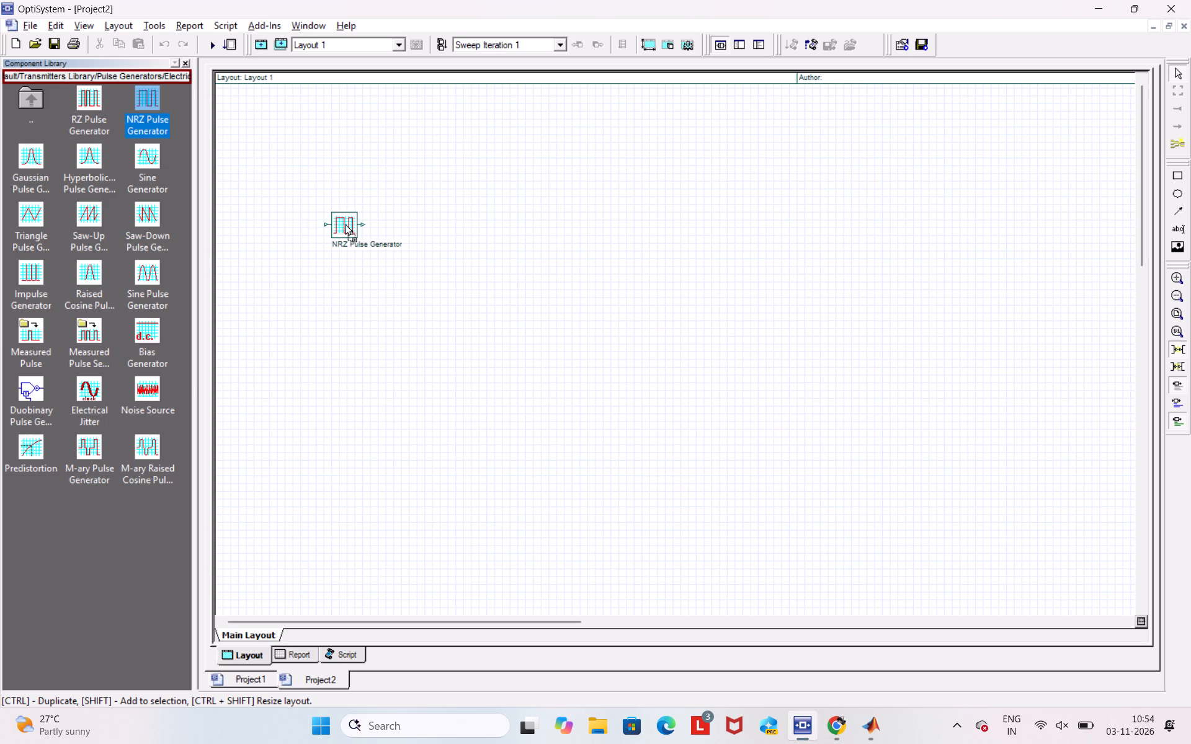
{"action": "left_click_drag", "start_coordinate": [345, 224], "coordinate": [332, 219]}
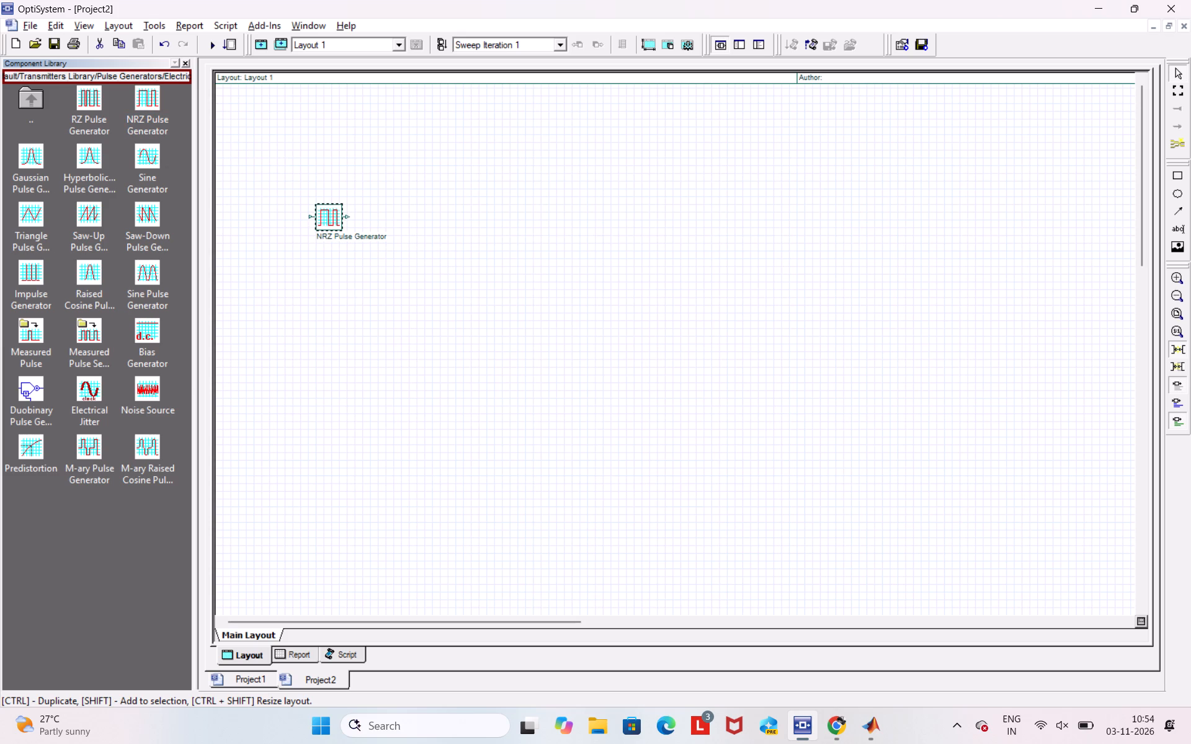
Examine the Visualizer Library's optical components and its subfolders for a component to add.
{"action": "double_click", "coordinate": [33, 105]}
{"action": "double_click", "coordinate": [39, 101]}
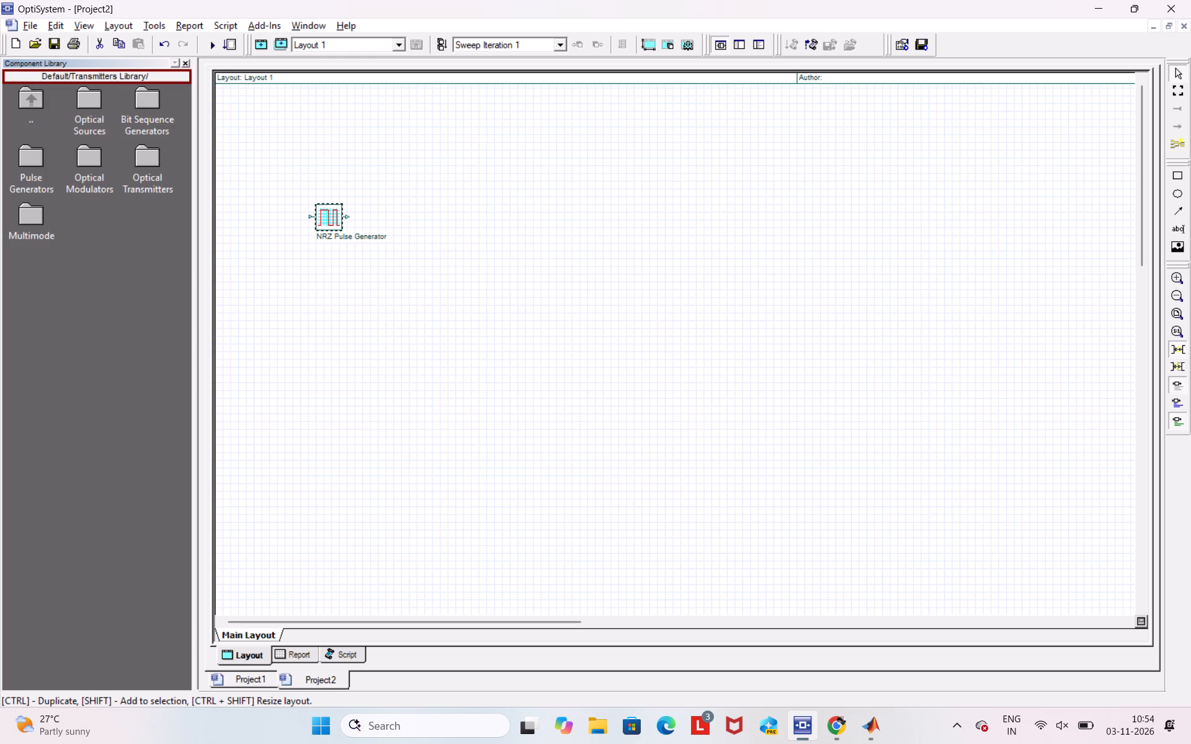
{"action": "double_click", "coordinate": [39, 101]}
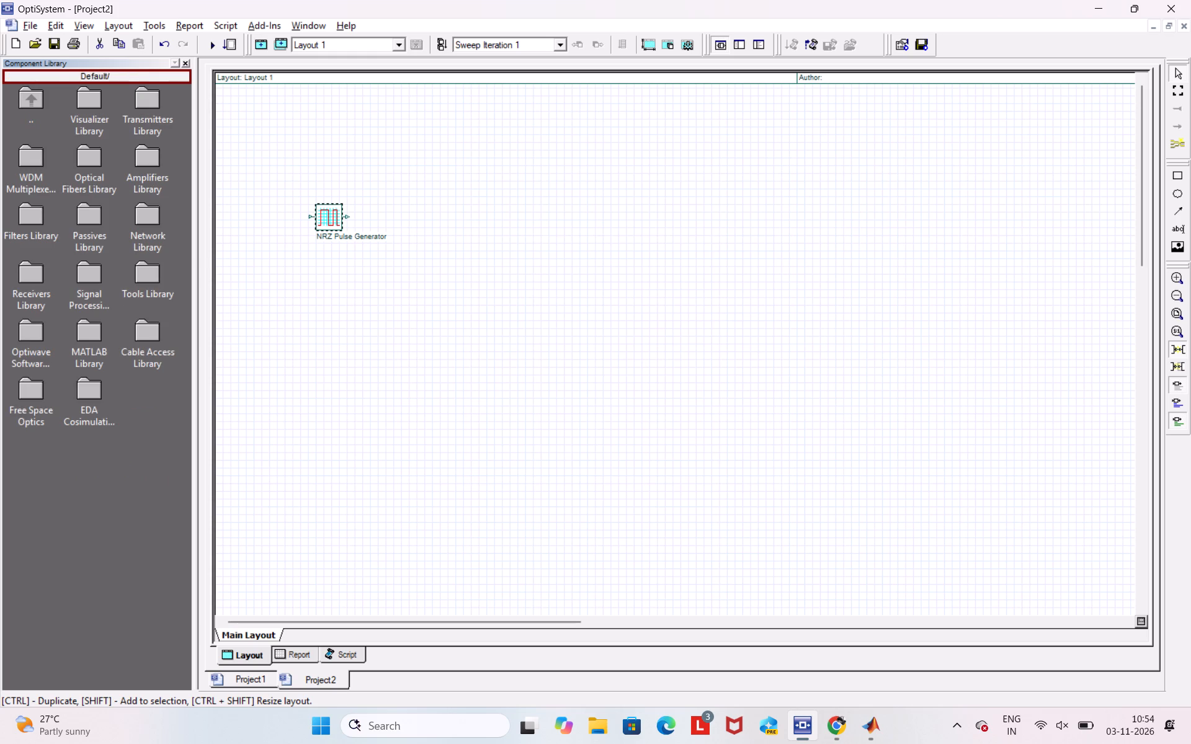
{"action": "double_click", "coordinate": [95, 110]}
{"action": "double_click", "coordinate": [95, 110]}
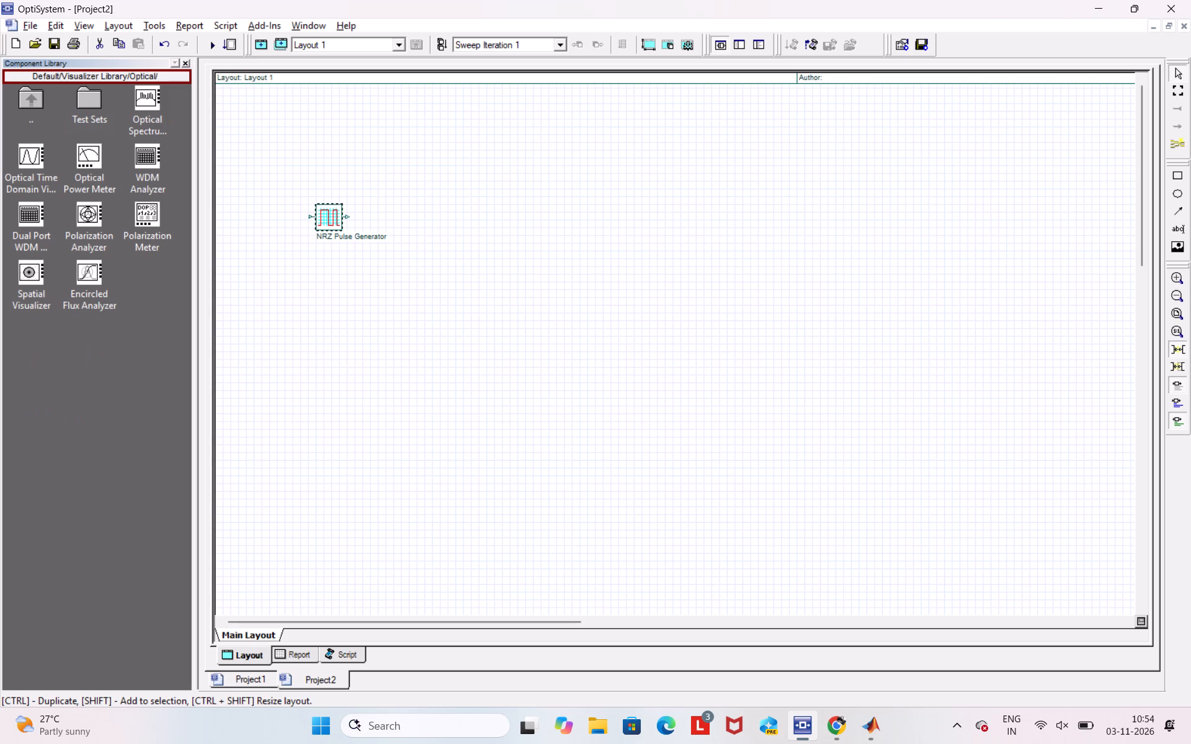
{"action": "triple_click", "coordinate": [33, 116]}
{"action": "left_click", "coordinate": [33, 116]}
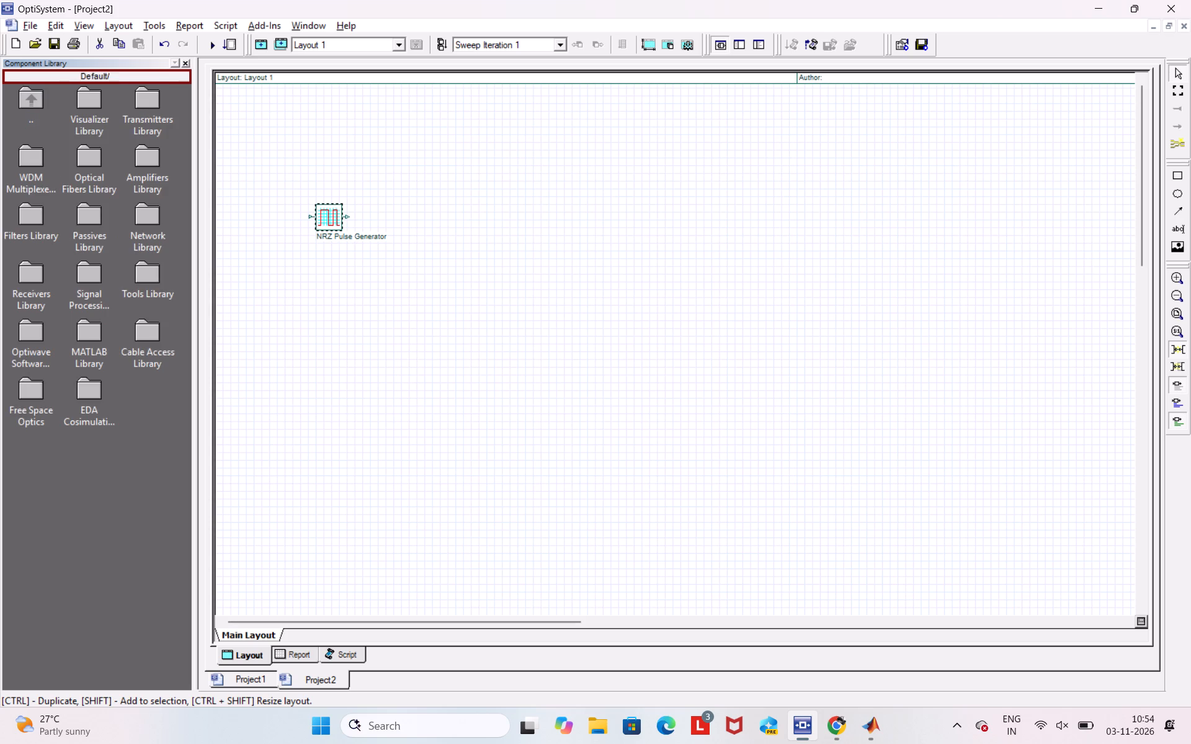
{"action": "double_click", "coordinate": [99, 105]}
{"action": "double_click", "coordinate": [99, 105]}
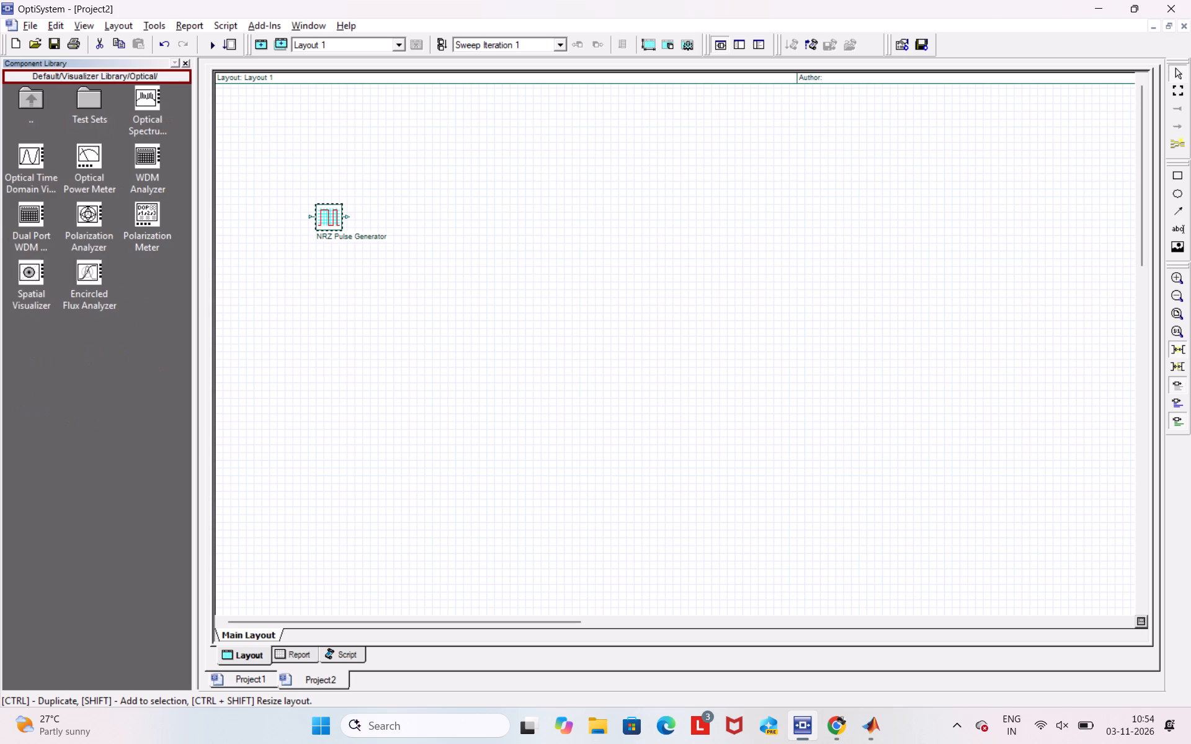
{"action": "double_click", "coordinate": [14, 99]}
{"action": "double_click", "coordinate": [151, 105]}
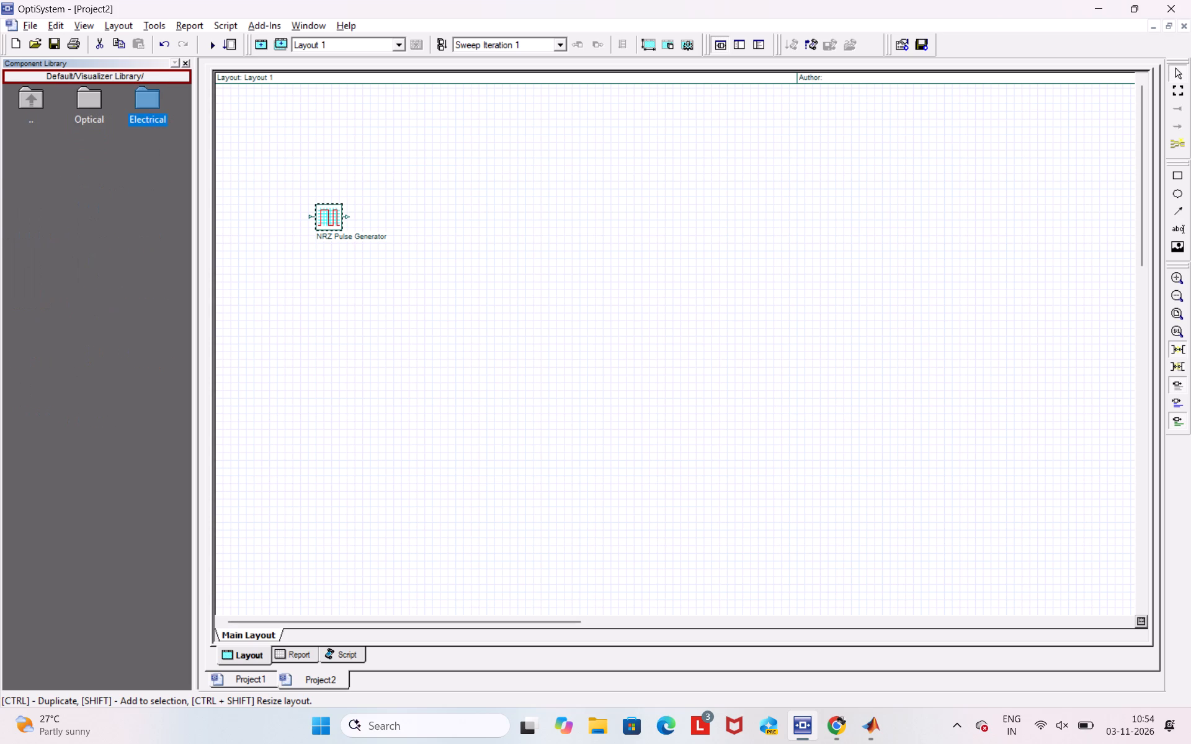
{"action": "double_click", "coordinate": [37, 104]}
{"action": "double_click", "coordinate": [37, 104]}
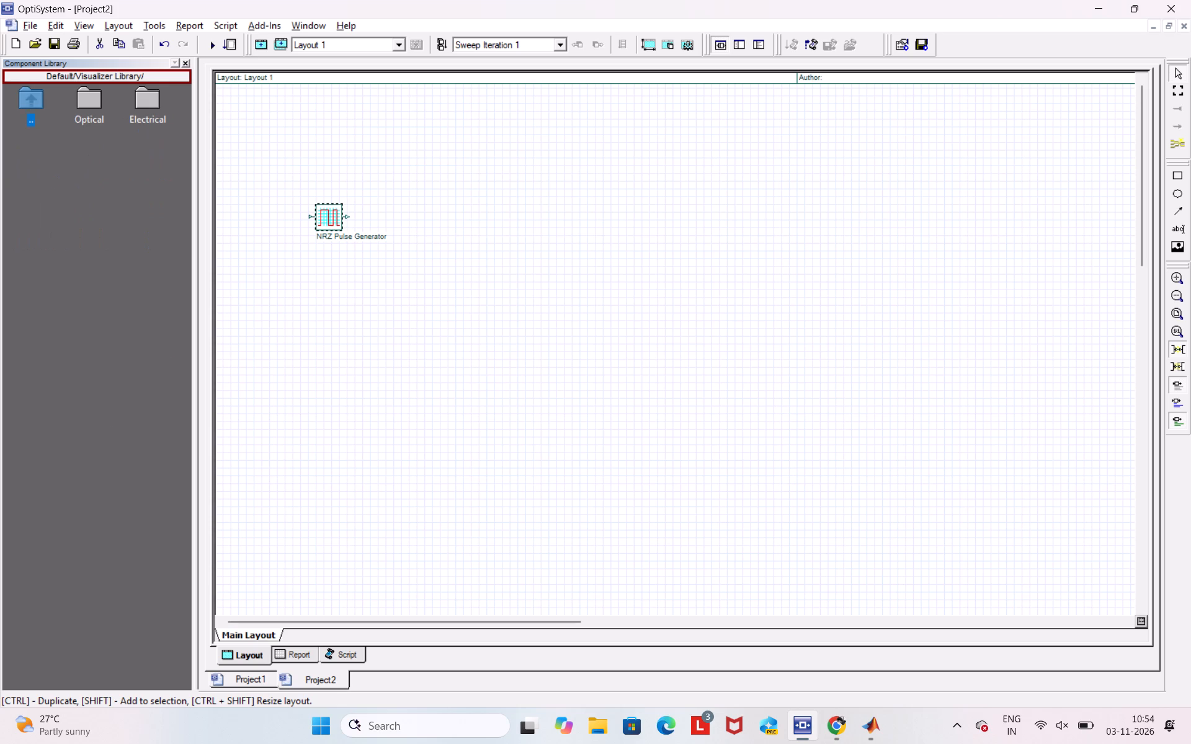
Place a Pump Laser from the optical sources on the layout below the NRZ Pulse Generator.
{"action": "double_click", "coordinate": [148, 107]}
{"action": "double_click", "coordinate": [95, 108]}
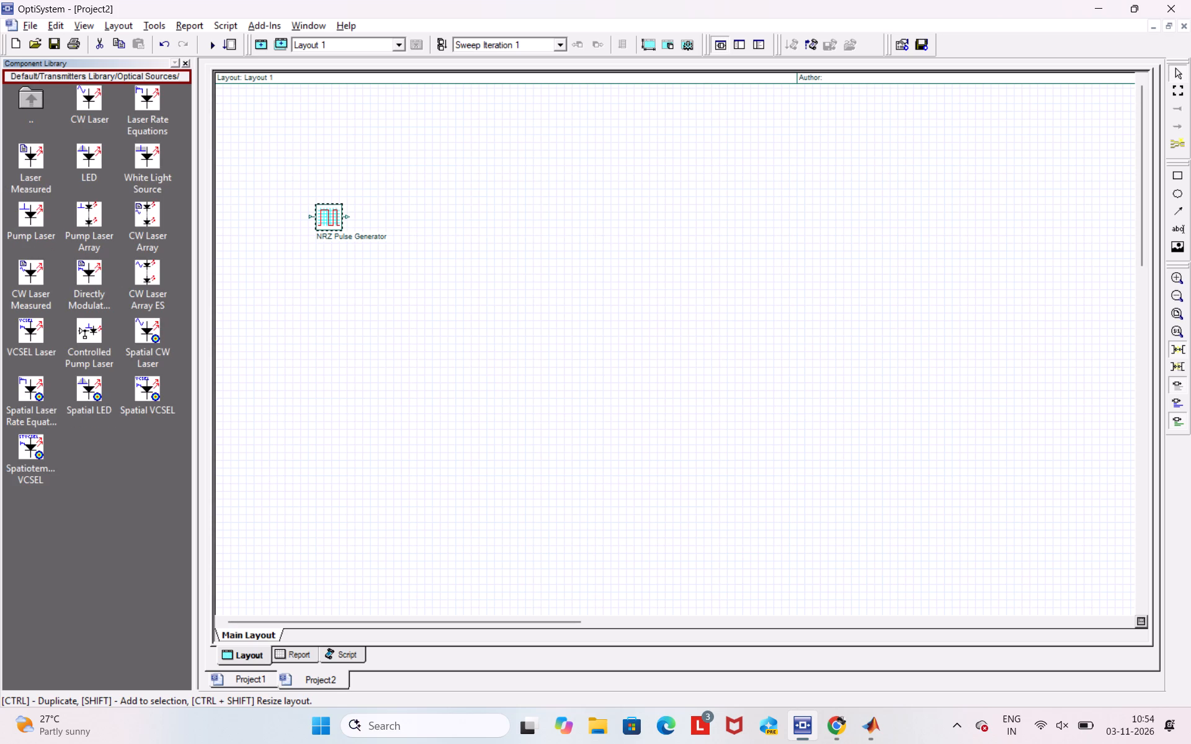
{"action": "left_click_drag", "start_coordinate": [33, 223], "coordinate": [355, 376]}
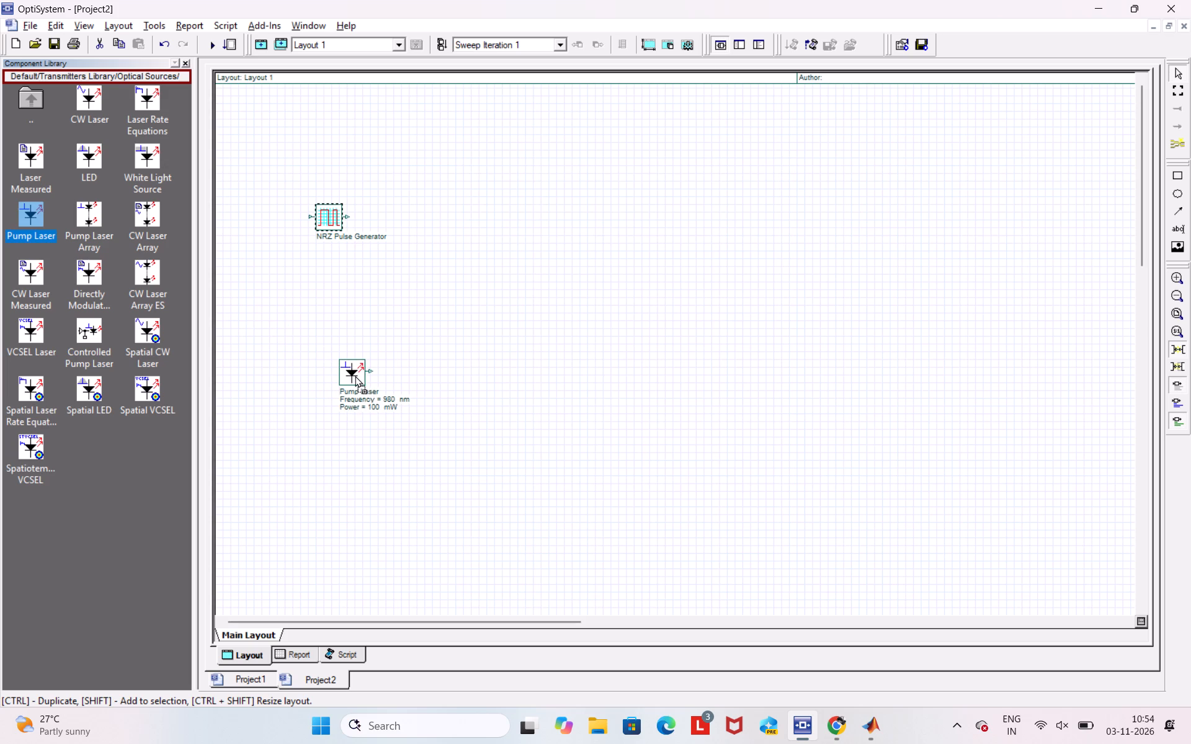
{"action": "left_click_drag", "start_coordinate": [355, 376], "coordinate": [356, 376]}
Place a CW Laser on the layout between the NRZ Pulse Generator and the Pump Laser, slightly right of both.
{"action": "right_click", "coordinate": [94, 100]}
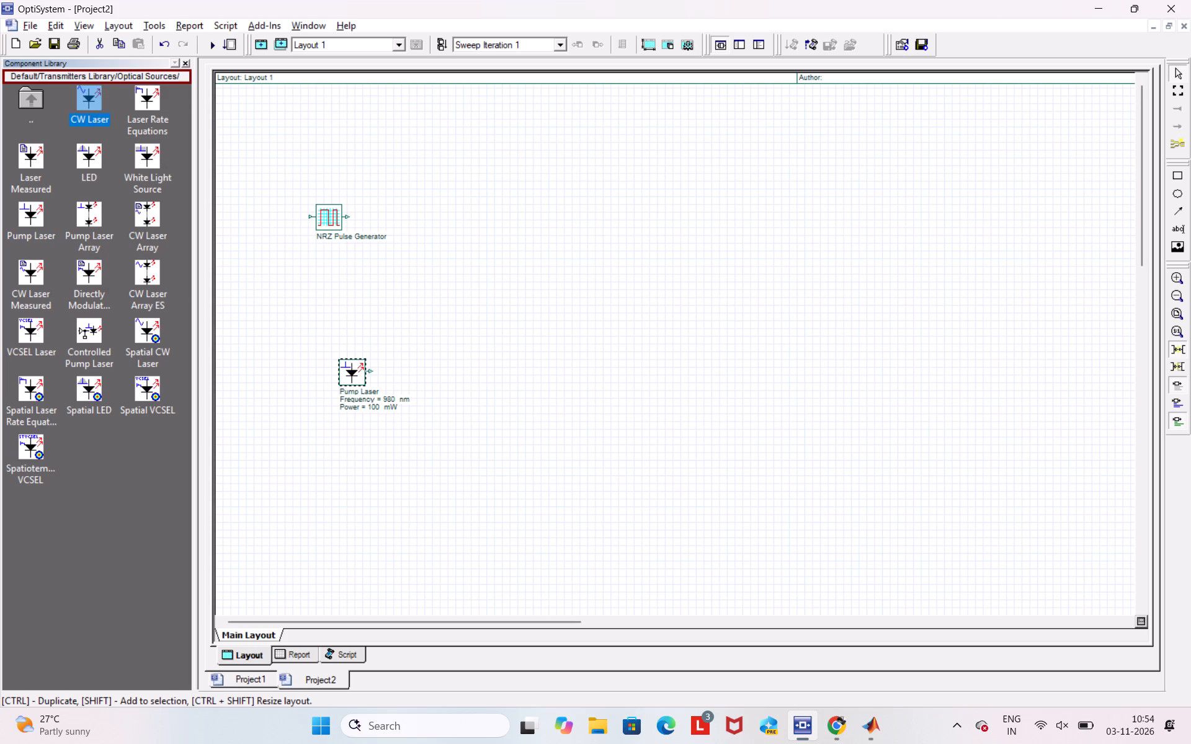
{"action": "left_click_drag", "start_coordinate": [91, 102], "coordinate": [370, 264]}
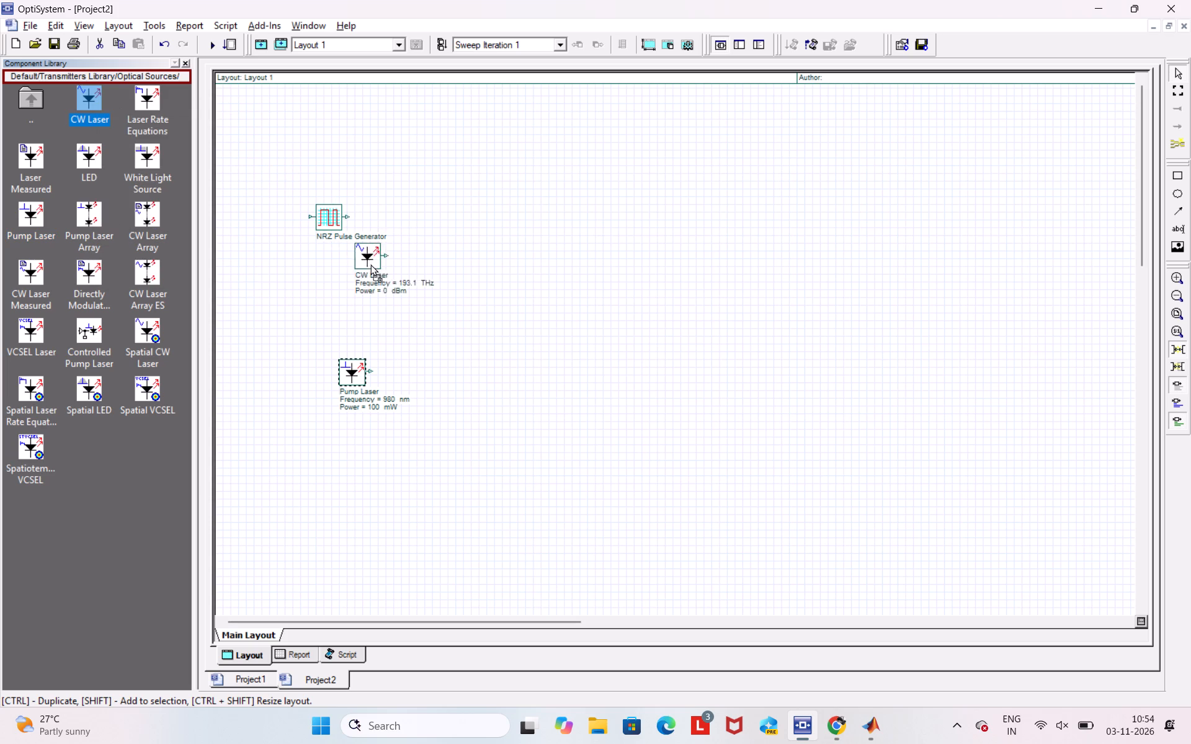
{"action": "left_click_drag", "start_coordinate": [370, 264], "coordinate": [398, 281]}
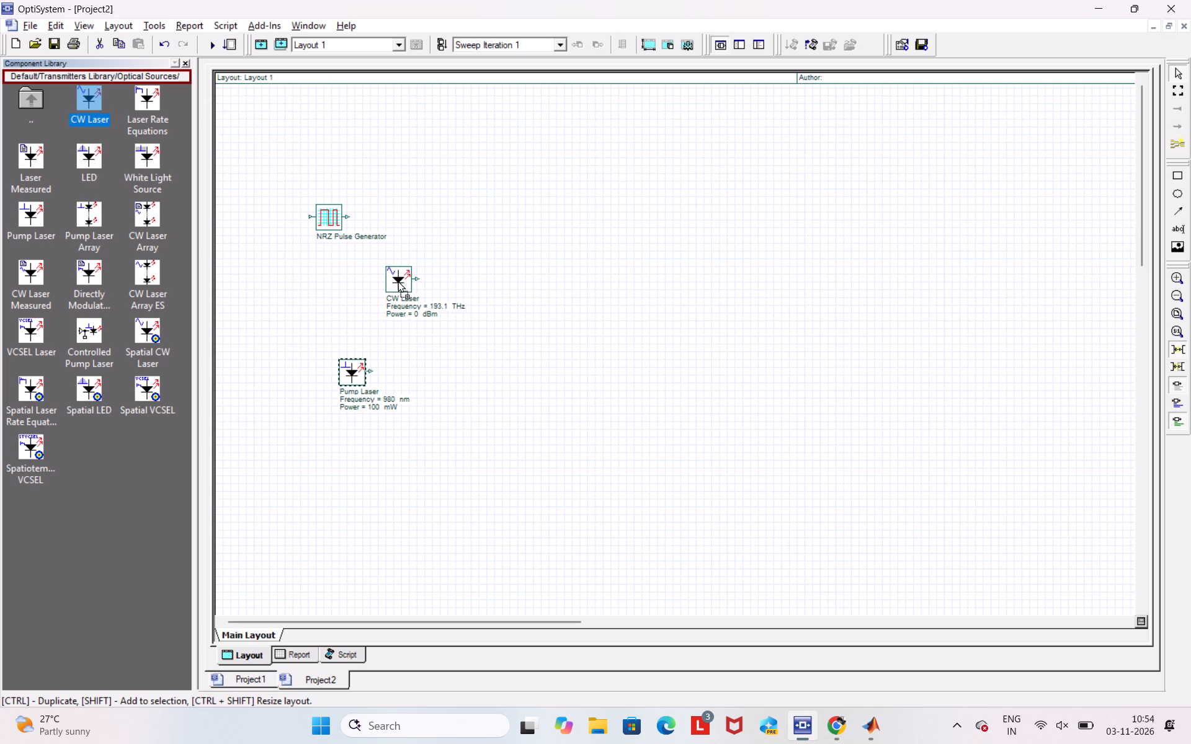
{"action": "left_click_drag", "start_coordinate": [398, 281], "coordinate": [399, 281]}
Examine the component library's folders, including the recently used components and the optical filters, for the next component to add.
{"action": "double_click", "coordinate": [24, 103]}
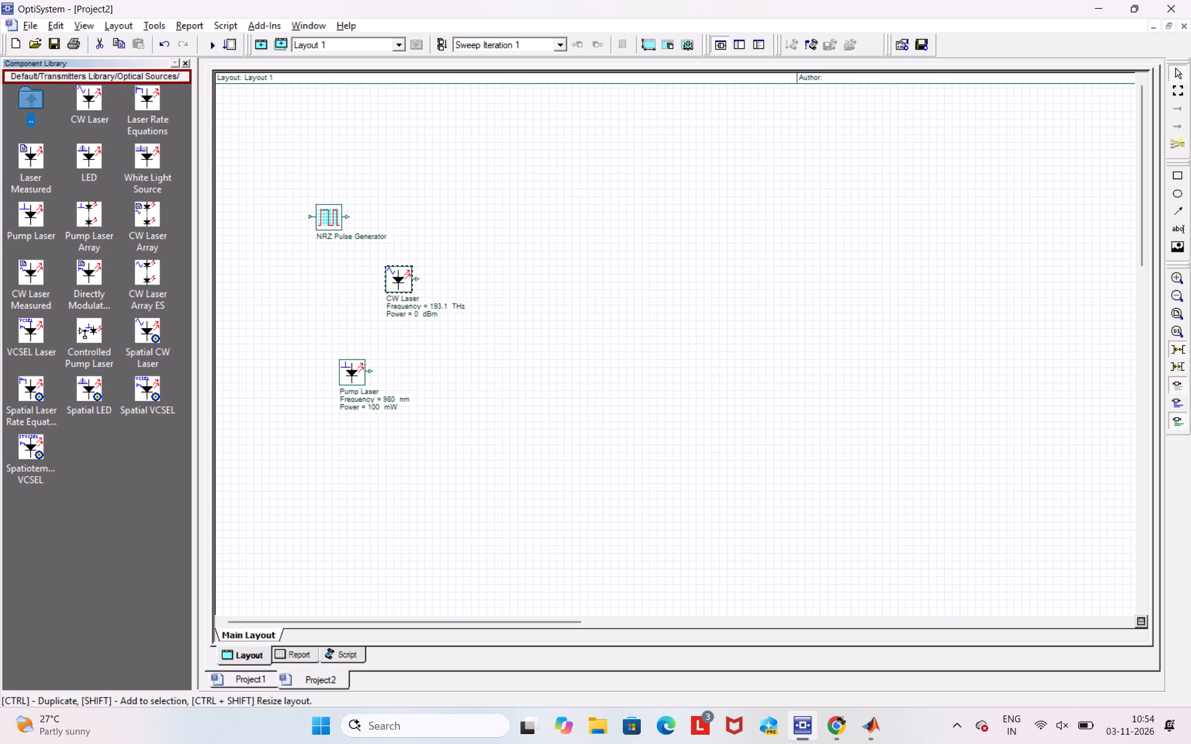
{"action": "double_click", "coordinate": [24, 103]}
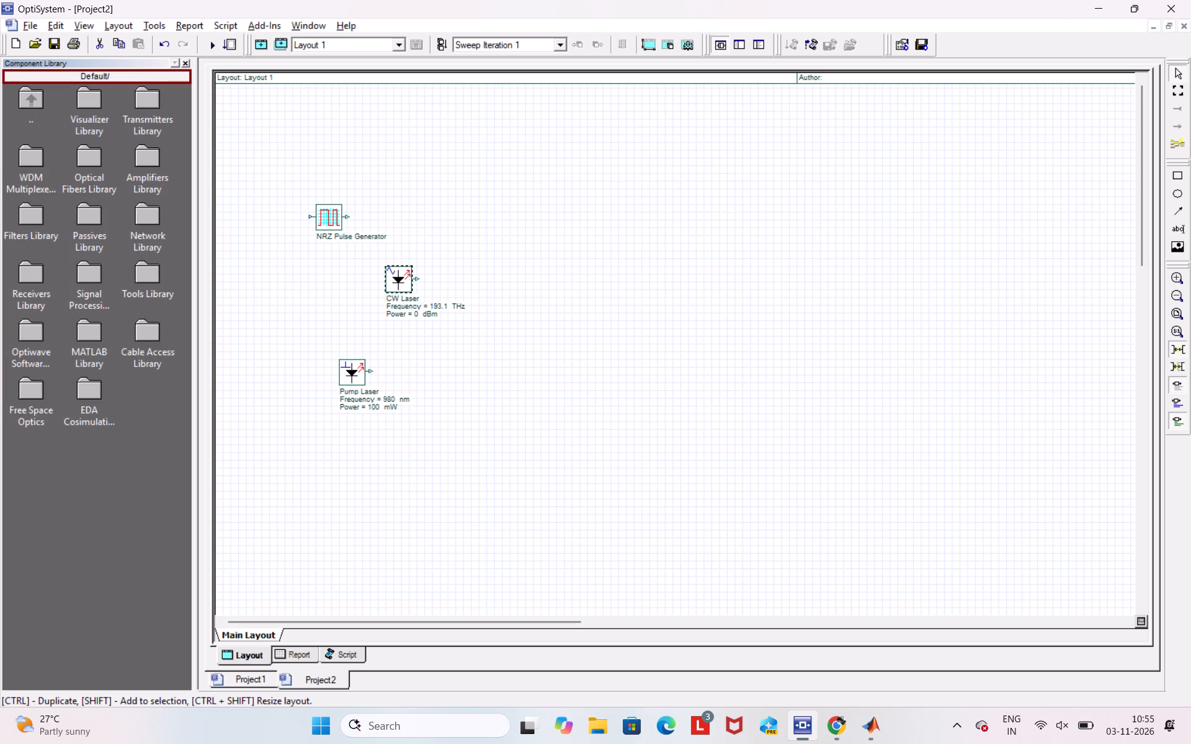
{"action": "double_click", "coordinate": [18, 110]}
{"action": "double_click", "coordinate": [32, 182]}
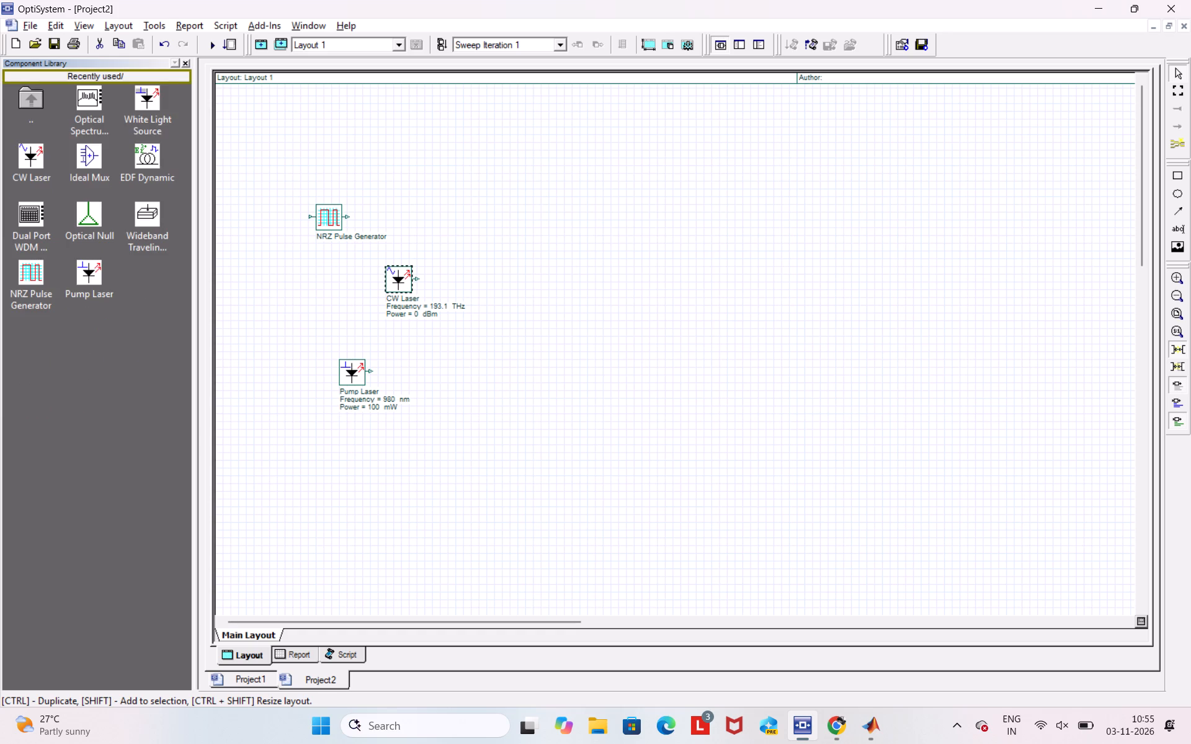
{"action": "double_click", "coordinate": [24, 93]}
{"action": "triple_click", "coordinate": [24, 93]}
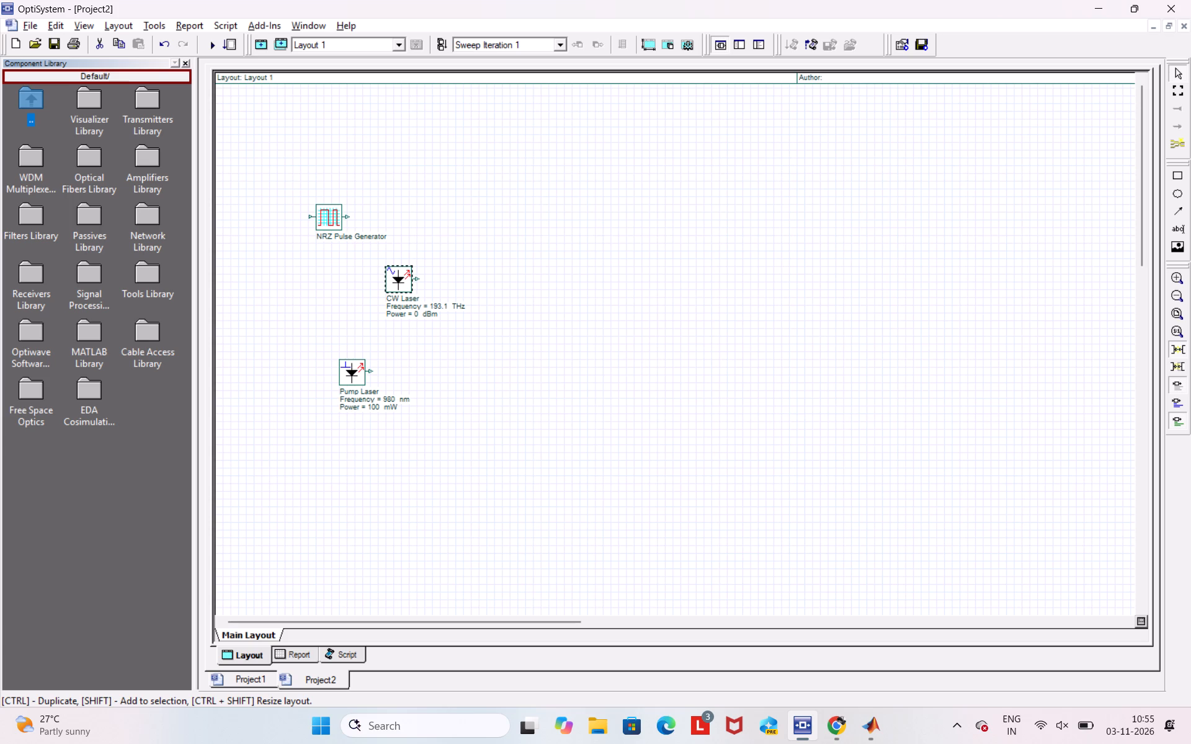
{"action": "double_click", "coordinate": [31, 176]}
{"action": "double_click", "coordinate": [25, 111]}
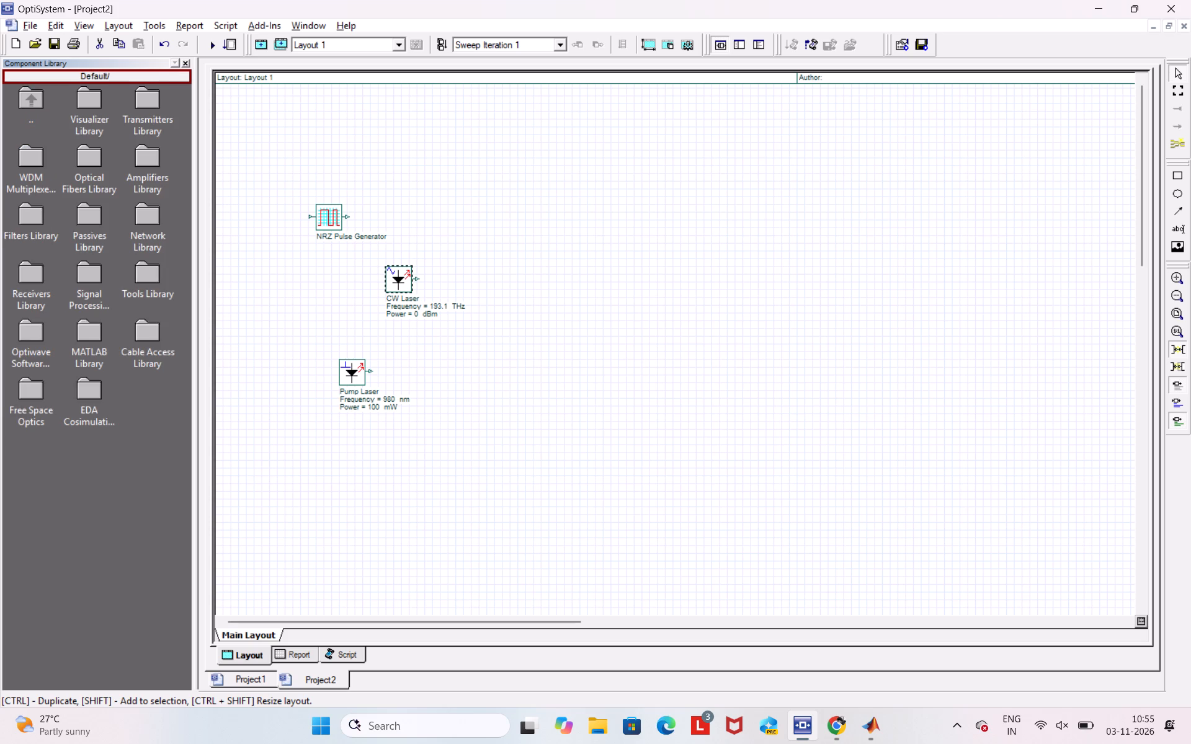
{"action": "double_click", "coordinate": [36, 213]}
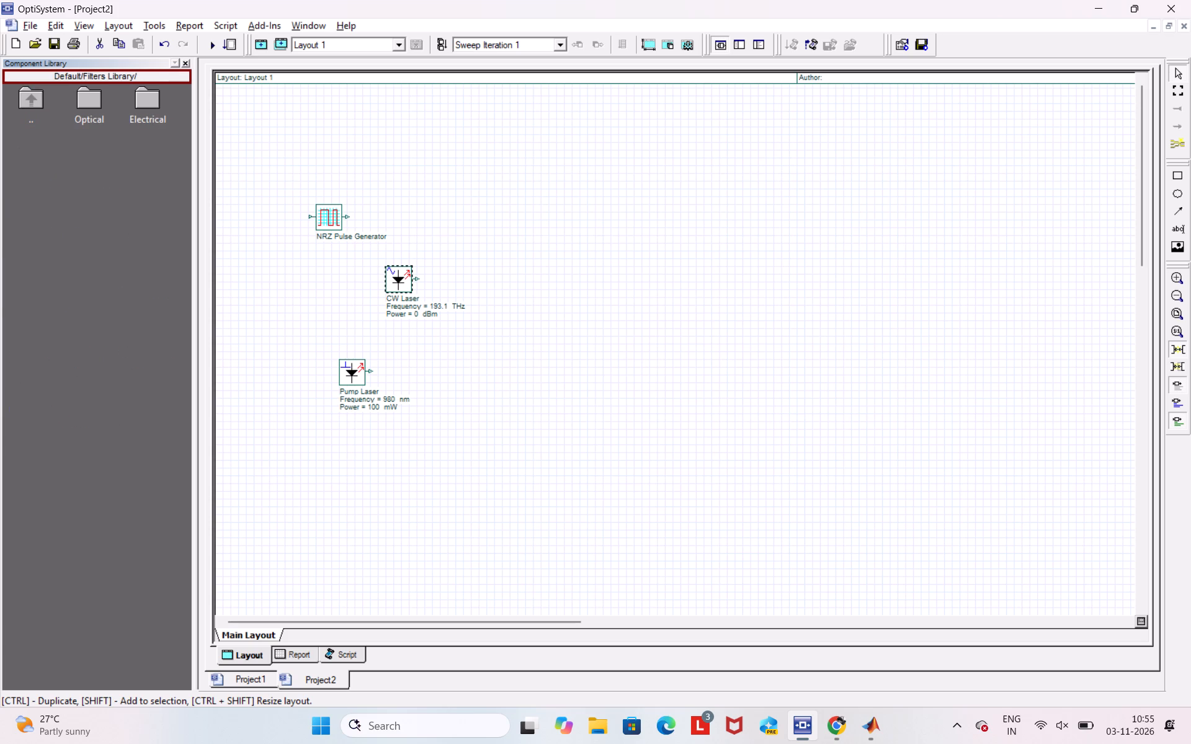
{"action": "double_click", "coordinate": [90, 105]}
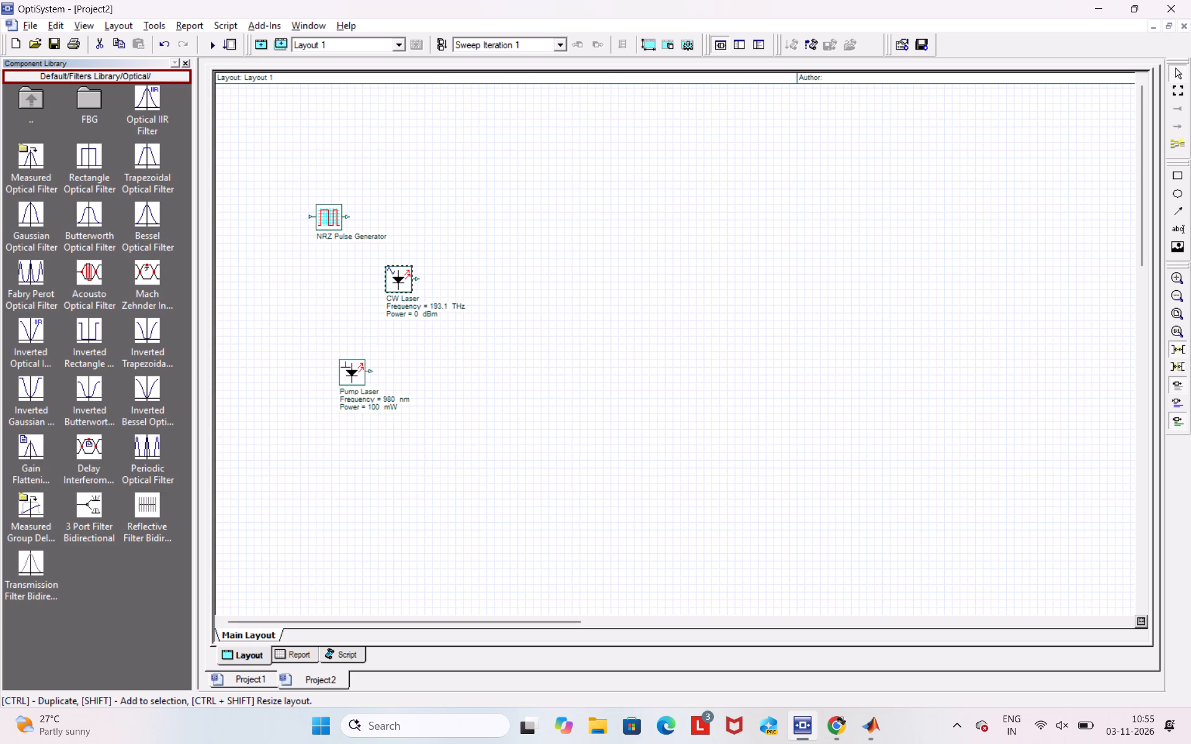
{"action": "double_click", "coordinate": [26, 105]}
{"action": "double_click", "coordinate": [26, 105]}
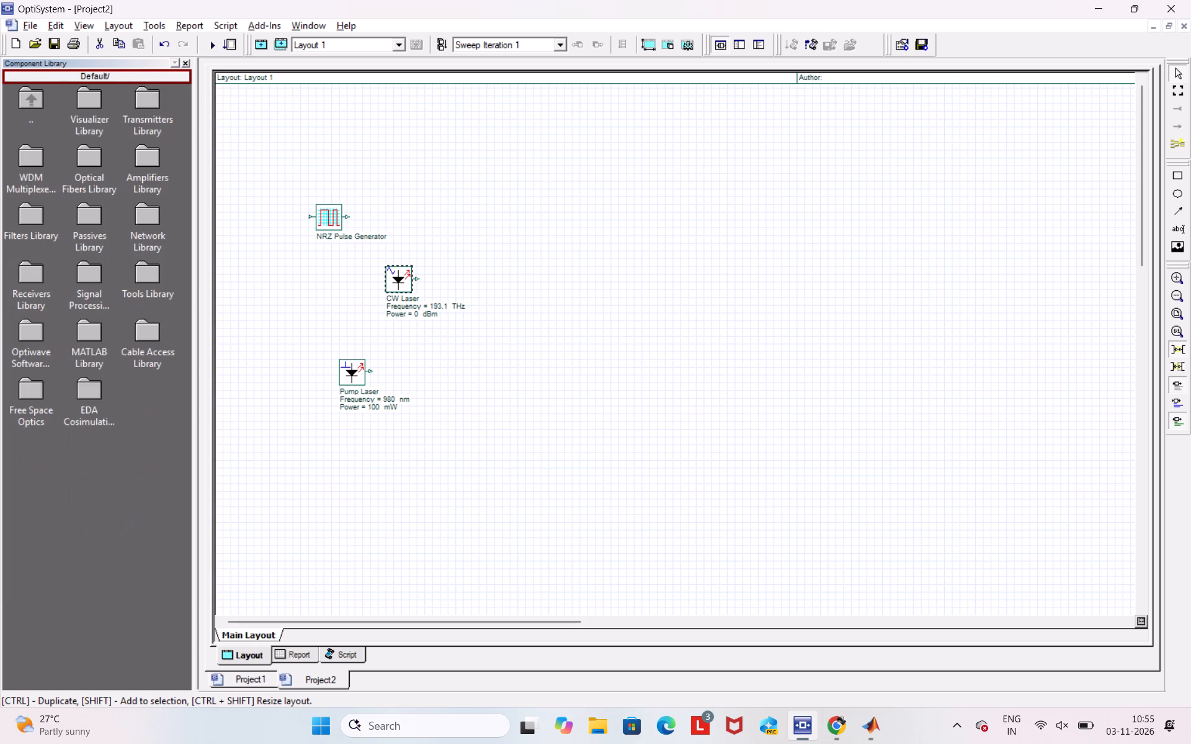
{"action": "double_click", "coordinate": [37, 104]}
Search the whole component library for "coupler", matching all words, and open the X Coupler's library folder.
{"action": "right_click", "coordinate": [148, 467]}
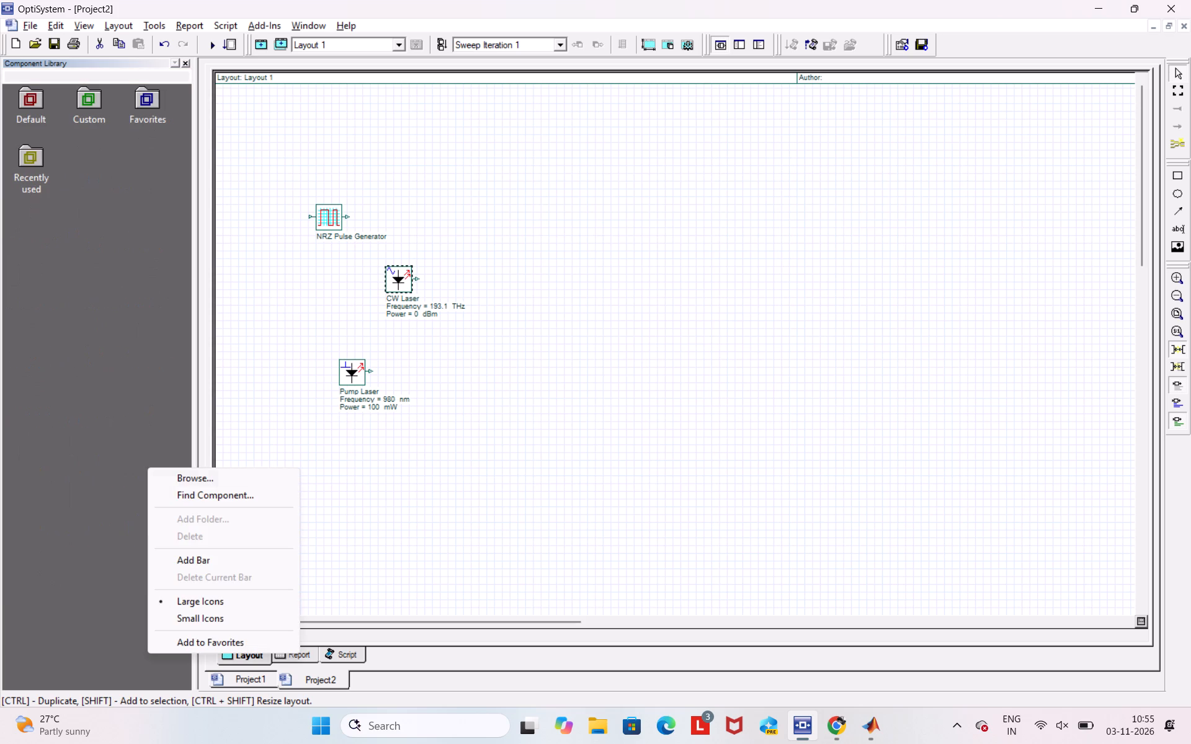
{"action": "left_click", "coordinate": [181, 494]}
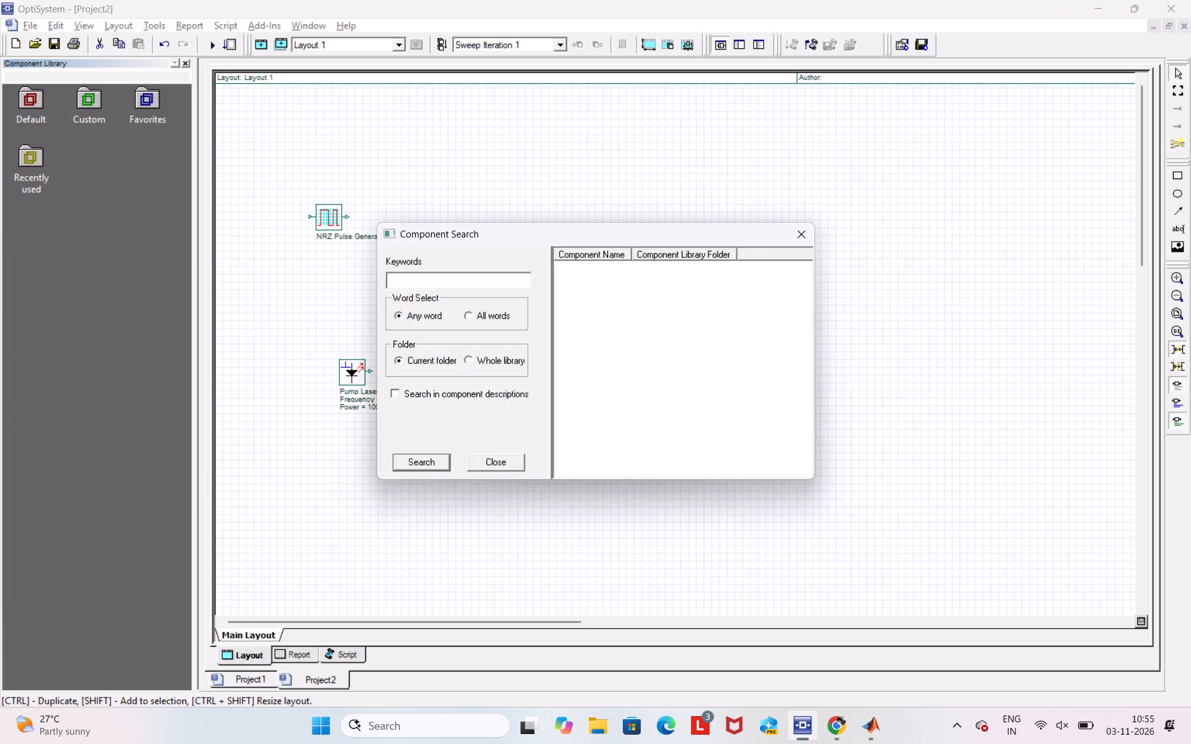
{"action": "left_click", "coordinate": [427, 277]}
{"action": "key", "text": "c"}
{"action": "type", "text": "oupler"}
{"action": "left_click", "coordinate": [471, 316]}
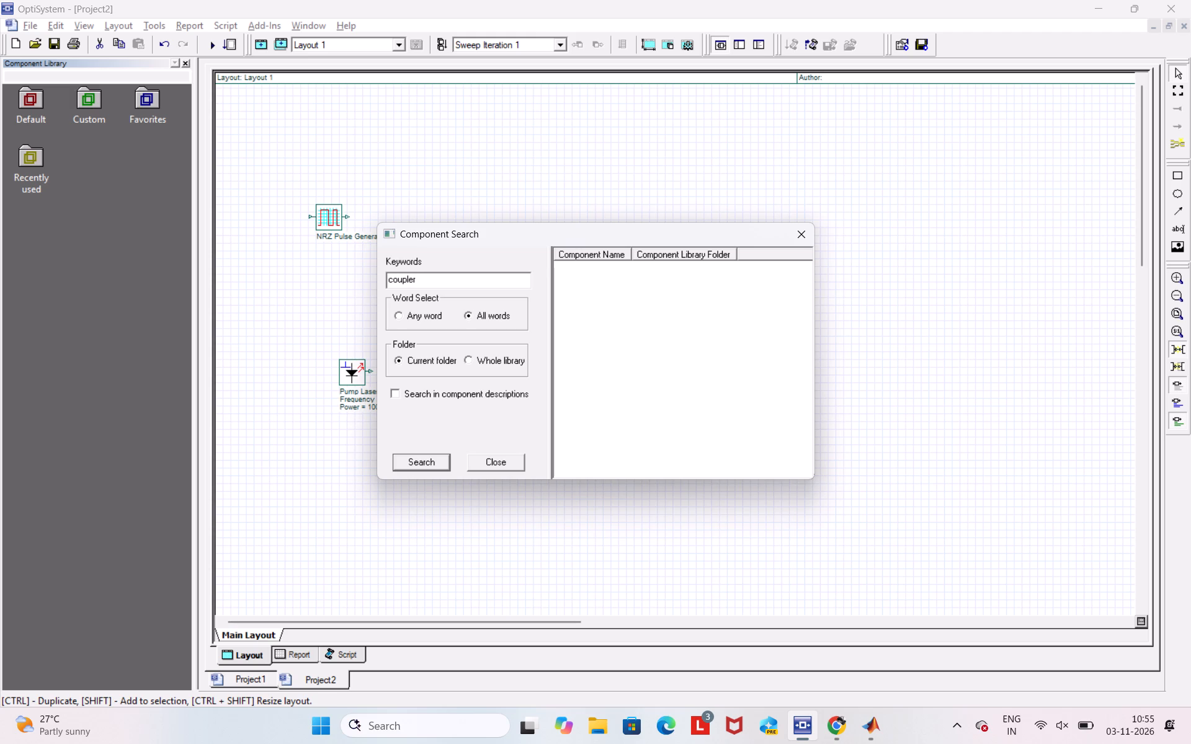
{"action": "left_click", "coordinate": [470, 358]}
{"action": "left_click", "coordinate": [419, 466]}
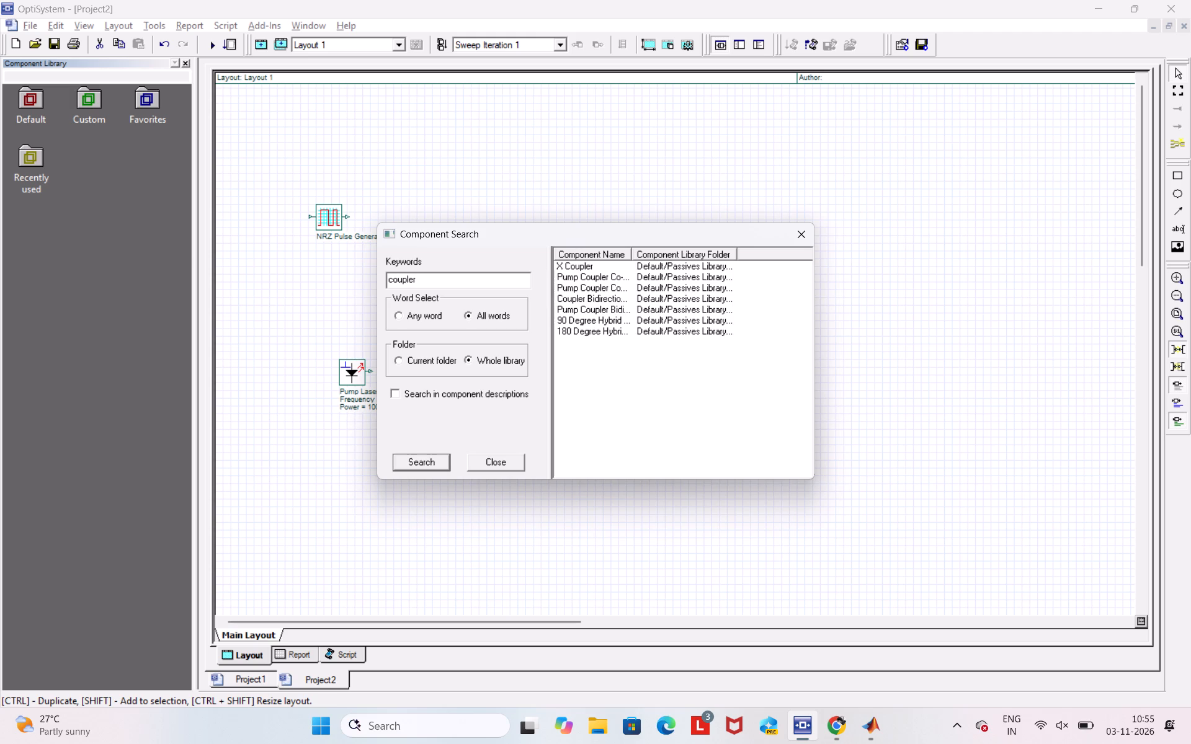
{"action": "left_click", "coordinate": [598, 265]}
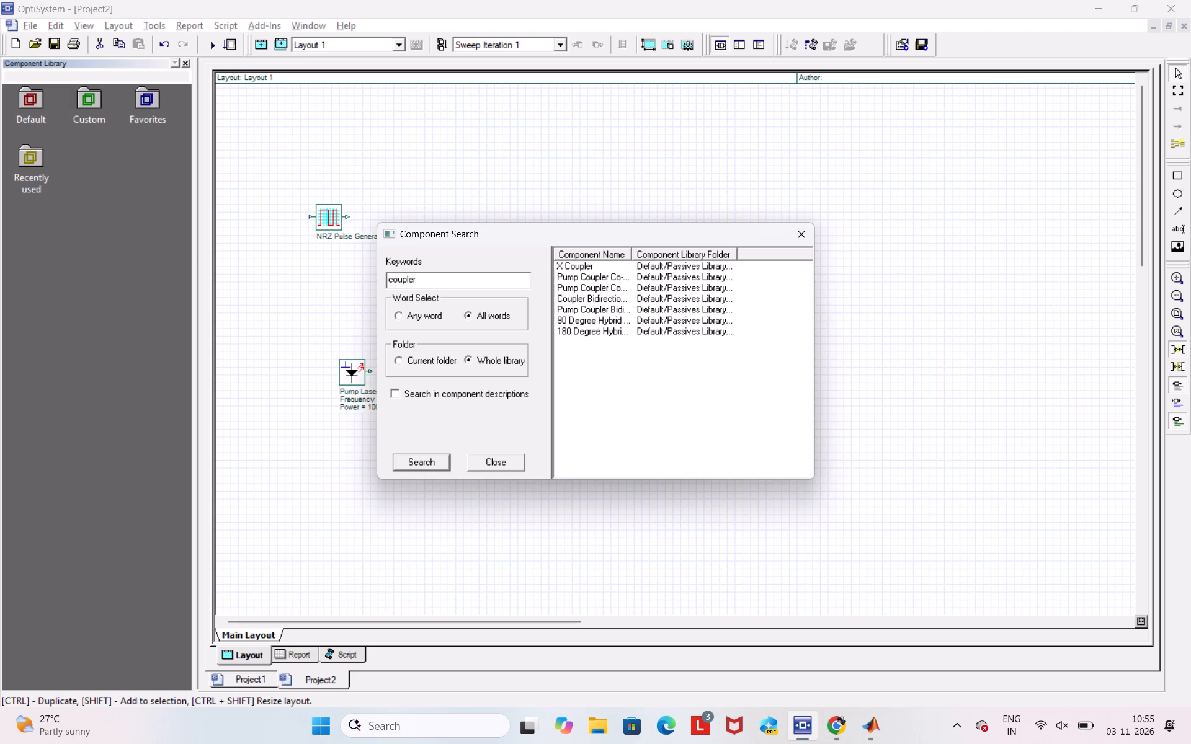
{"action": "left_click", "coordinate": [579, 265]}
{"action": "double_click", "coordinate": [579, 262]}
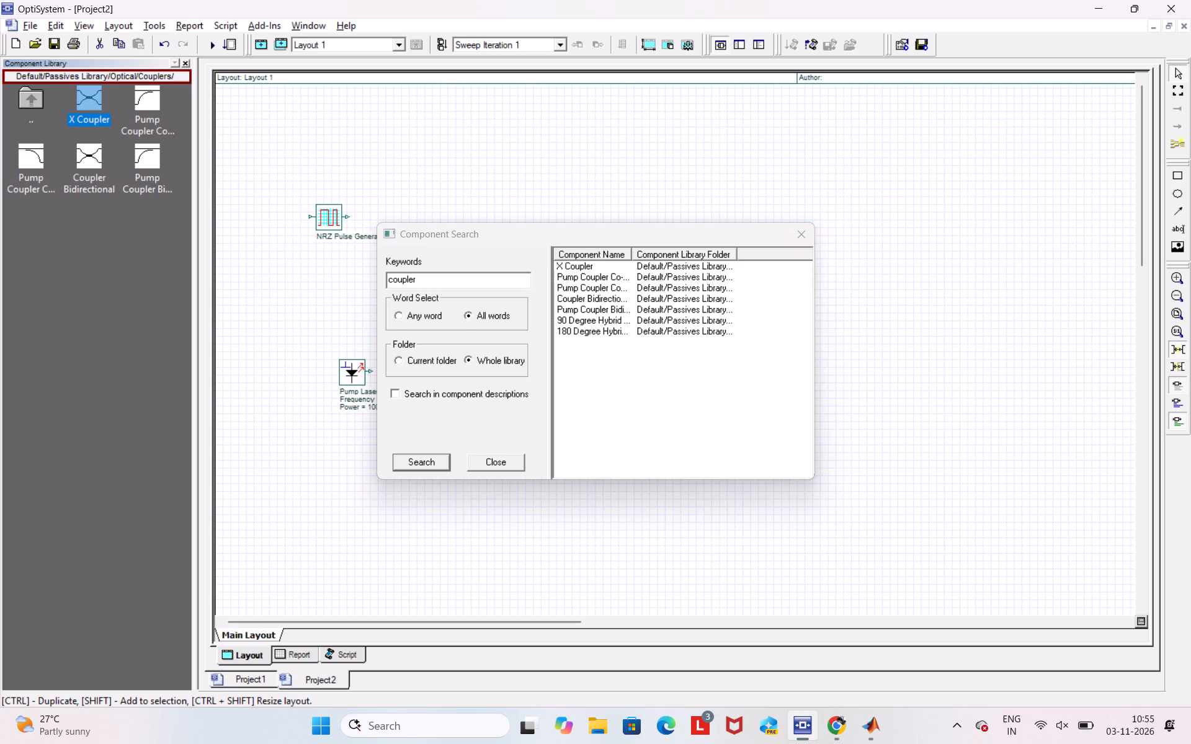
{"action": "left_click", "coordinate": [798, 239]}
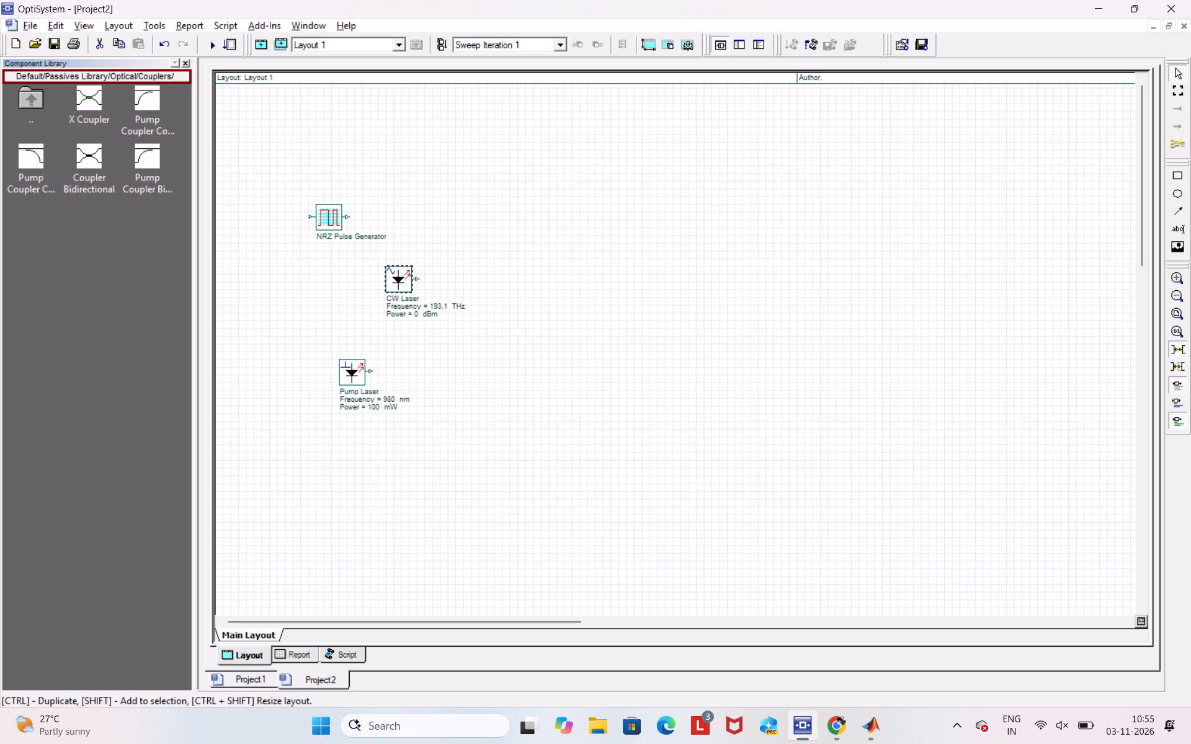
Place an X Coupler to the right of the lasers, with the CW Laser feeding its upper input and the Pump Laser its lower input.
{"action": "left_click_drag", "start_coordinate": [90, 99], "coordinate": [470, 195]}
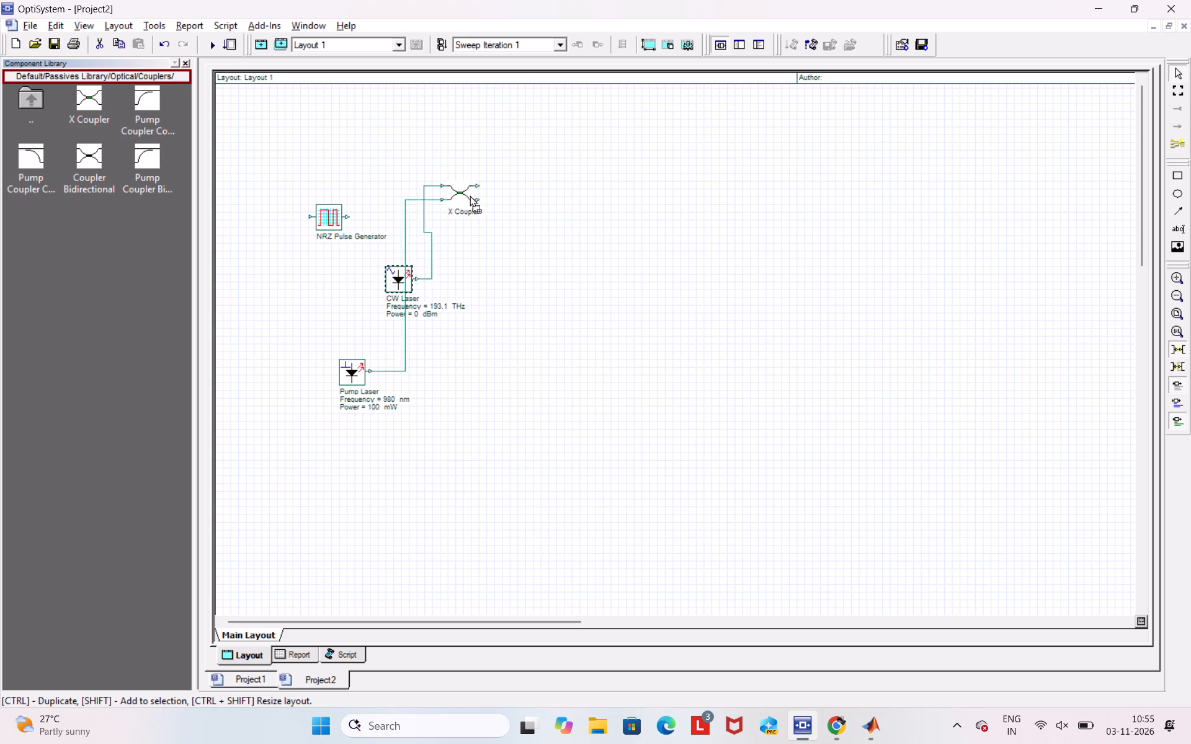
{"action": "left_click_drag", "start_coordinate": [470, 195], "coordinate": [537, 336]}
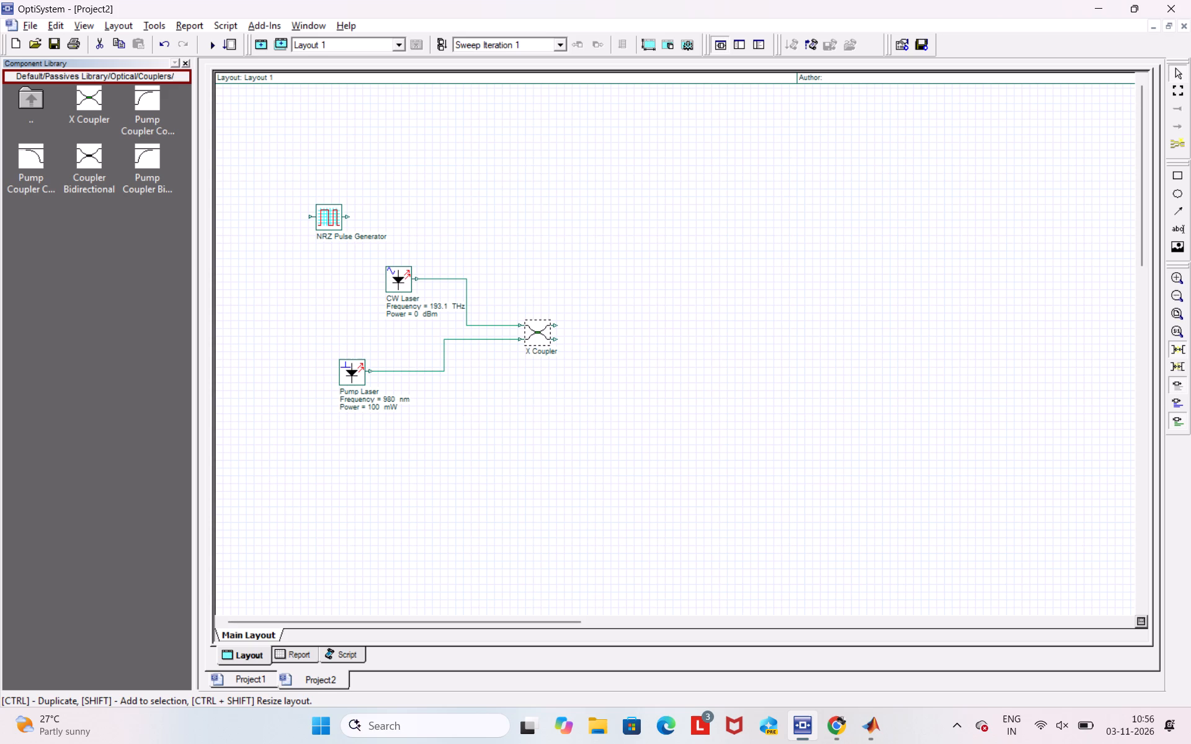
Search the whole component library for "soa", matching all words, and open the Reflective SOA's library folder.
{"action": "double_click", "coordinate": [35, 114]}
{"action": "double_click", "coordinate": [23, 101]}
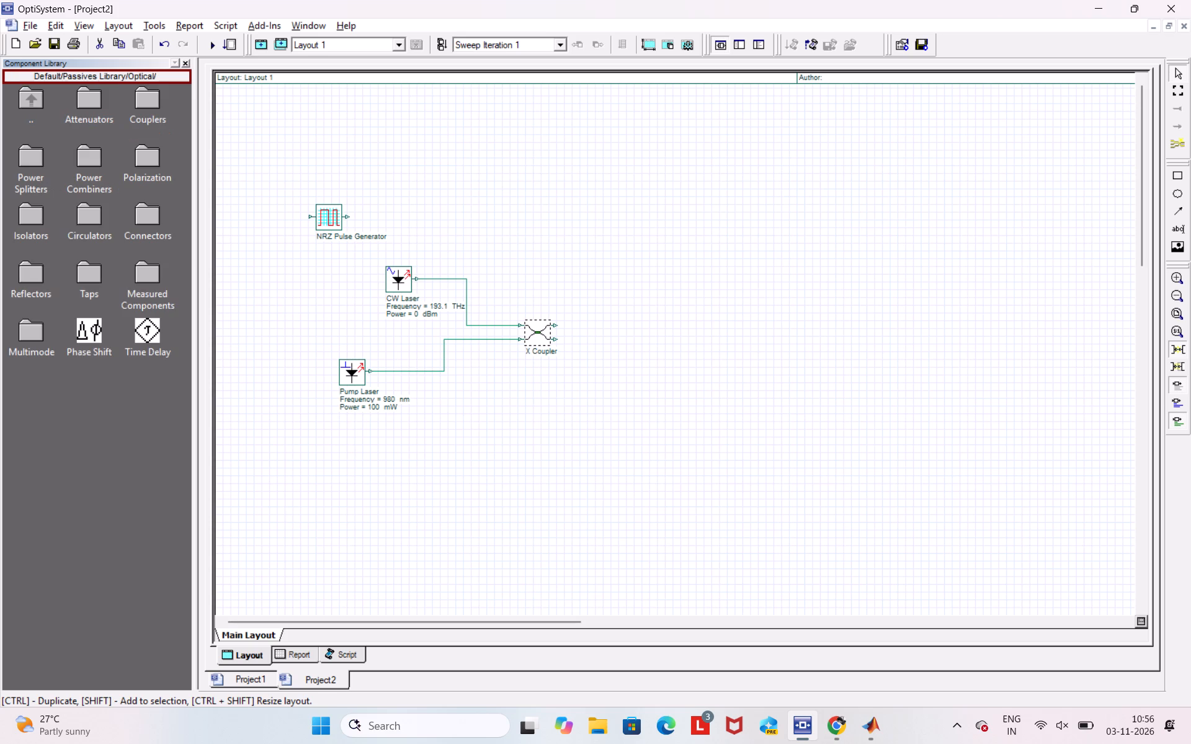
{"action": "right_click", "coordinate": [114, 422]}
{"action": "left_click", "coordinate": [145, 447]}
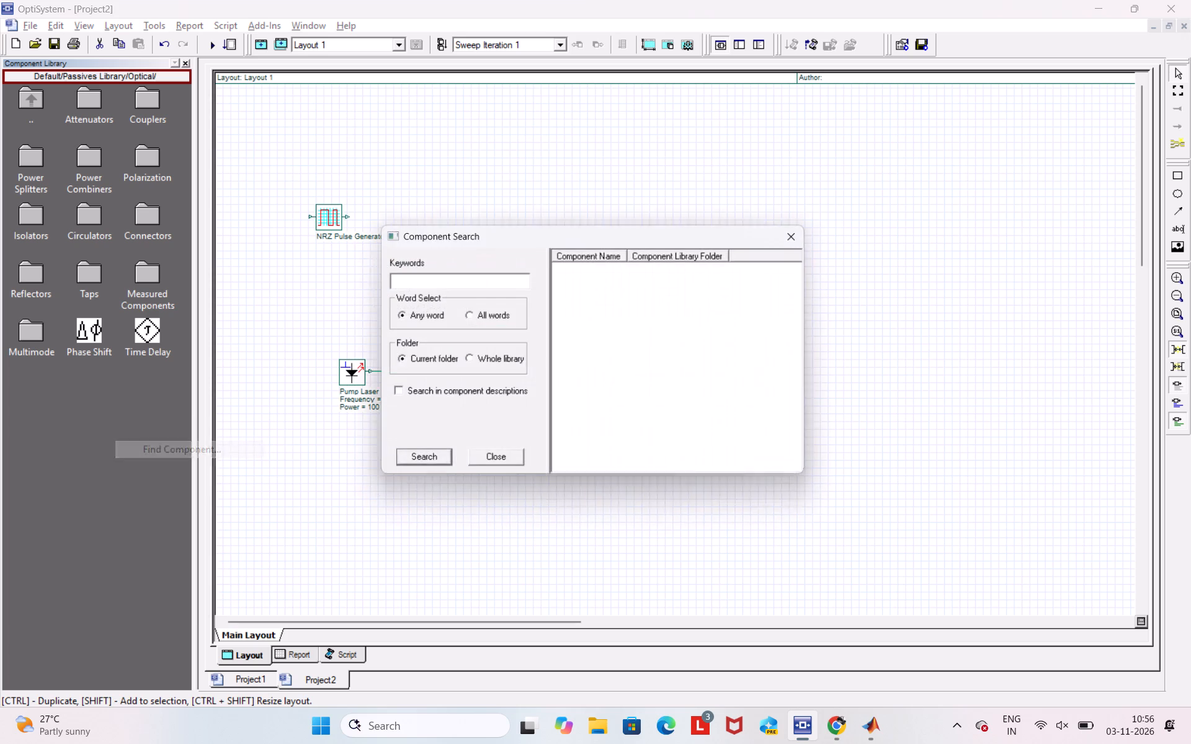
{"action": "left_click", "coordinate": [409, 277]}
{"action": "type", "text": "soa"}
{"action": "left_click", "coordinate": [468, 319]}
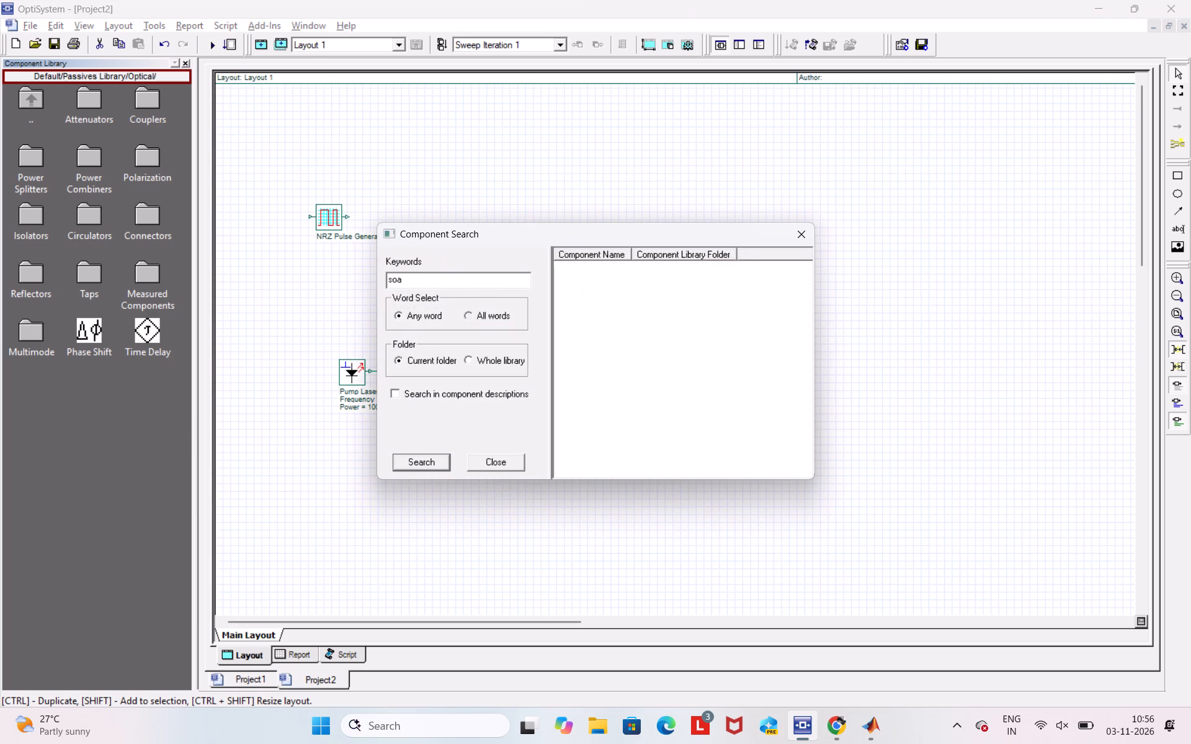
{"action": "left_click", "coordinate": [469, 364]}
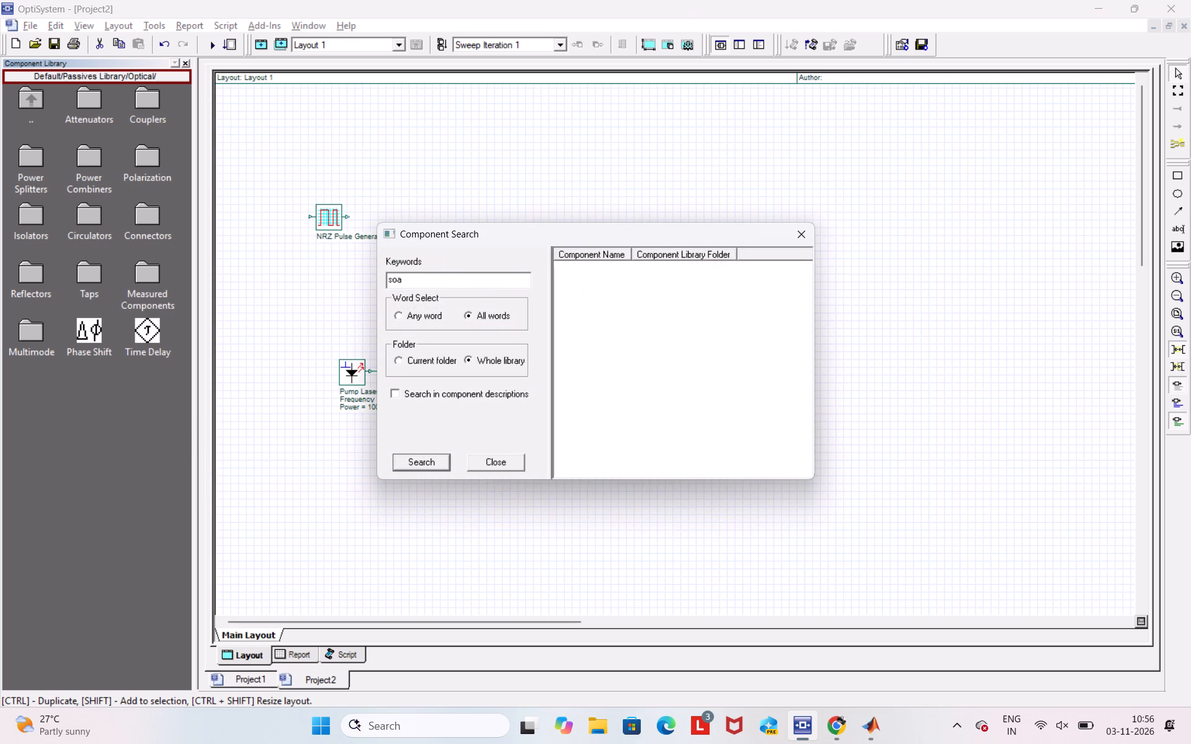
{"action": "left_click", "coordinate": [427, 455]}
{"action": "left_click", "coordinate": [590, 267]}
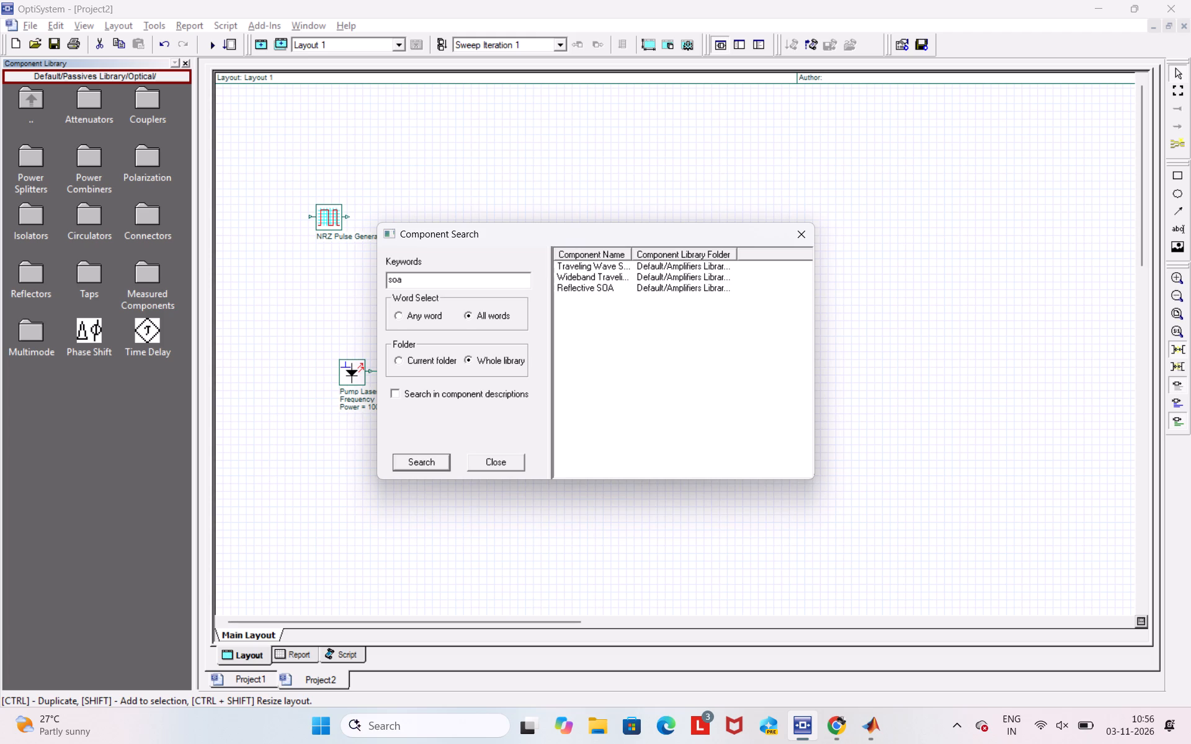
{"action": "left_click", "coordinate": [588, 291]}
{"action": "left_click", "coordinate": [588, 291]}
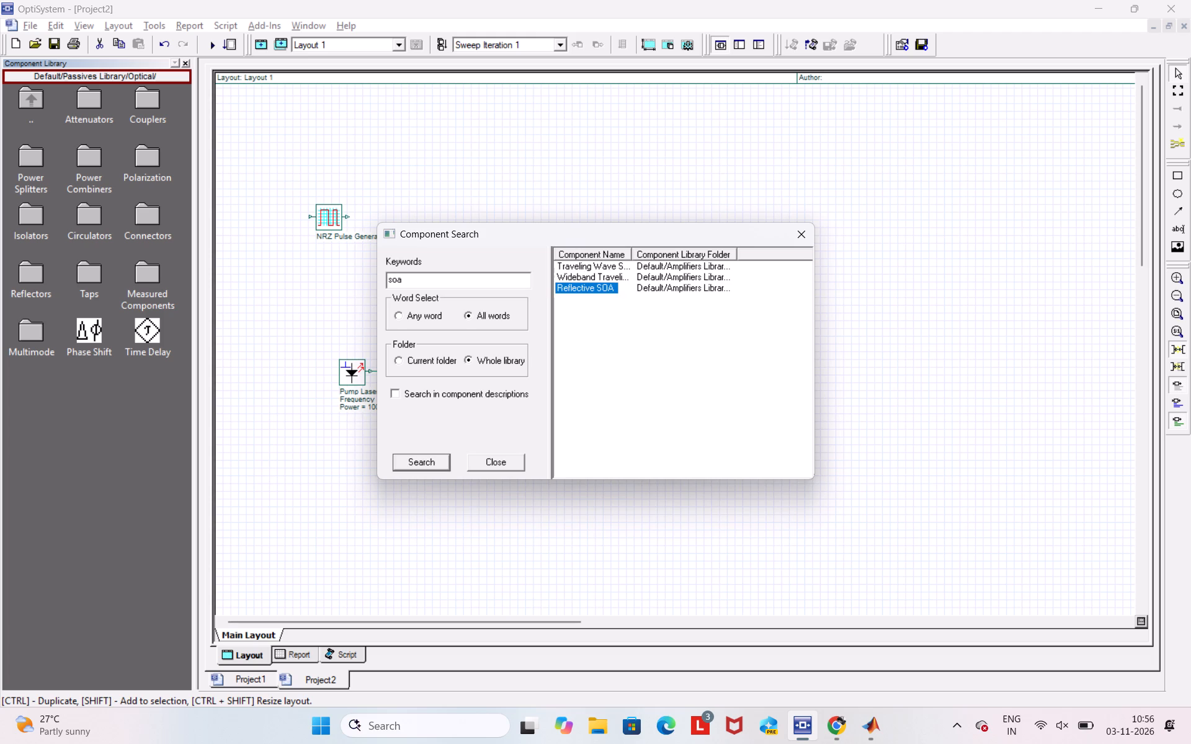
{"action": "double_click", "coordinate": [588, 291]}
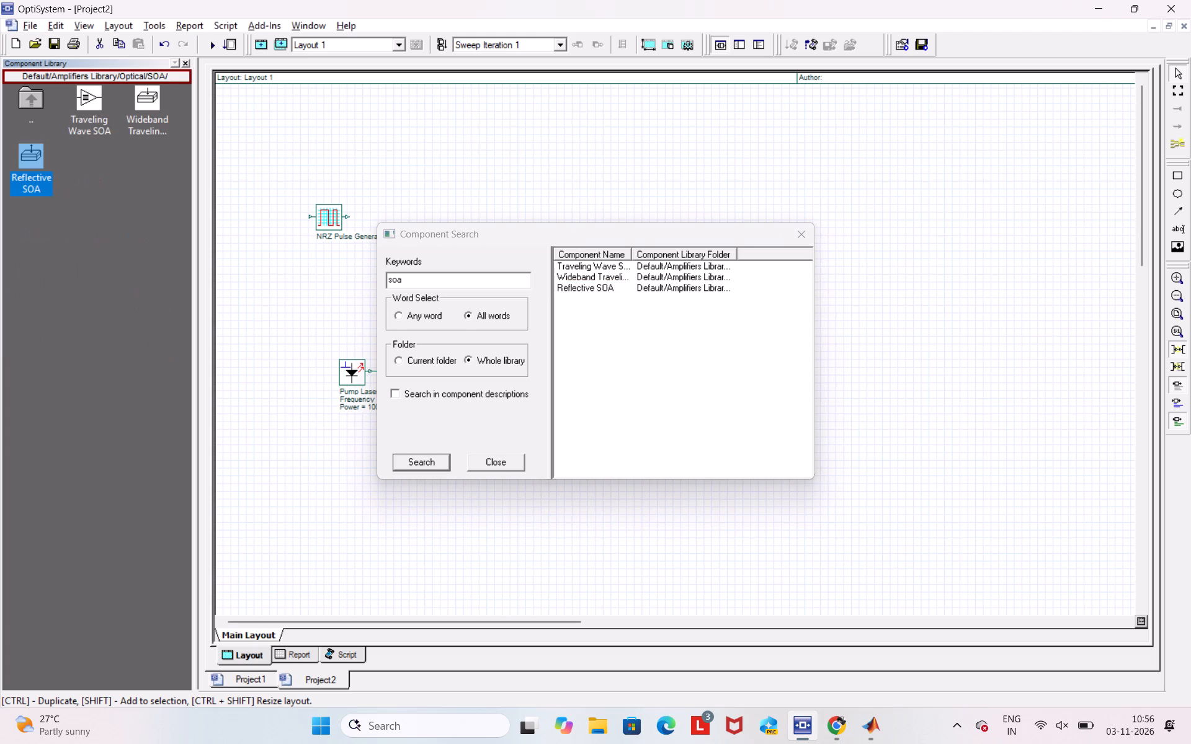
{"action": "left_click", "coordinate": [808, 243]}
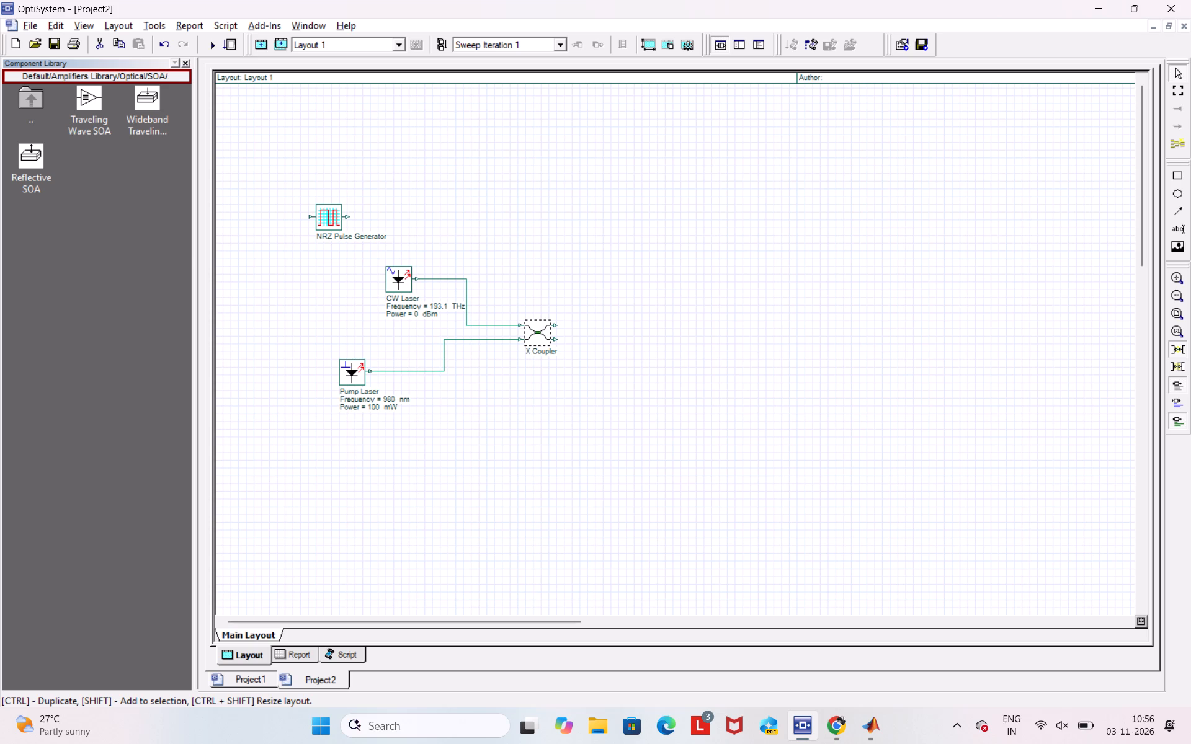
Place a Wideband Traveling Wave SOA to the right of the X Coupler, fed by the coupler's upper output.
{"action": "left_click_drag", "start_coordinate": [159, 102], "coordinate": [264, 120]}
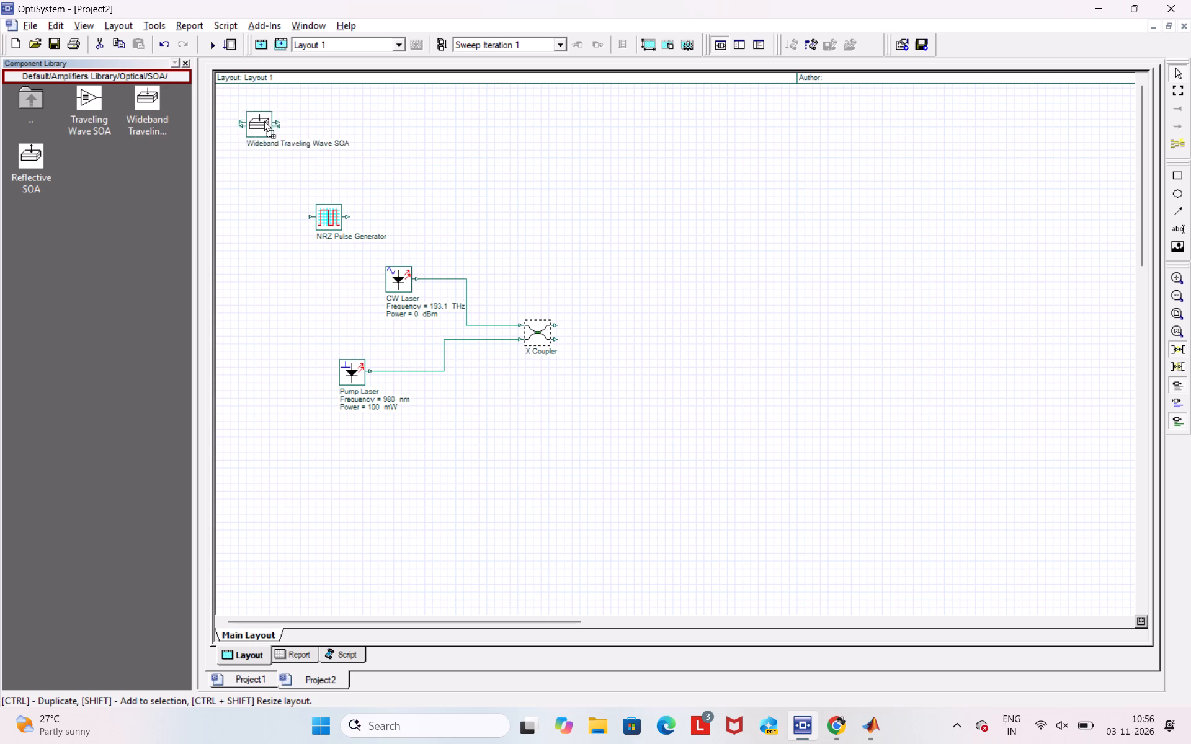
{"action": "left_click_drag", "start_coordinate": [264, 120], "coordinate": [662, 330]}
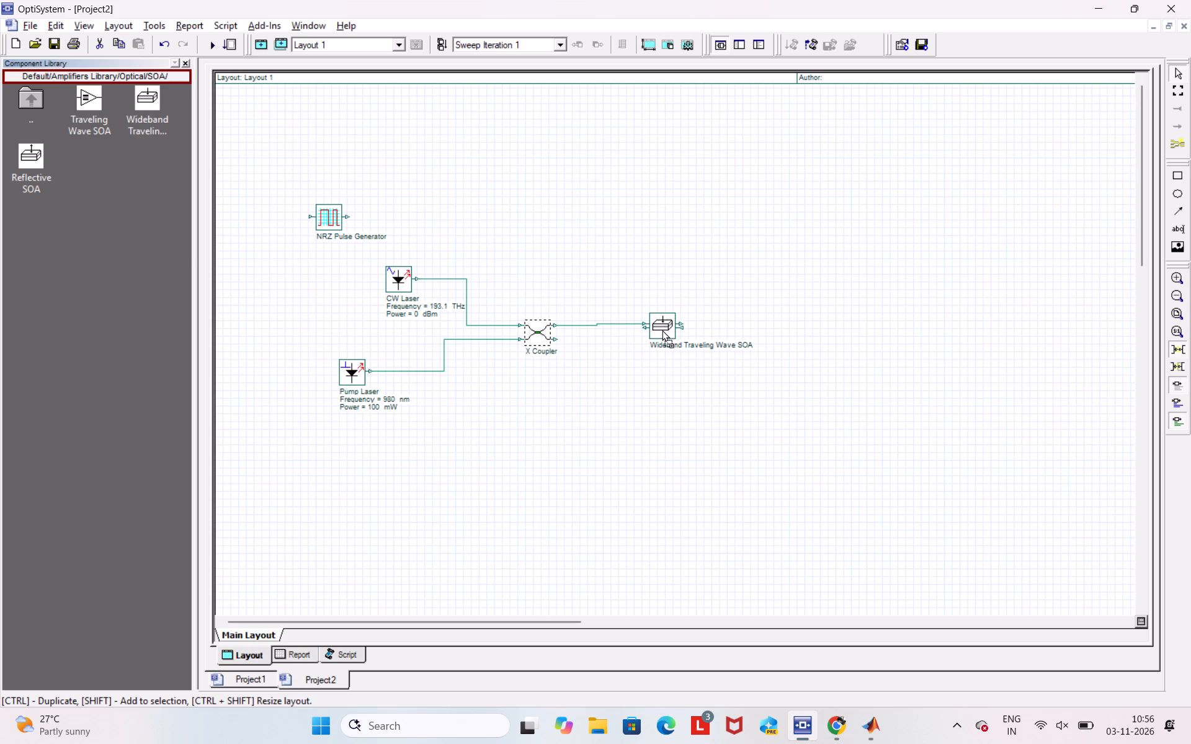
{"action": "left_click_drag", "start_coordinate": [662, 330], "coordinate": [666, 328]}
{"action": "left_click_drag", "start_coordinate": [666, 328], "coordinate": [666, 338]}
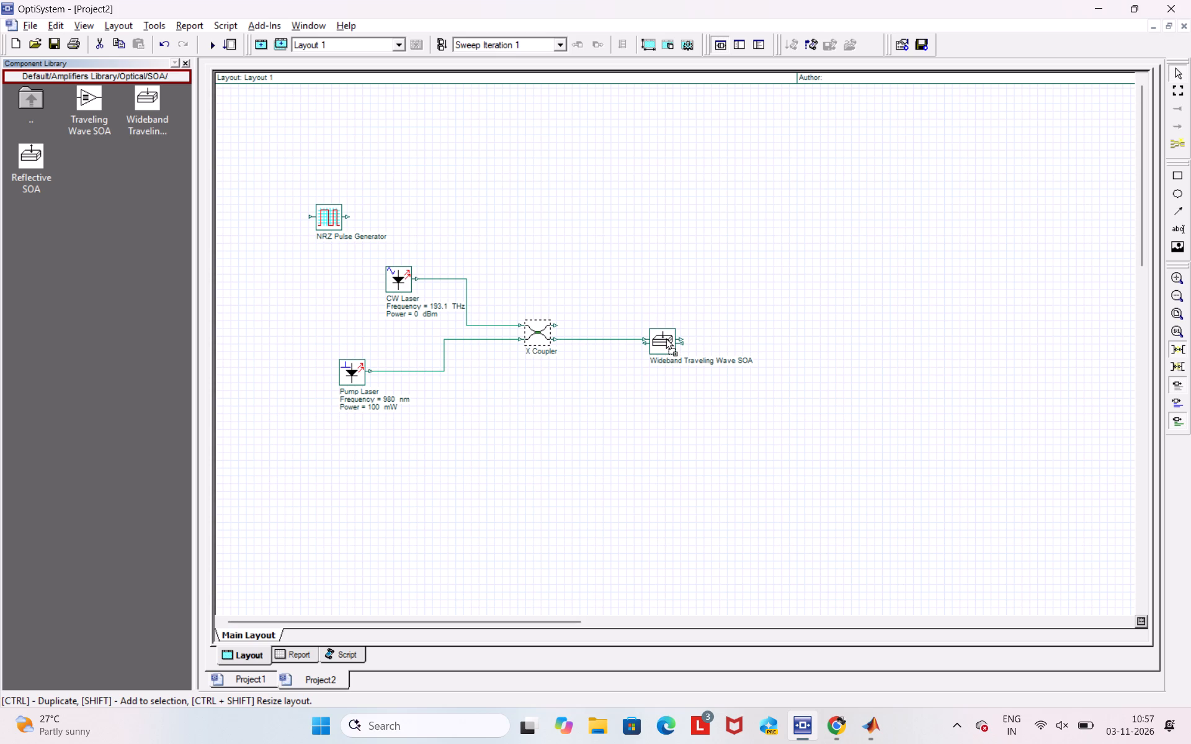
{"action": "left_click_drag", "start_coordinate": [666, 338], "coordinate": [667, 313]}
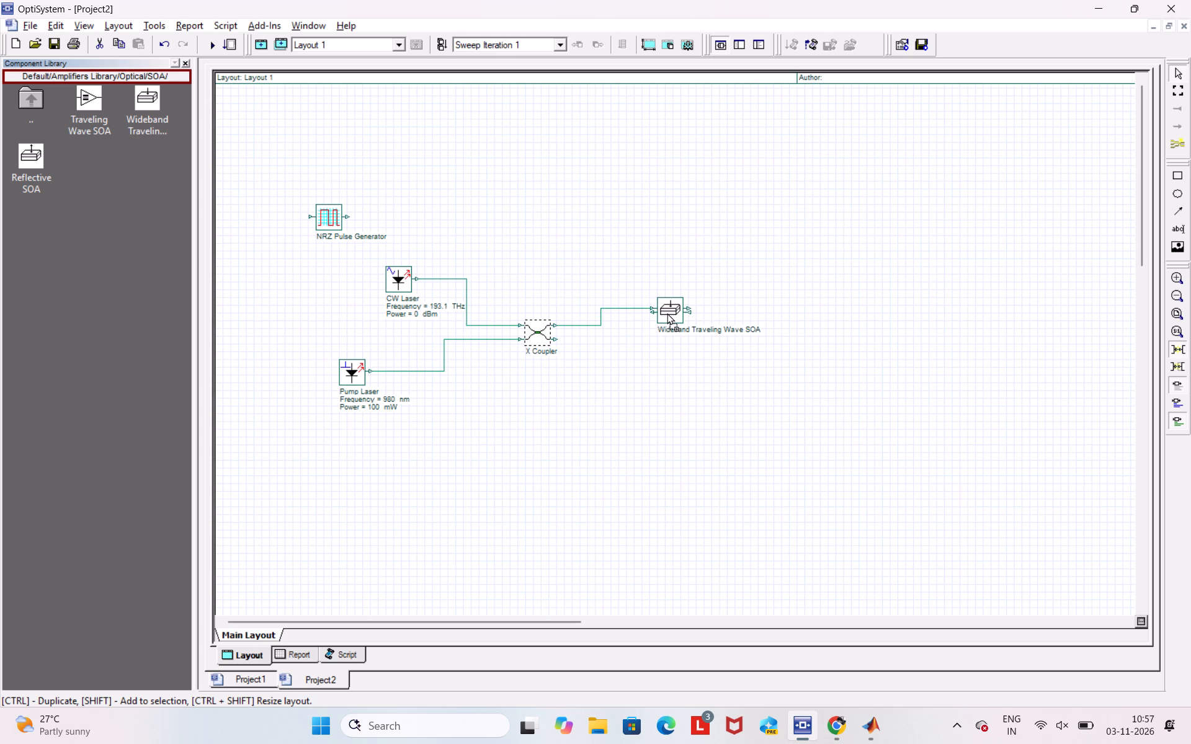
{"action": "left_click_drag", "start_coordinate": [667, 313], "coordinate": [677, 340]}
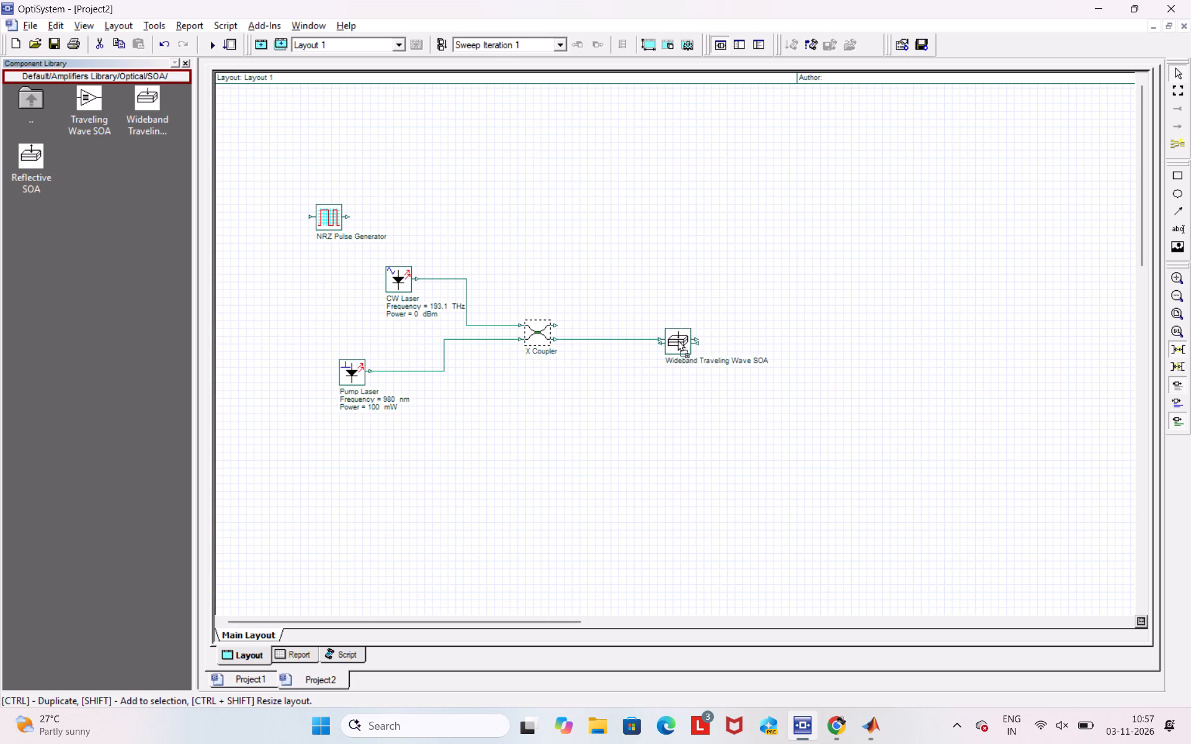
{"action": "left_click_drag", "start_coordinate": [677, 340], "coordinate": [680, 342]}
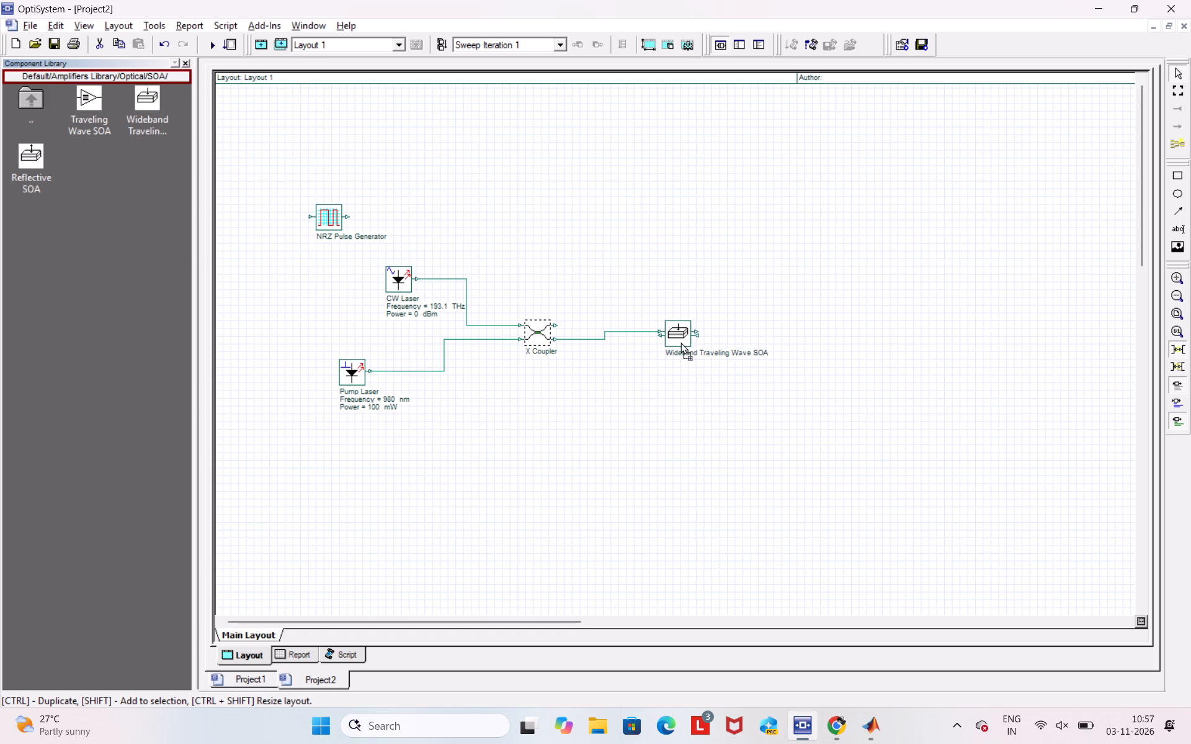
{"action": "left_click_drag", "start_coordinate": [680, 342], "coordinate": [680, 303]}
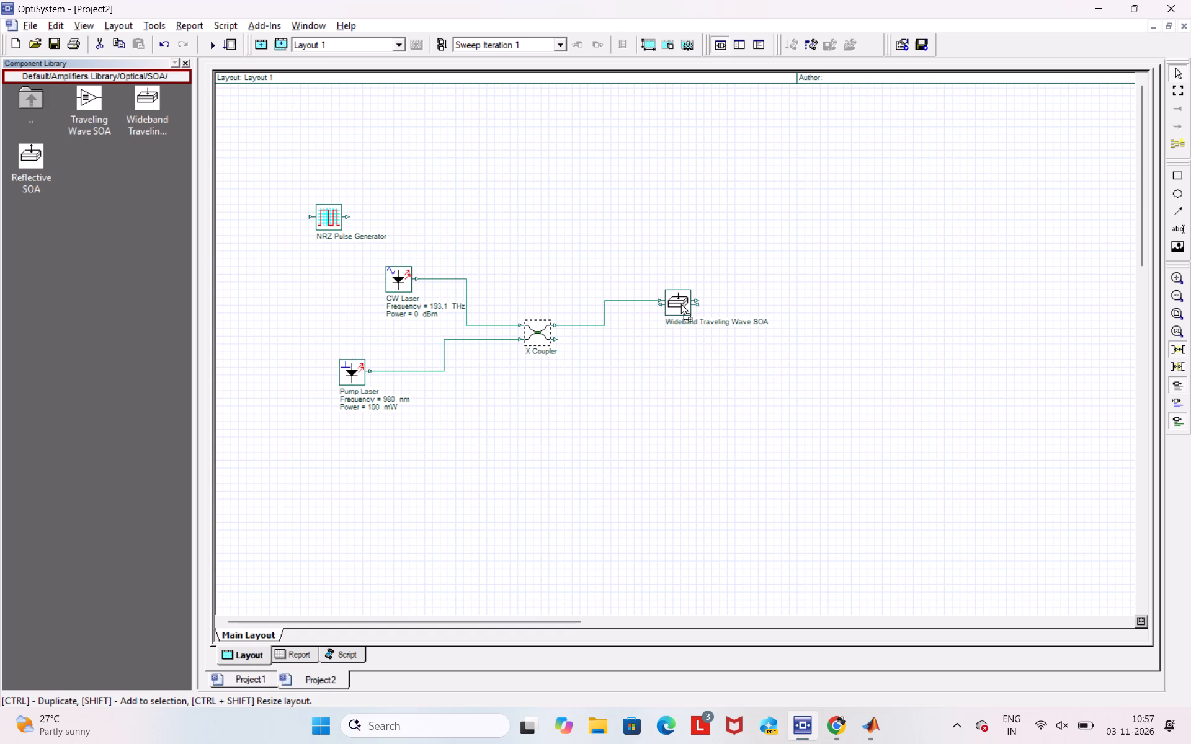
{"action": "left_click_drag", "start_coordinate": [680, 303], "coordinate": [680, 304]}
{"action": "left_click_drag", "start_coordinate": [680, 304], "coordinate": [676, 342]}
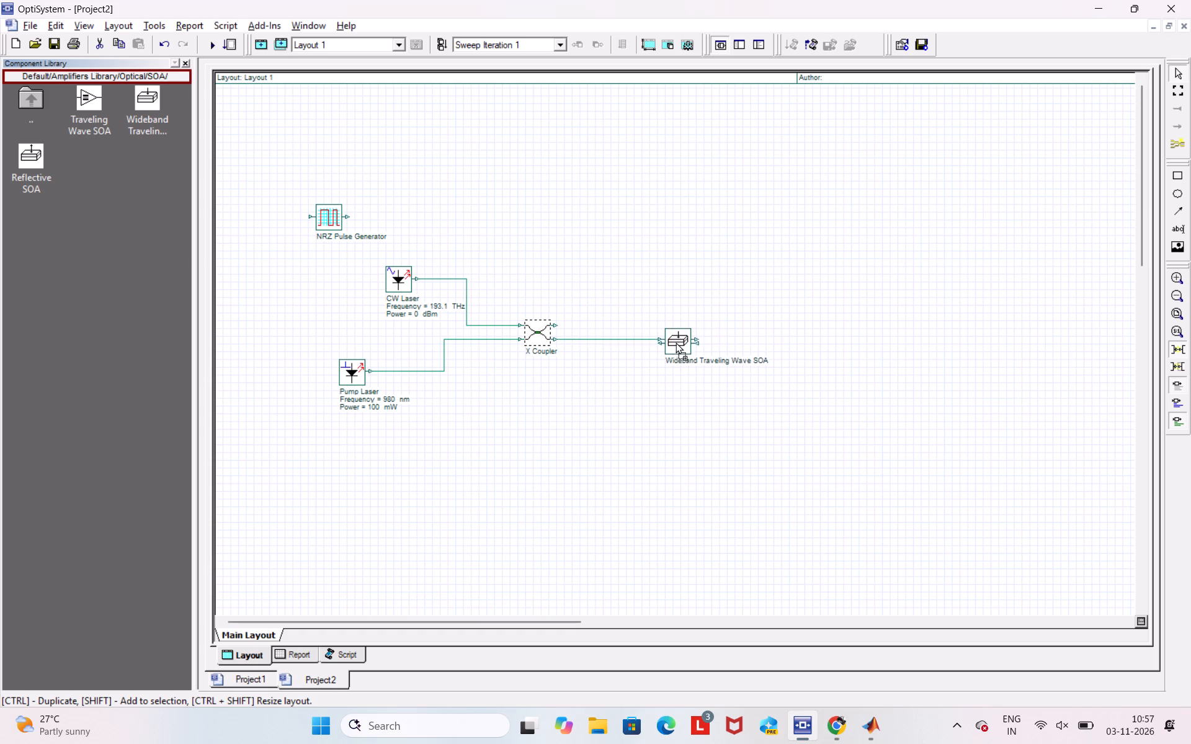
{"action": "left_click_drag", "start_coordinate": [676, 342], "coordinate": [676, 329]}
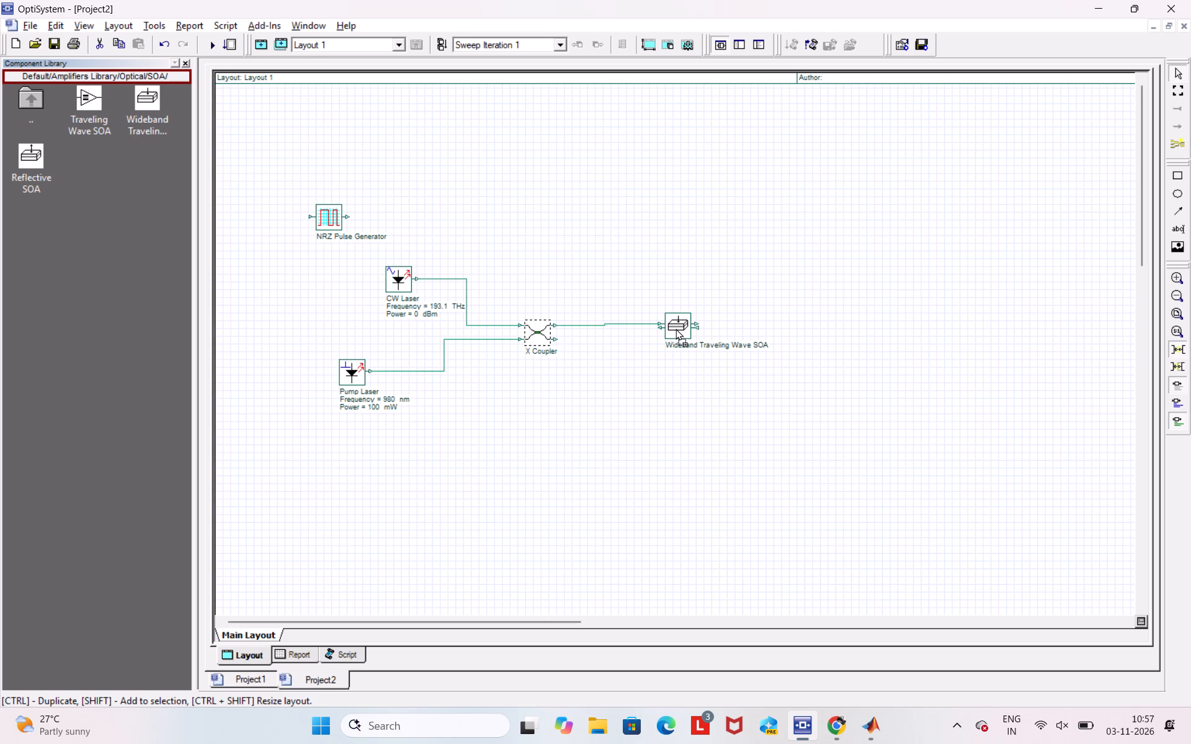
{"action": "left_click_drag", "start_coordinate": [676, 329], "coordinate": [676, 329]}
{"action": "left_click_drag", "start_coordinate": [676, 329], "coordinate": [672, 324]}
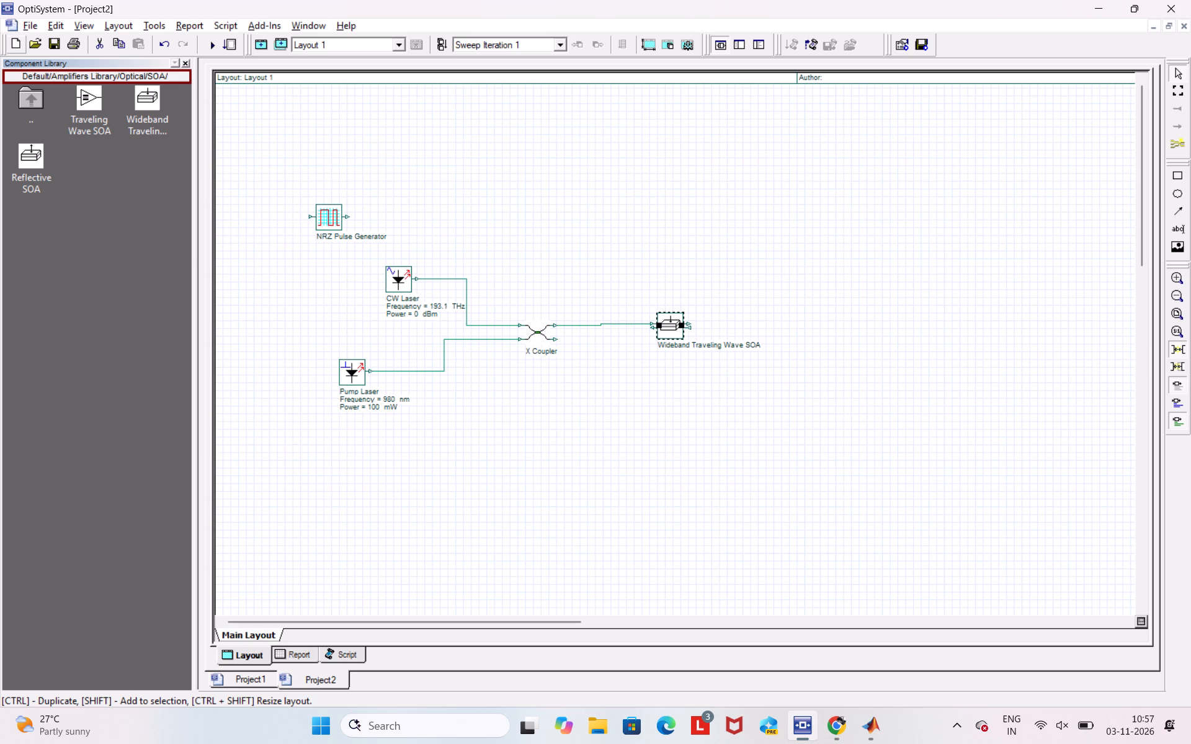
Examine the component library's Visualizer and Transmitters folders, including Optical Sources, for the next component to add.
{"action": "double_click", "coordinate": [29, 104]}
{"action": "double_click", "coordinate": [29, 104]}
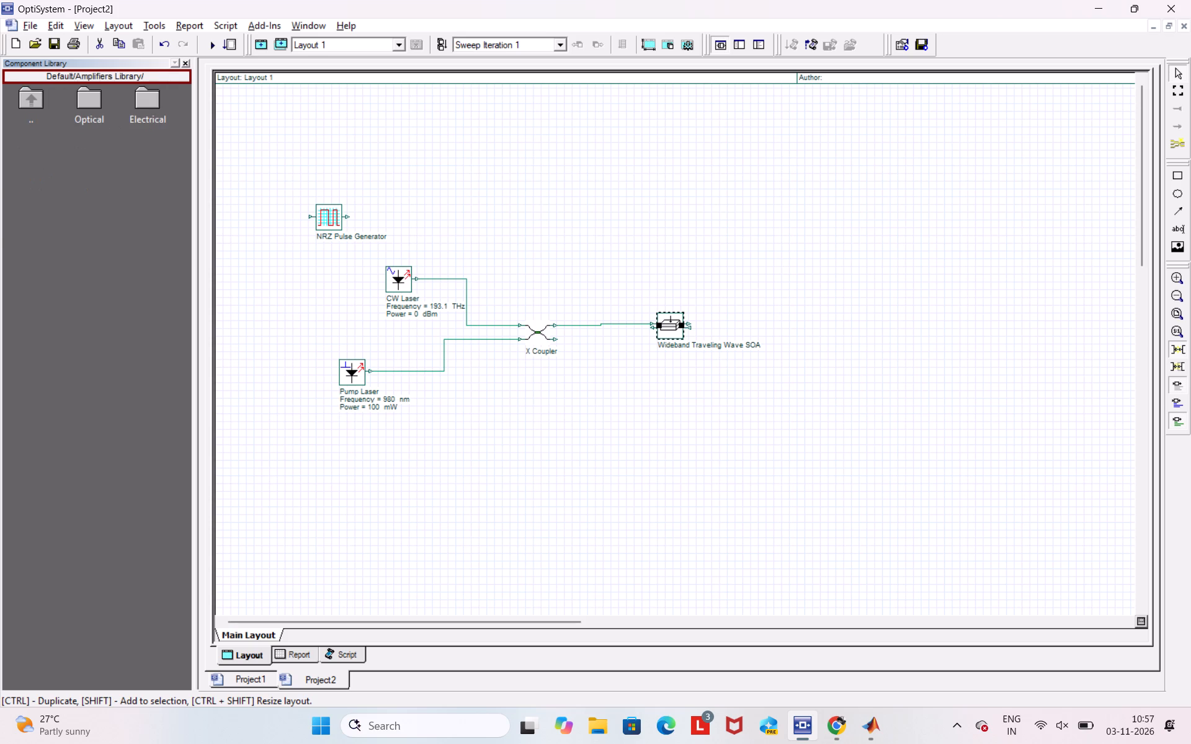
{"action": "double_click", "coordinate": [29, 104]}
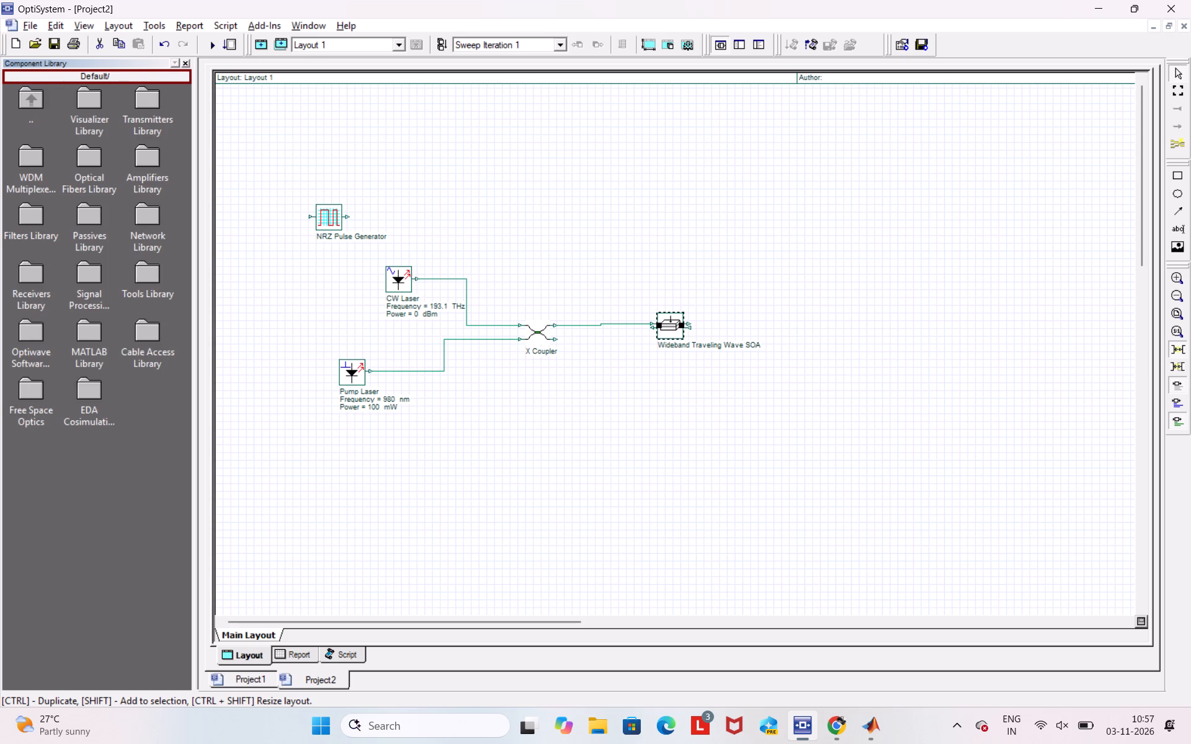
{"action": "double_click", "coordinate": [92, 105]}
{"action": "double_click", "coordinate": [41, 97]}
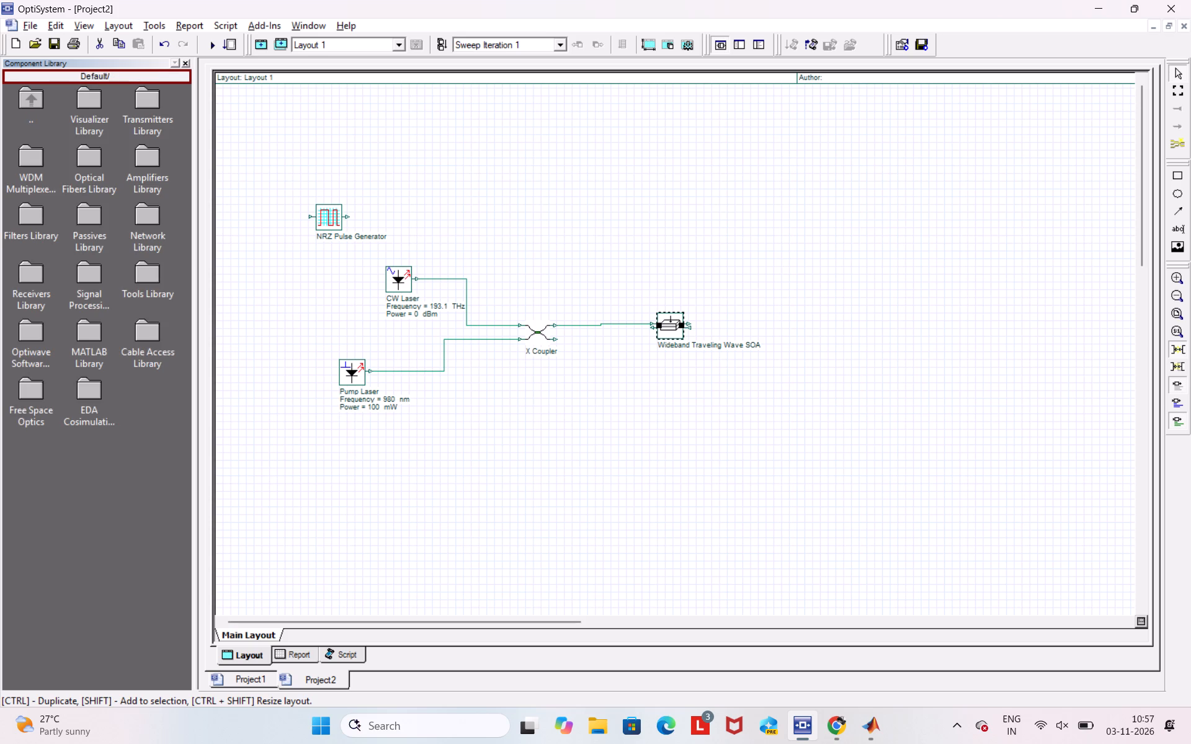
{"action": "double_click", "coordinate": [156, 94]}
{"action": "double_click", "coordinate": [86, 100]}
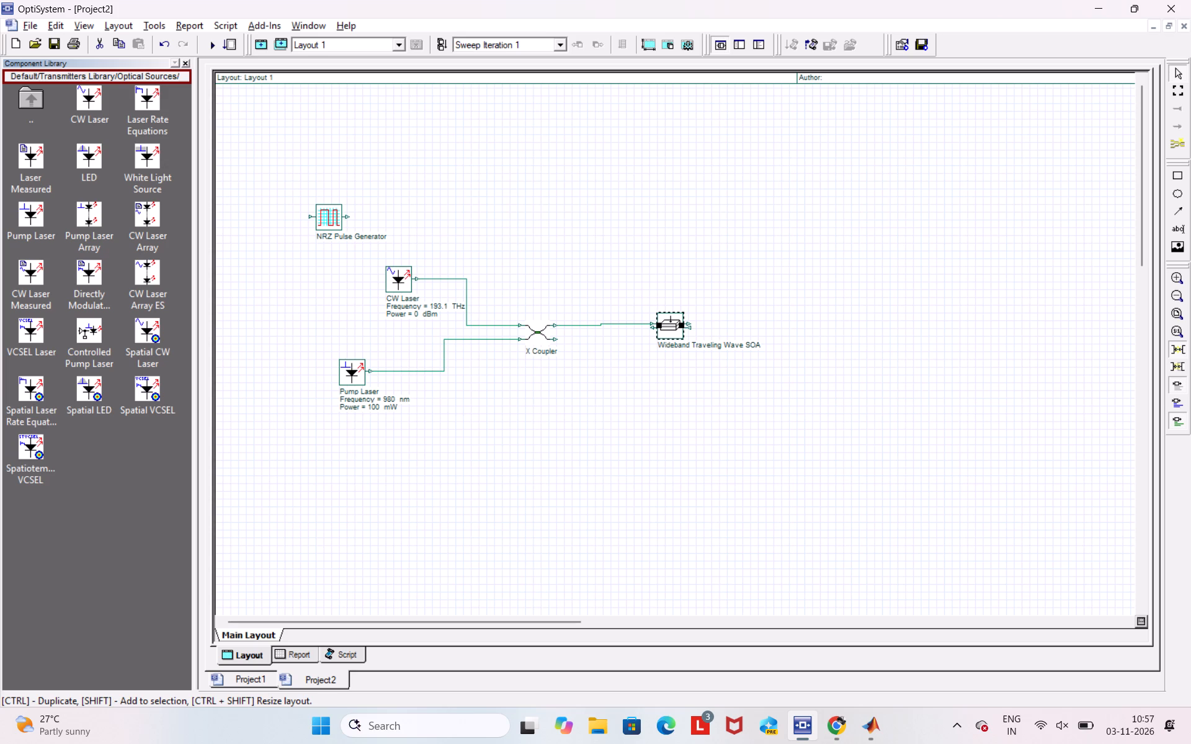
{"action": "double_click", "coordinate": [45, 92]}
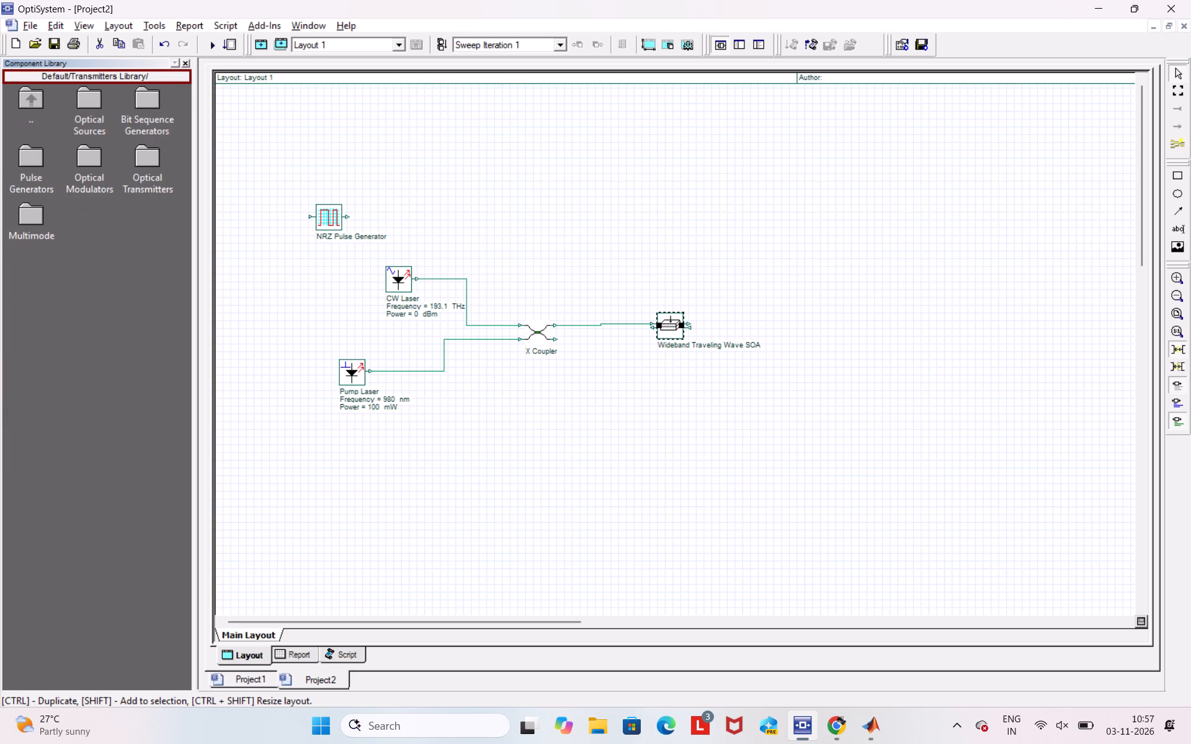
{"action": "double_click", "coordinate": [29, 117]}
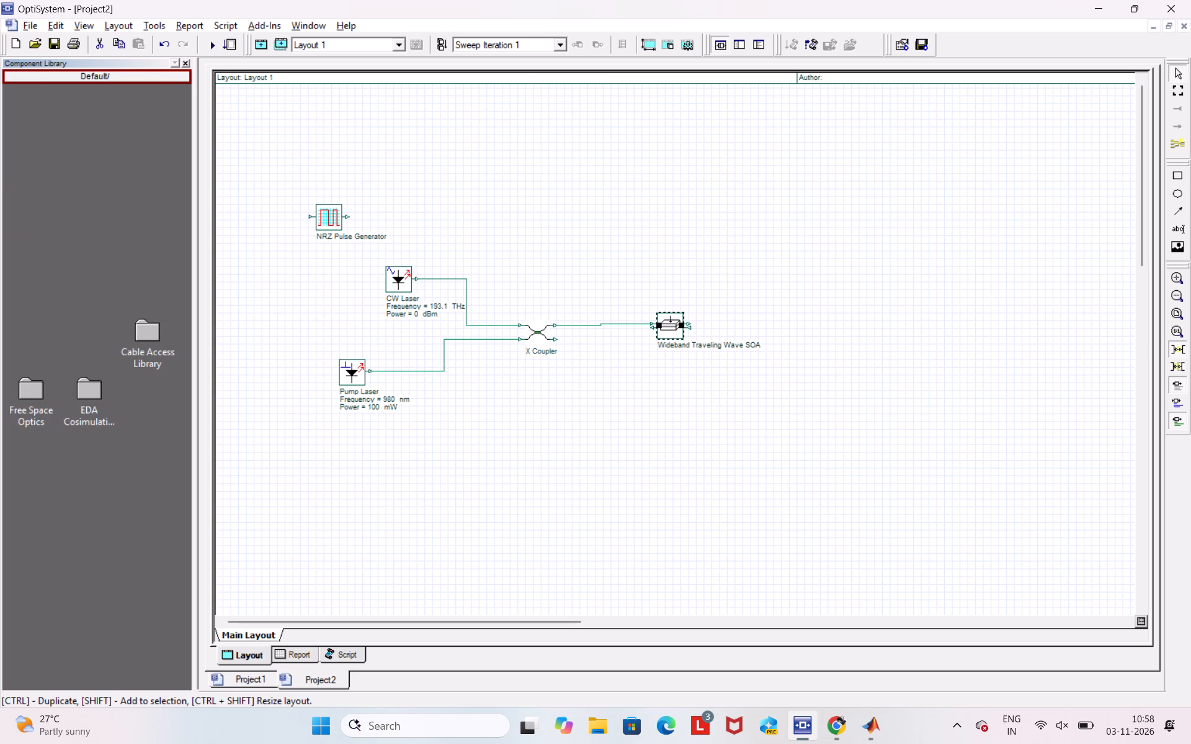
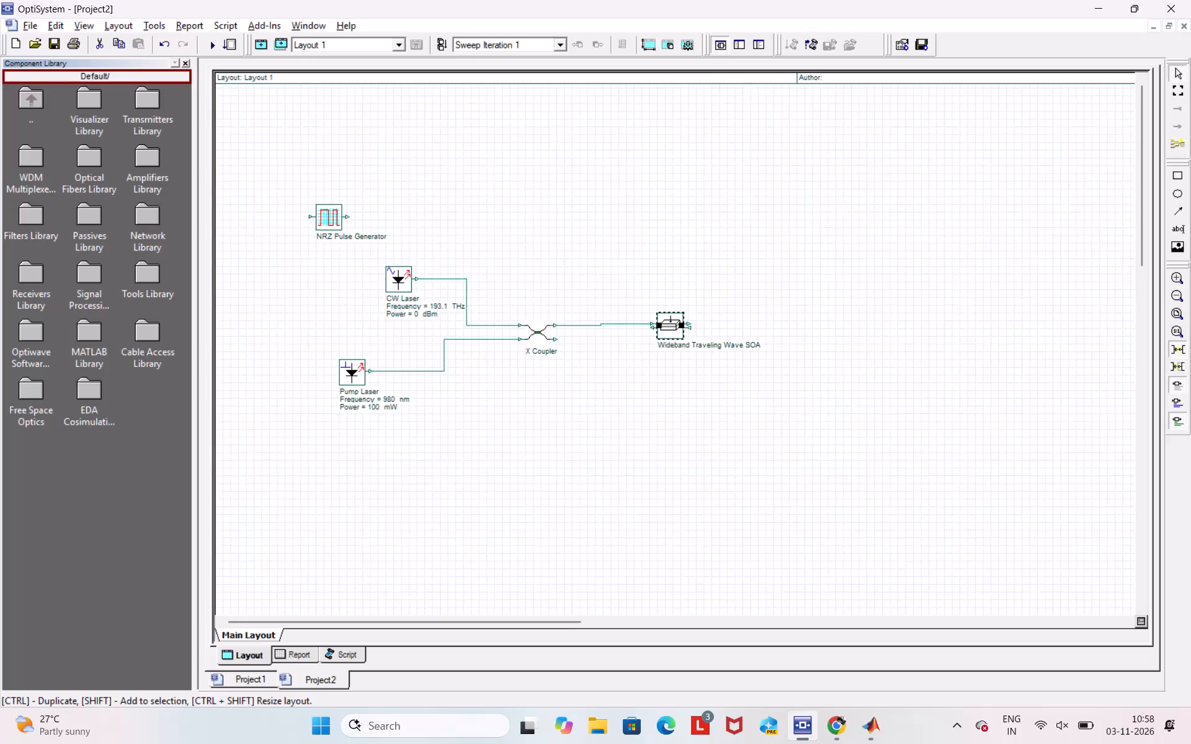
Search the whole component library for "fiber", matching all words, and open the Optical Fiber's library folder.
{"action": "double_click", "coordinate": [32, 104]}
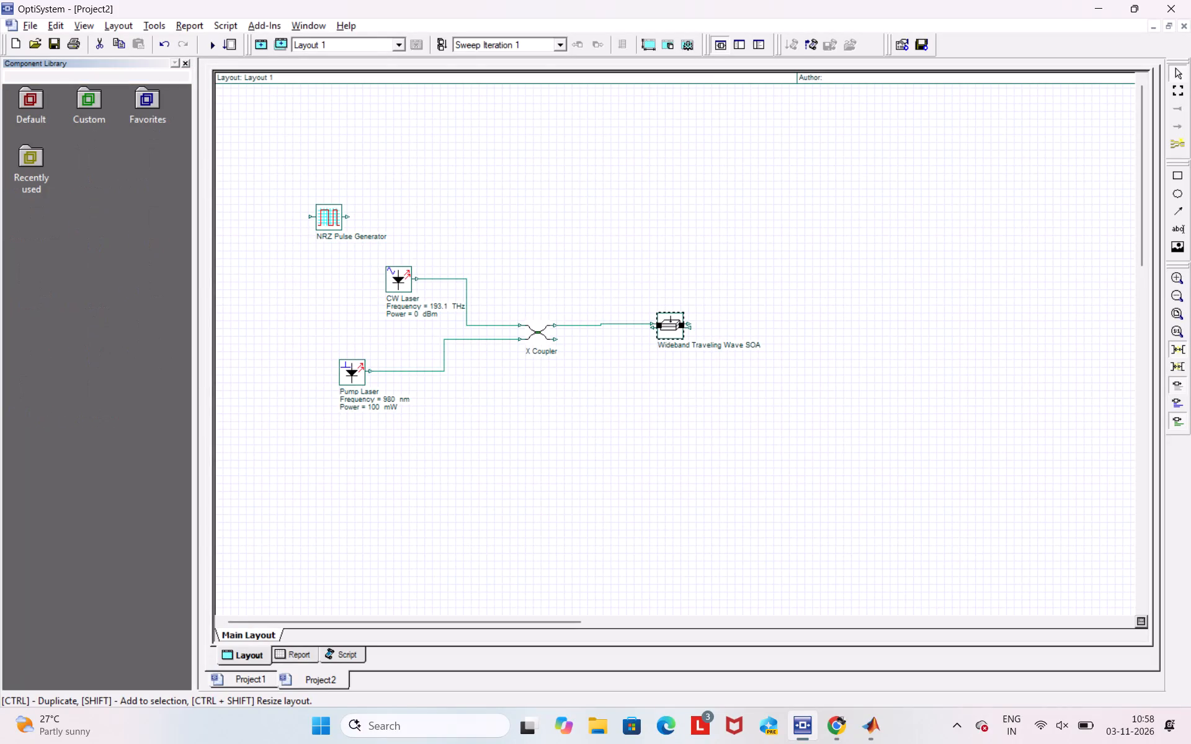
{"action": "double_click", "coordinate": [37, 155]}
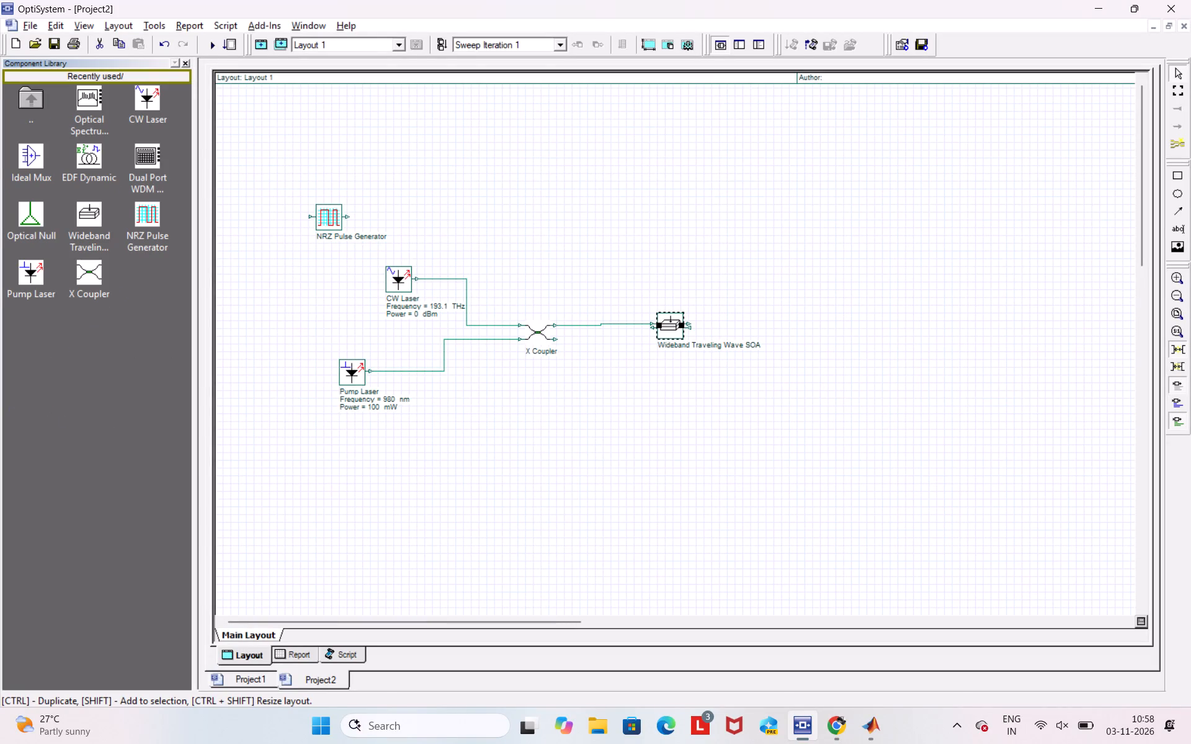
{"action": "double_click", "coordinate": [22, 82]}
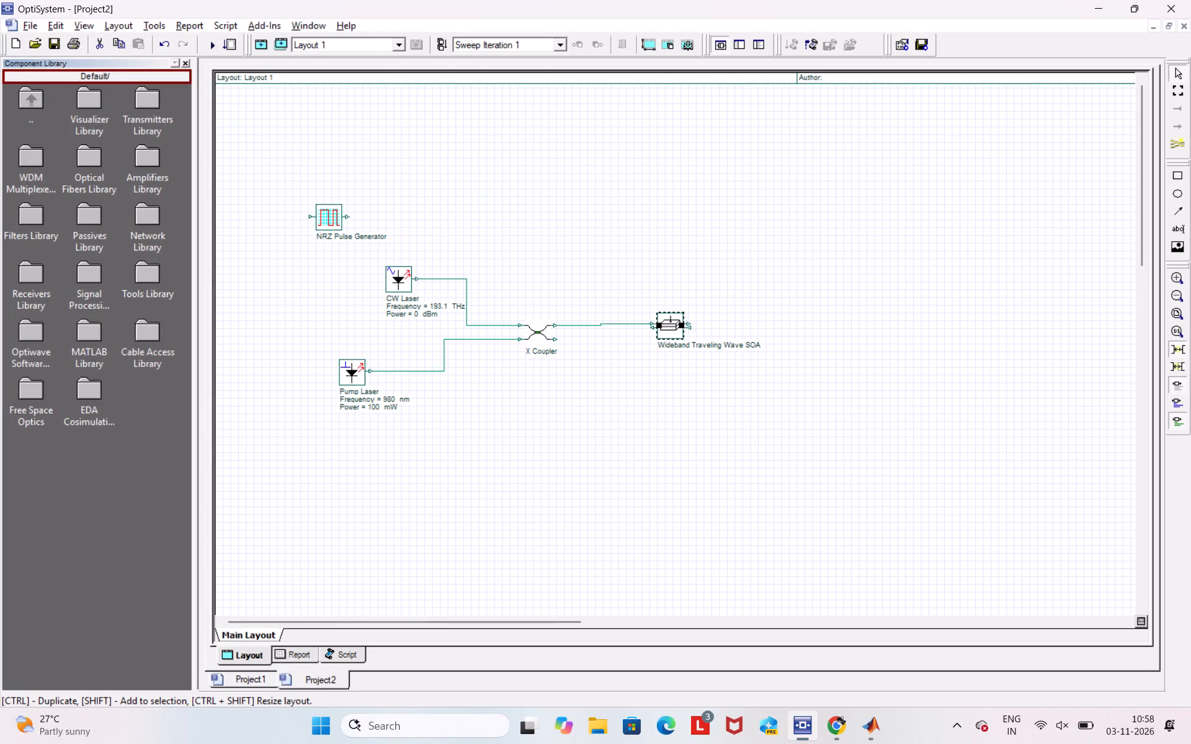
{"action": "right_click", "coordinate": [70, 527]}
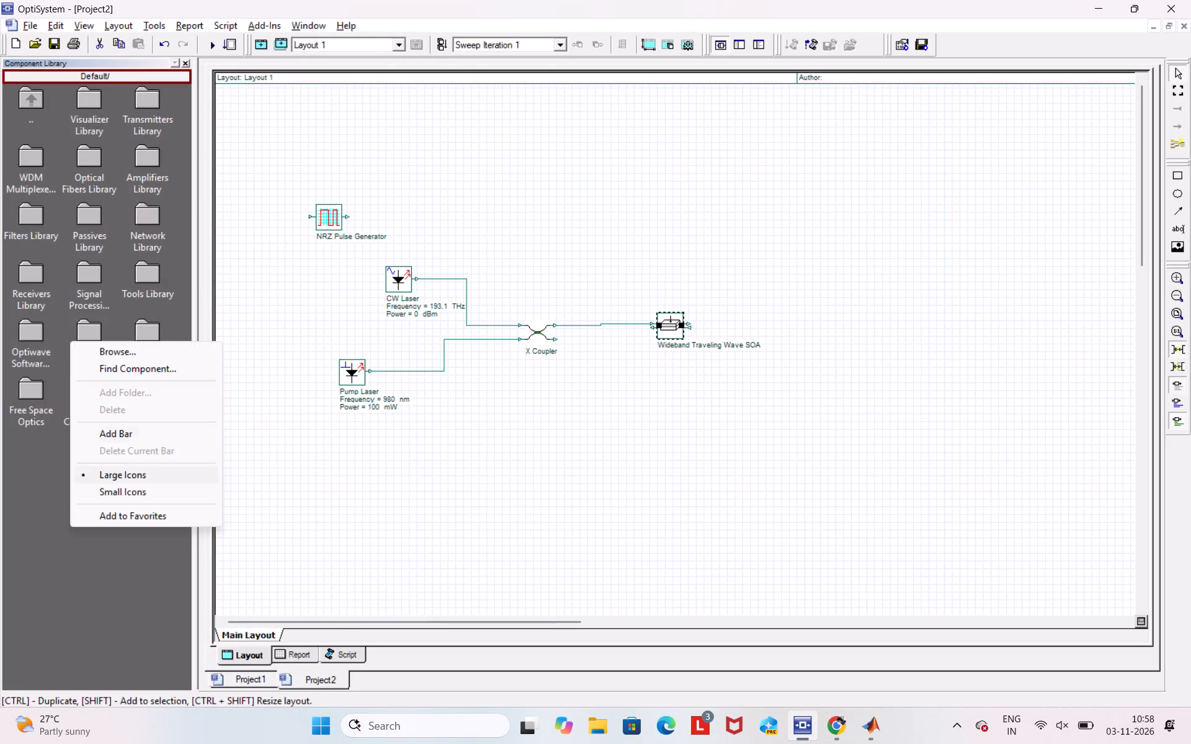
{"action": "left_click", "coordinate": [118, 368]}
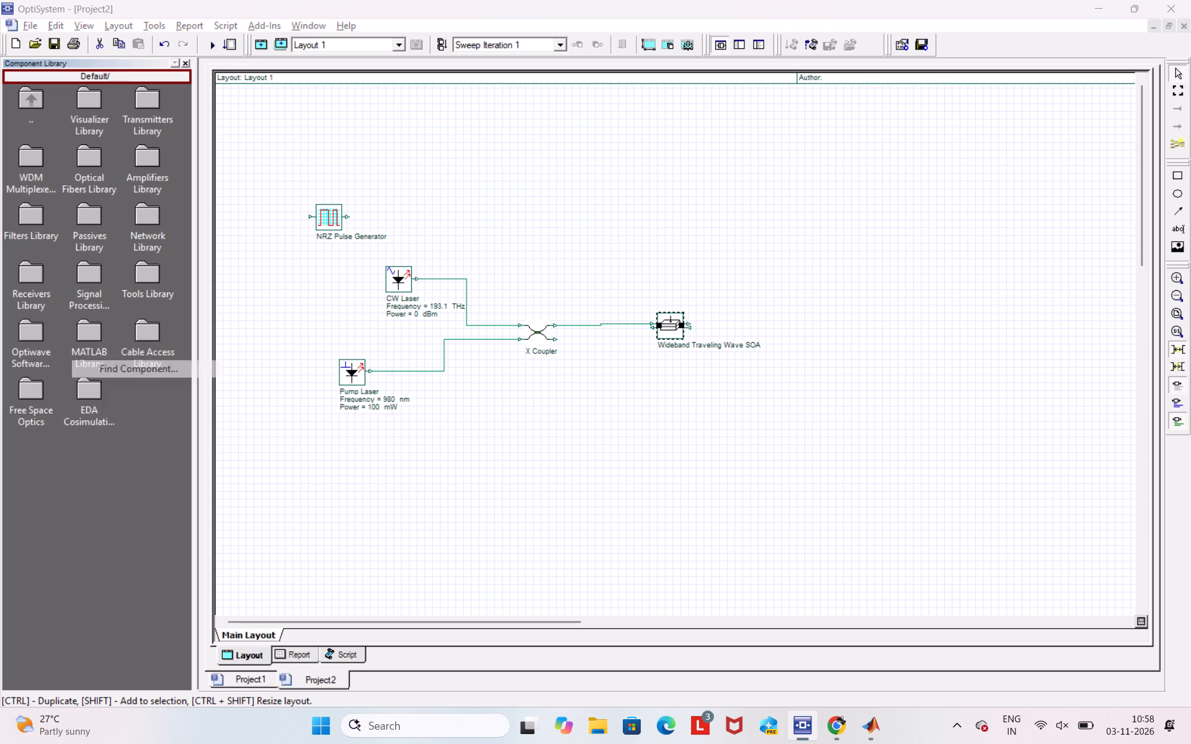
{"action": "left_click", "coordinate": [409, 278]}
{"action": "type", "text": "fiber"}
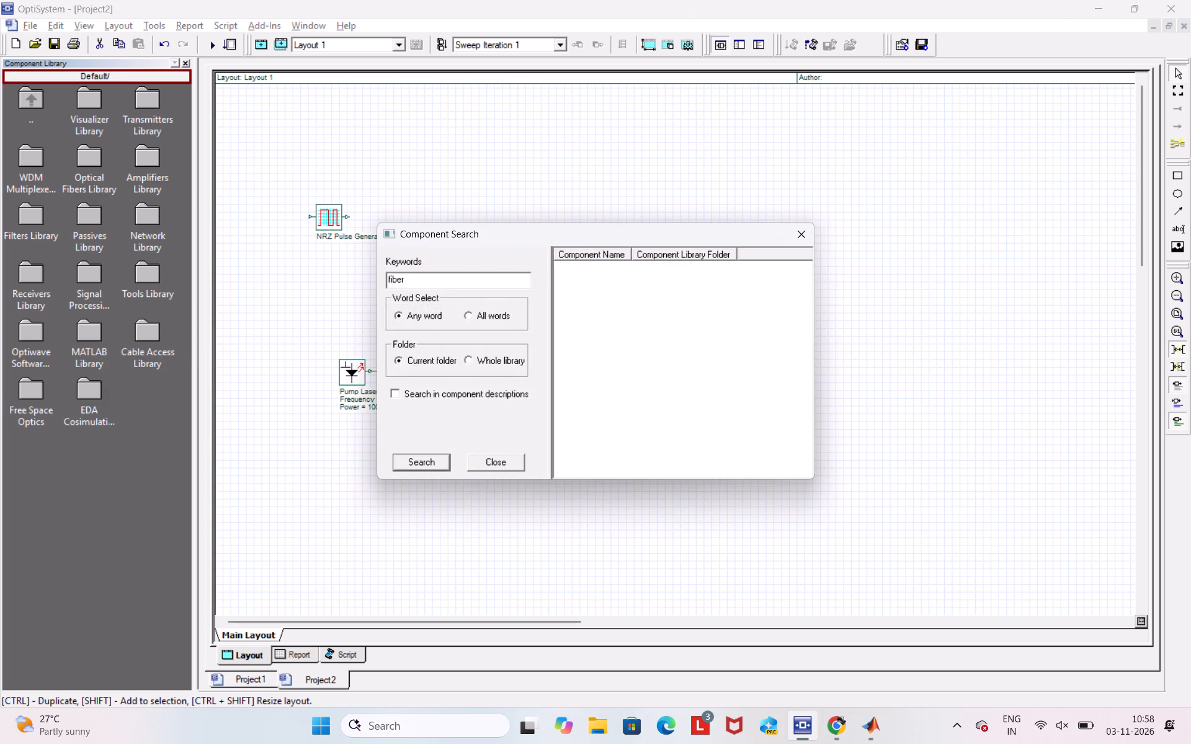
{"action": "left_click", "coordinate": [471, 312]}
{"action": "left_click", "coordinate": [468, 363]}
{"action": "left_click", "coordinate": [417, 459]}
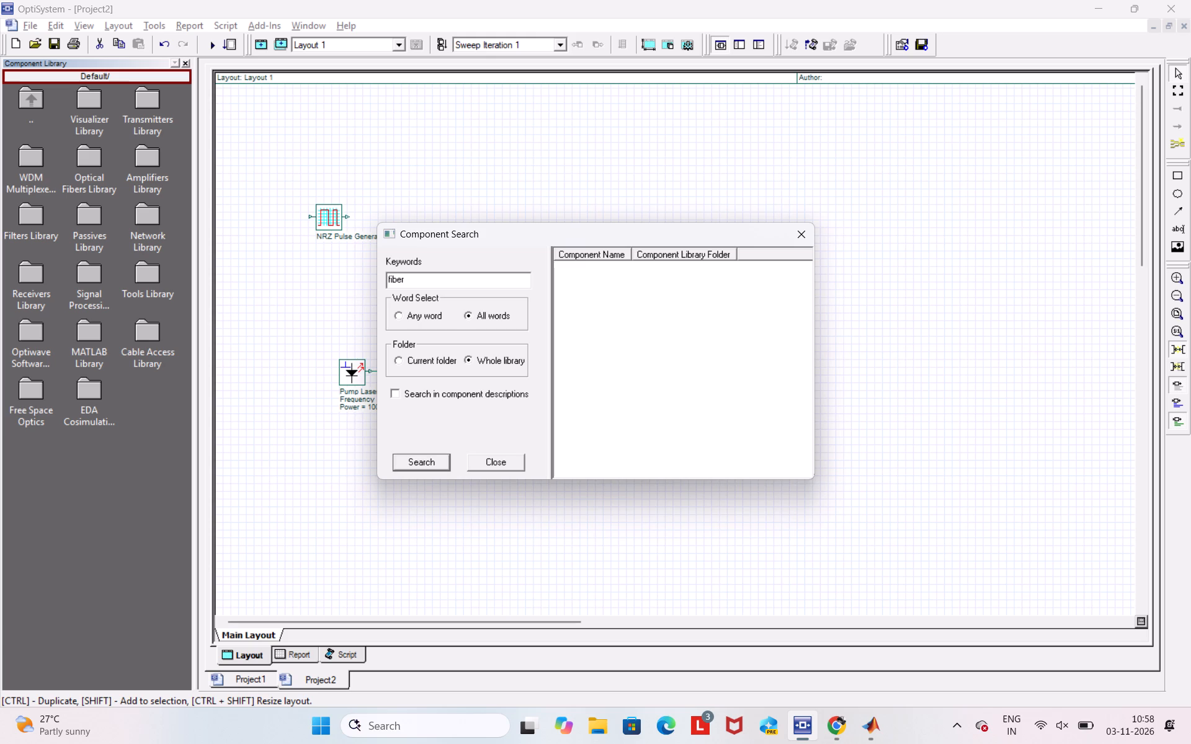
{"action": "left_click", "coordinate": [594, 275]}
{"action": "double_click", "coordinate": [594, 275]}
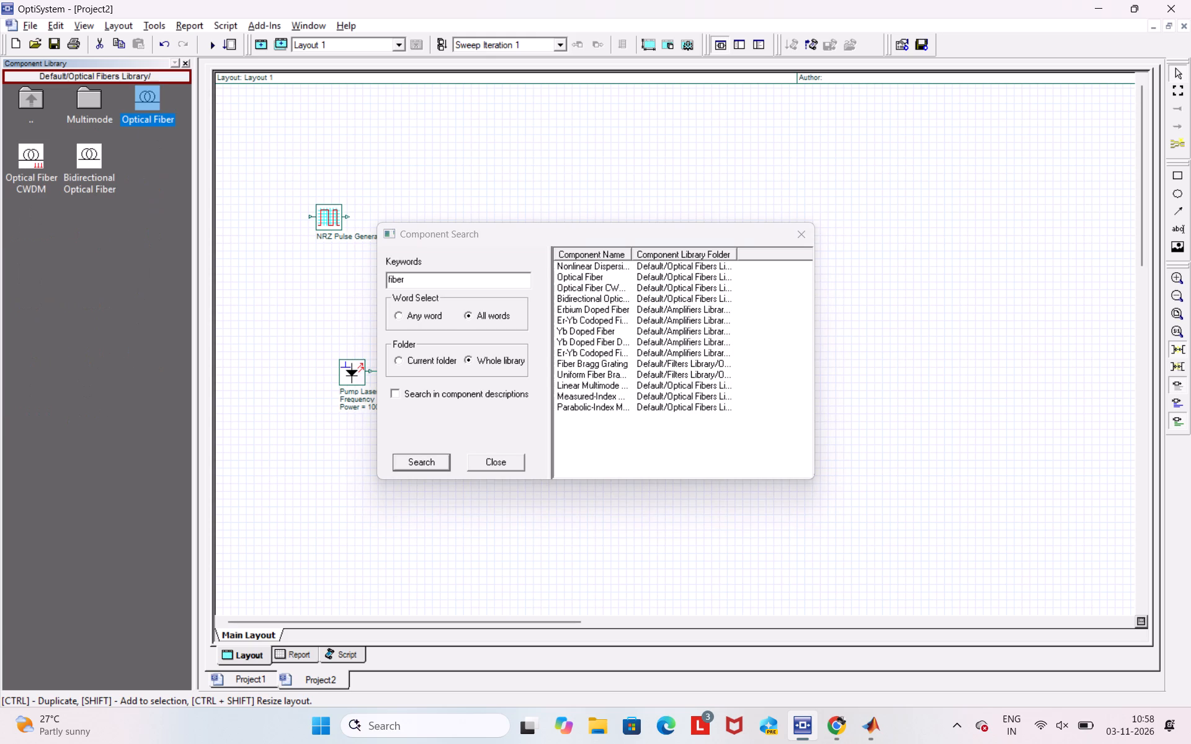
{"action": "left_click", "coordinate": [800, 235]}
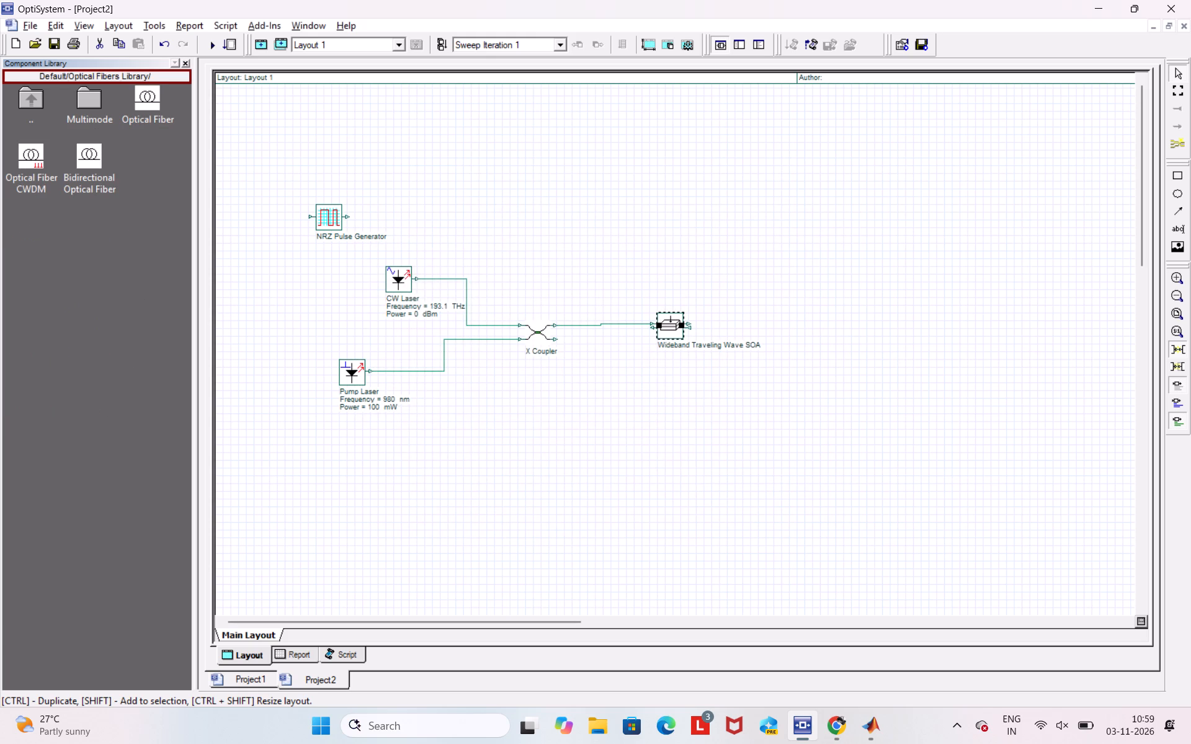
Place an Optical Fiber to the upper right of the Wideband Traveling Wave SOA, fed by the SOA's output.
{"action": "left_click_drag", "start_coordinate": [142, 106], "coordinate": [758, 296]}
{"action": "left_click_drag", "start_coordinate": [758, 296], "coordinate": [757, 296]}
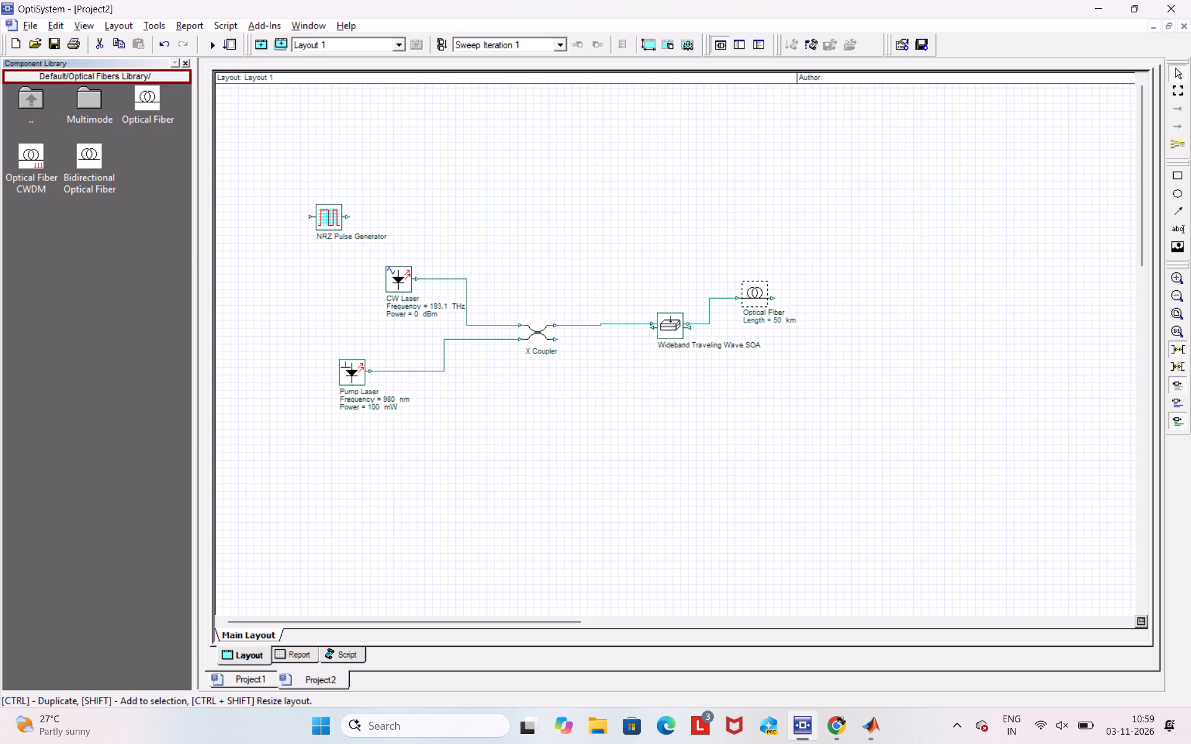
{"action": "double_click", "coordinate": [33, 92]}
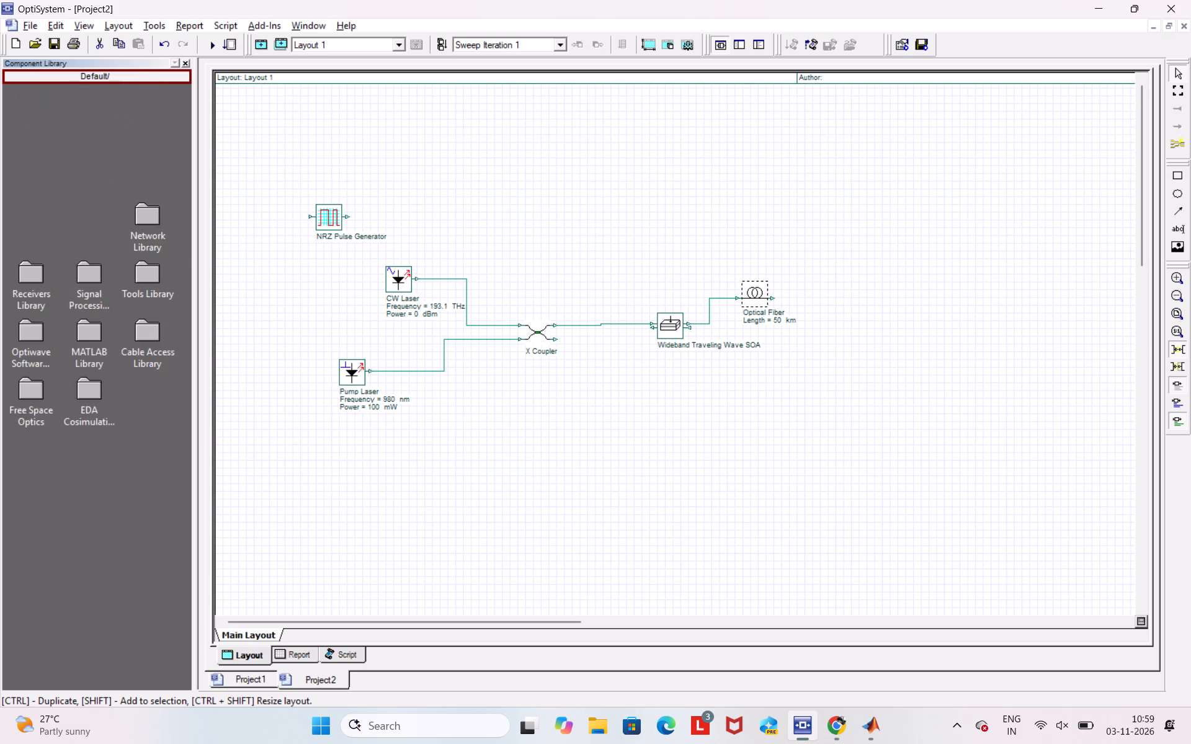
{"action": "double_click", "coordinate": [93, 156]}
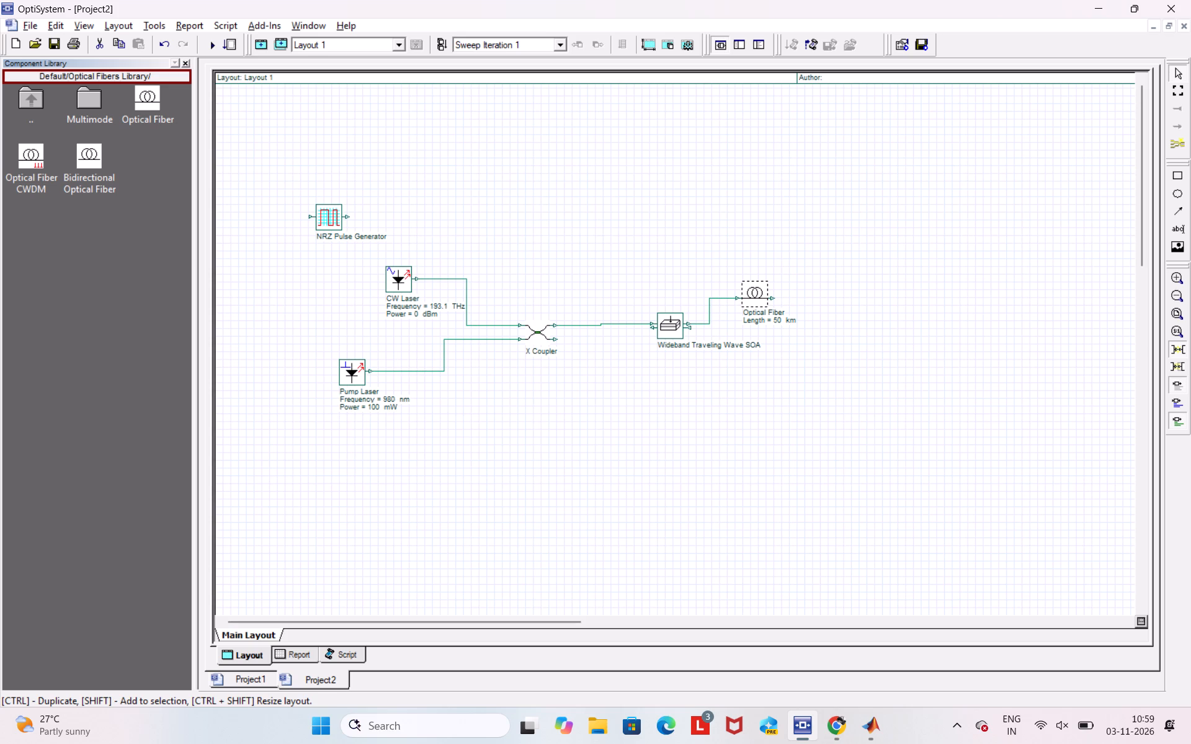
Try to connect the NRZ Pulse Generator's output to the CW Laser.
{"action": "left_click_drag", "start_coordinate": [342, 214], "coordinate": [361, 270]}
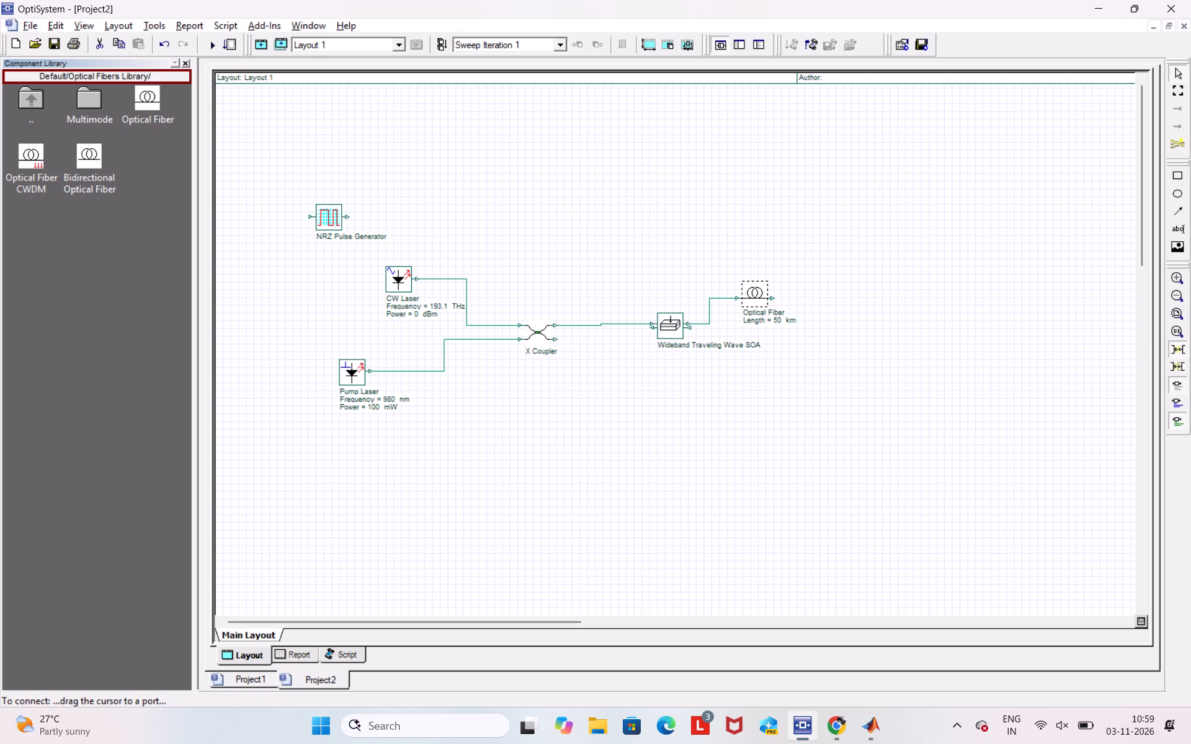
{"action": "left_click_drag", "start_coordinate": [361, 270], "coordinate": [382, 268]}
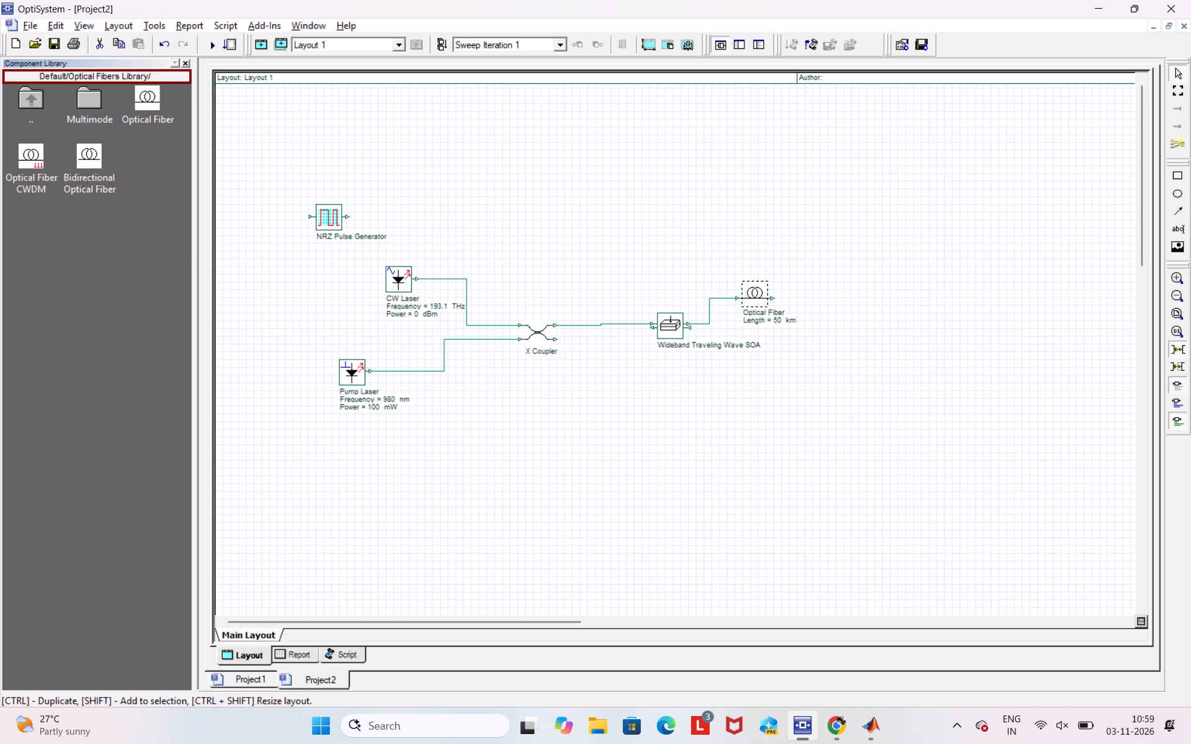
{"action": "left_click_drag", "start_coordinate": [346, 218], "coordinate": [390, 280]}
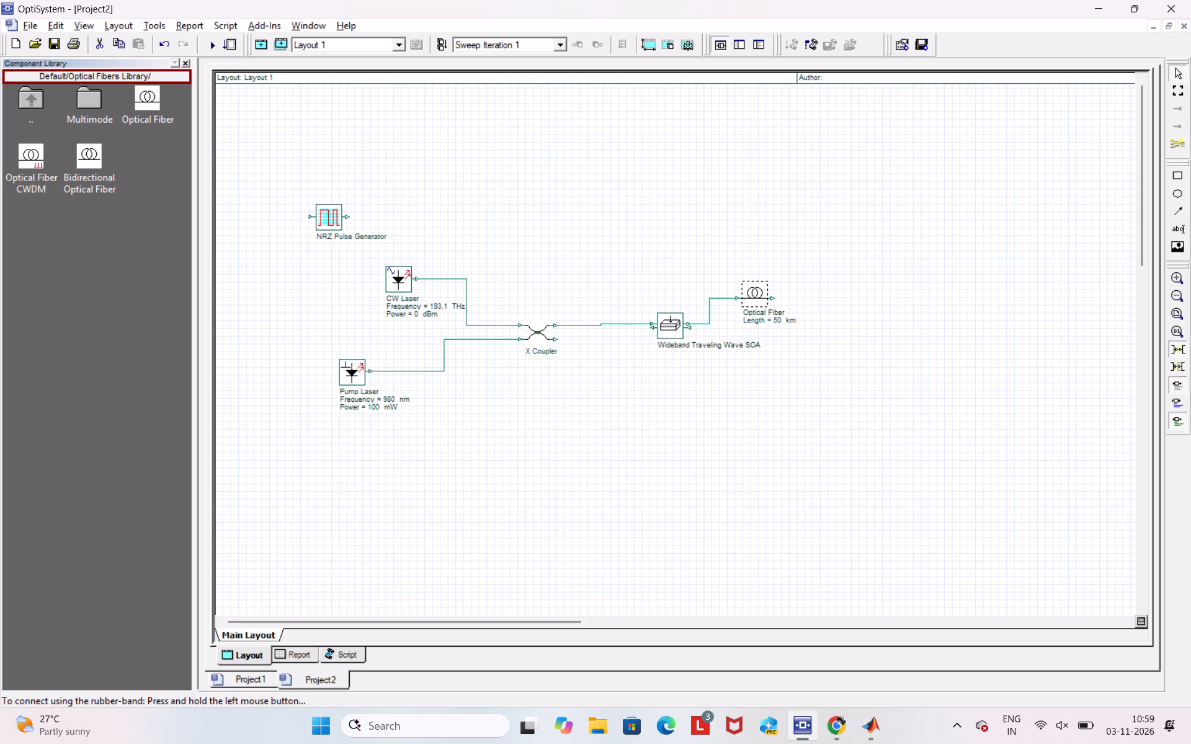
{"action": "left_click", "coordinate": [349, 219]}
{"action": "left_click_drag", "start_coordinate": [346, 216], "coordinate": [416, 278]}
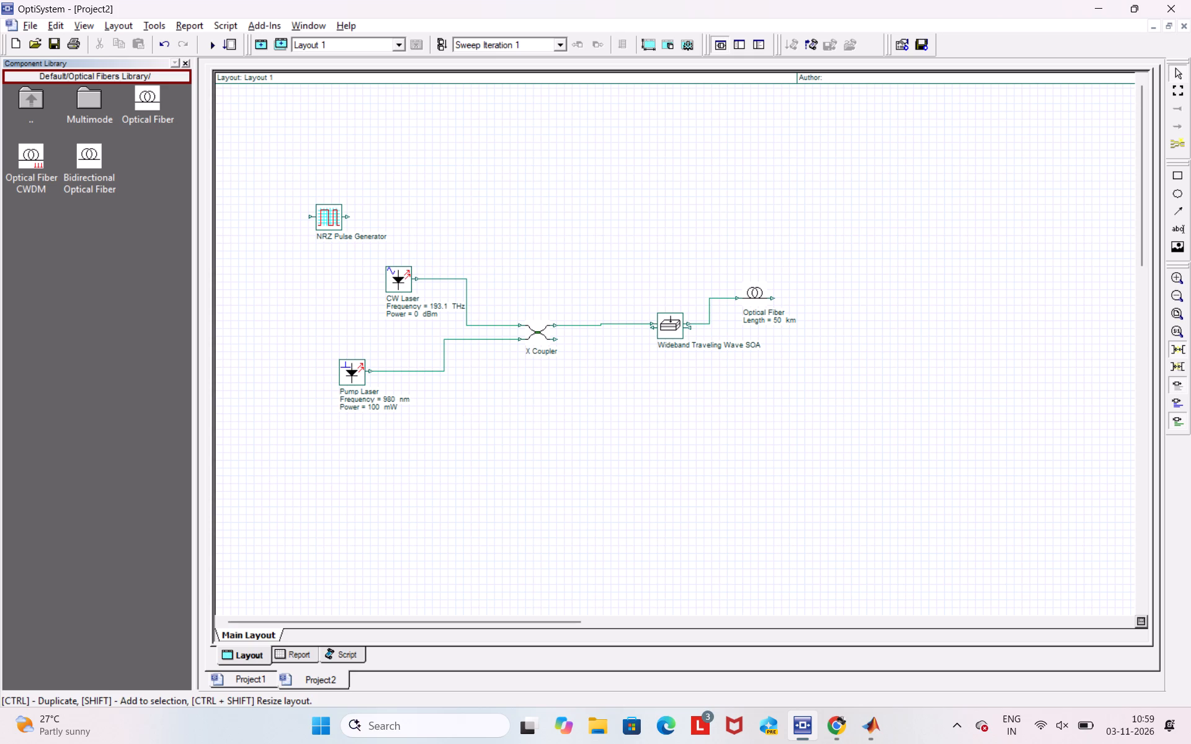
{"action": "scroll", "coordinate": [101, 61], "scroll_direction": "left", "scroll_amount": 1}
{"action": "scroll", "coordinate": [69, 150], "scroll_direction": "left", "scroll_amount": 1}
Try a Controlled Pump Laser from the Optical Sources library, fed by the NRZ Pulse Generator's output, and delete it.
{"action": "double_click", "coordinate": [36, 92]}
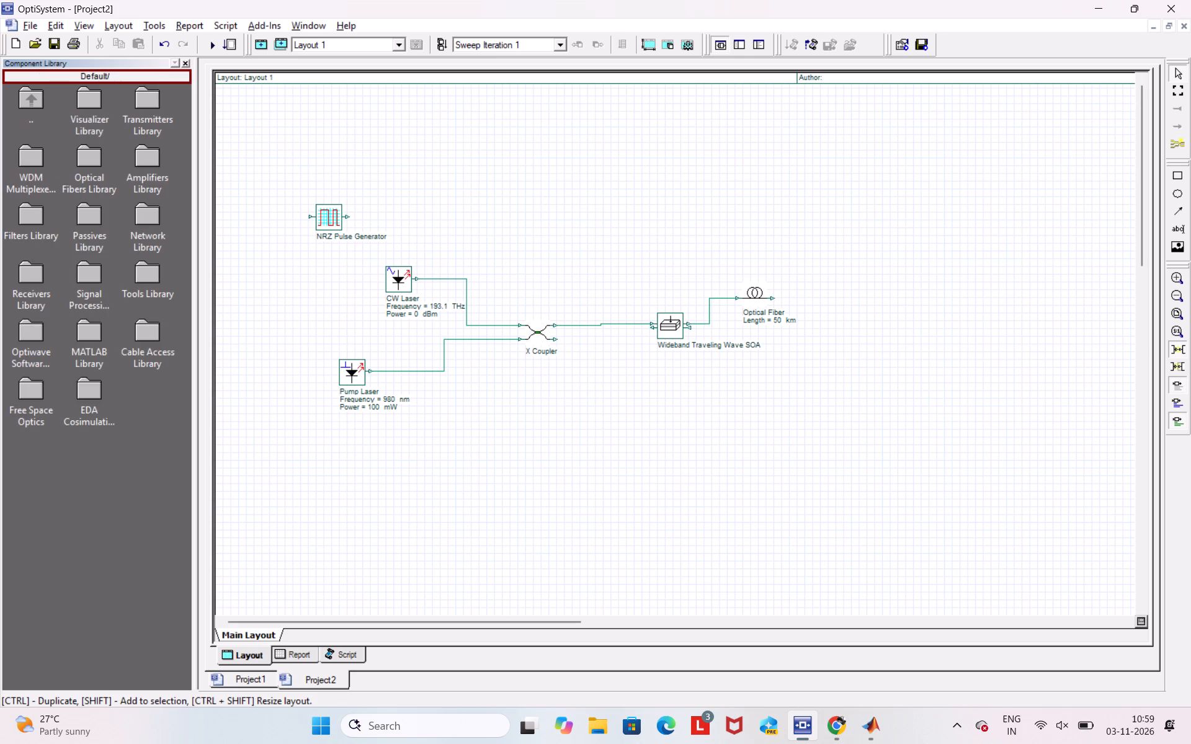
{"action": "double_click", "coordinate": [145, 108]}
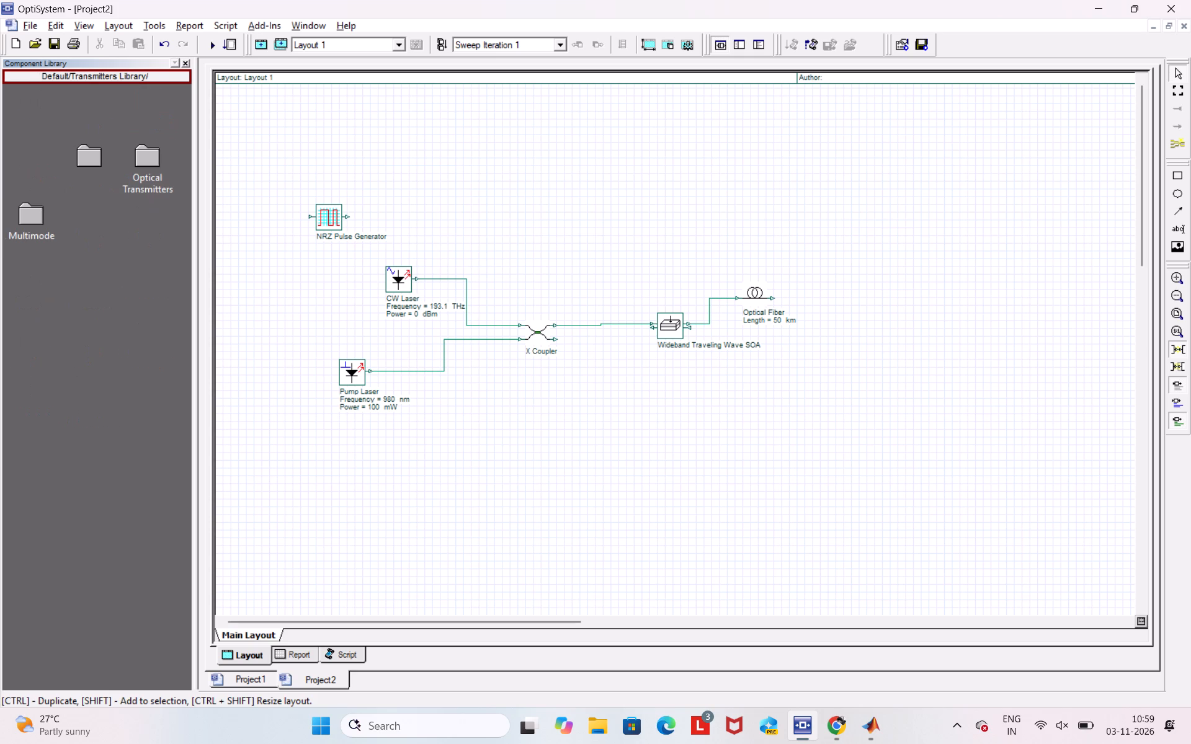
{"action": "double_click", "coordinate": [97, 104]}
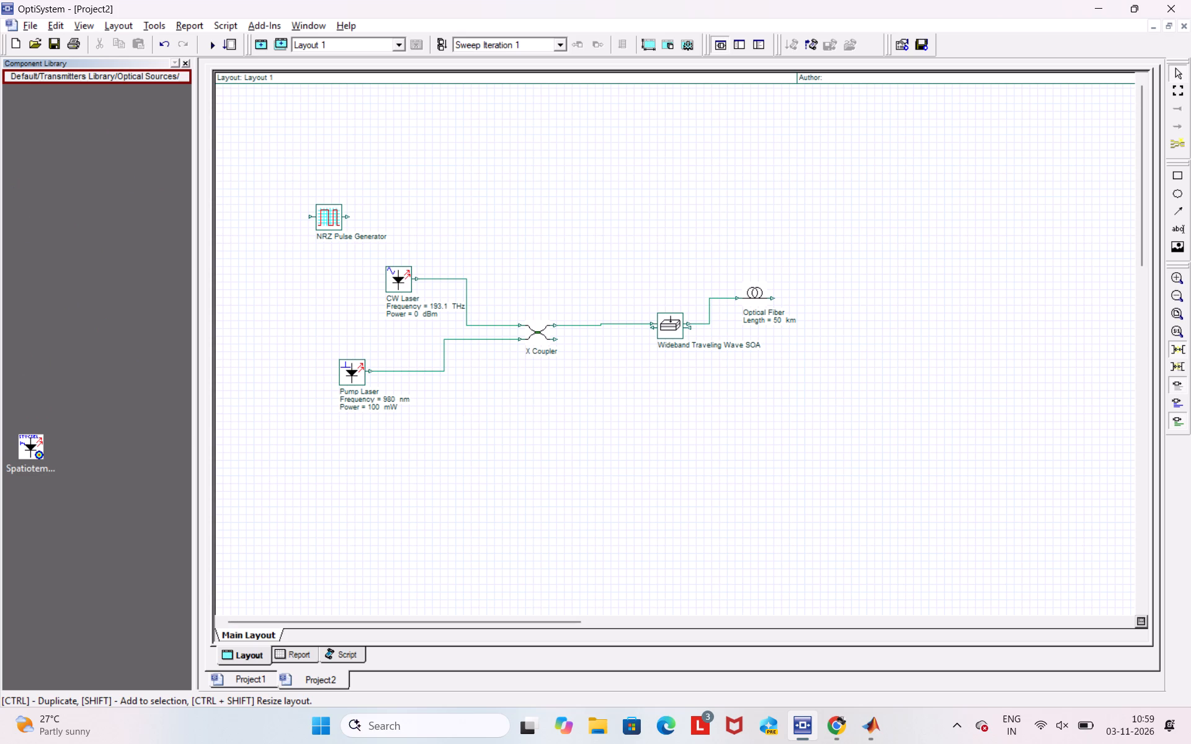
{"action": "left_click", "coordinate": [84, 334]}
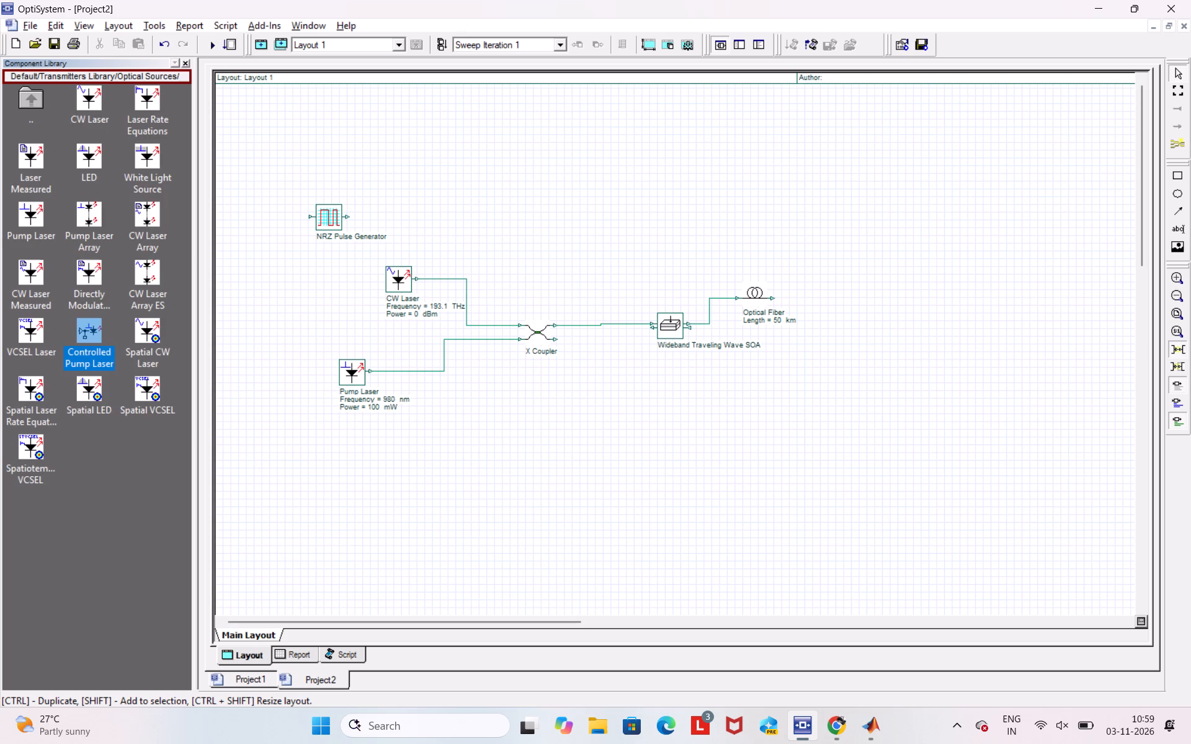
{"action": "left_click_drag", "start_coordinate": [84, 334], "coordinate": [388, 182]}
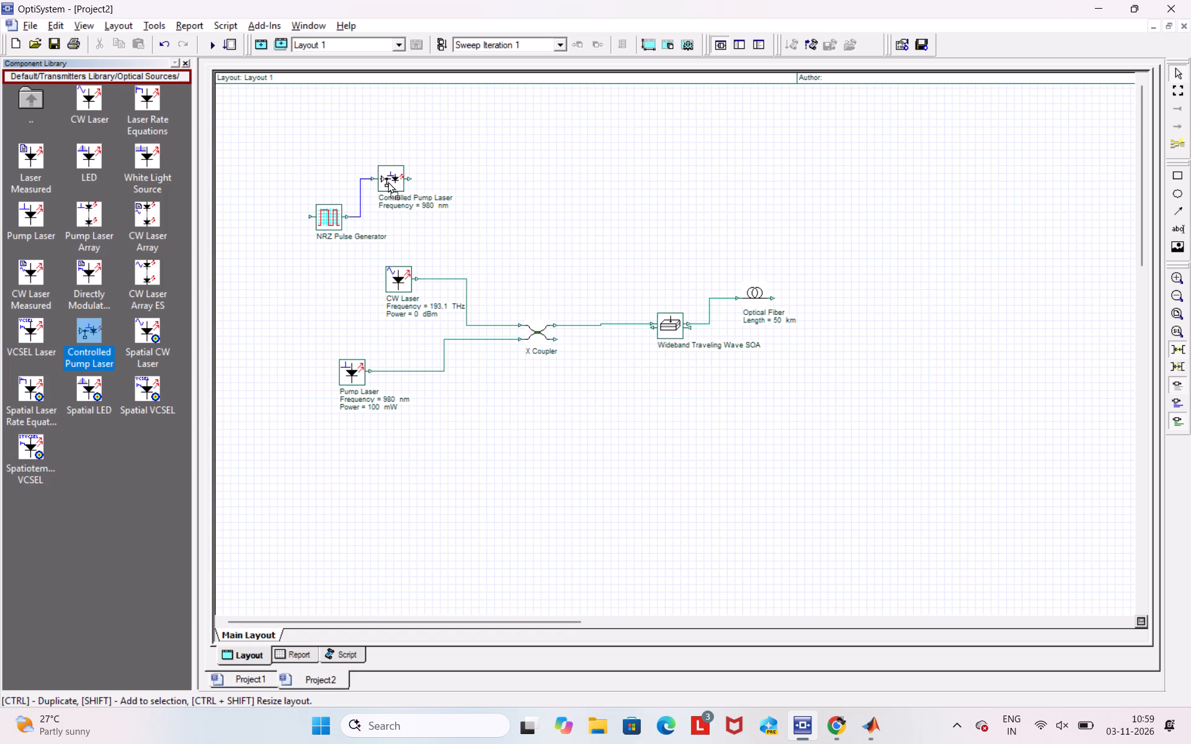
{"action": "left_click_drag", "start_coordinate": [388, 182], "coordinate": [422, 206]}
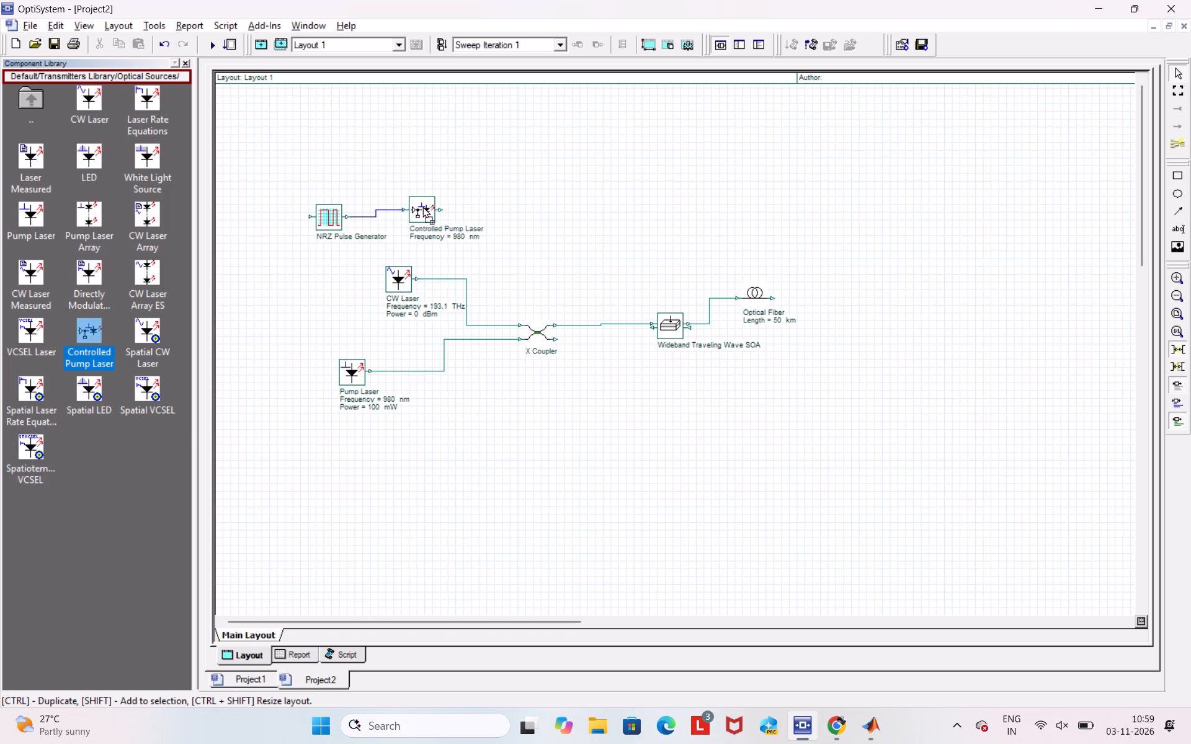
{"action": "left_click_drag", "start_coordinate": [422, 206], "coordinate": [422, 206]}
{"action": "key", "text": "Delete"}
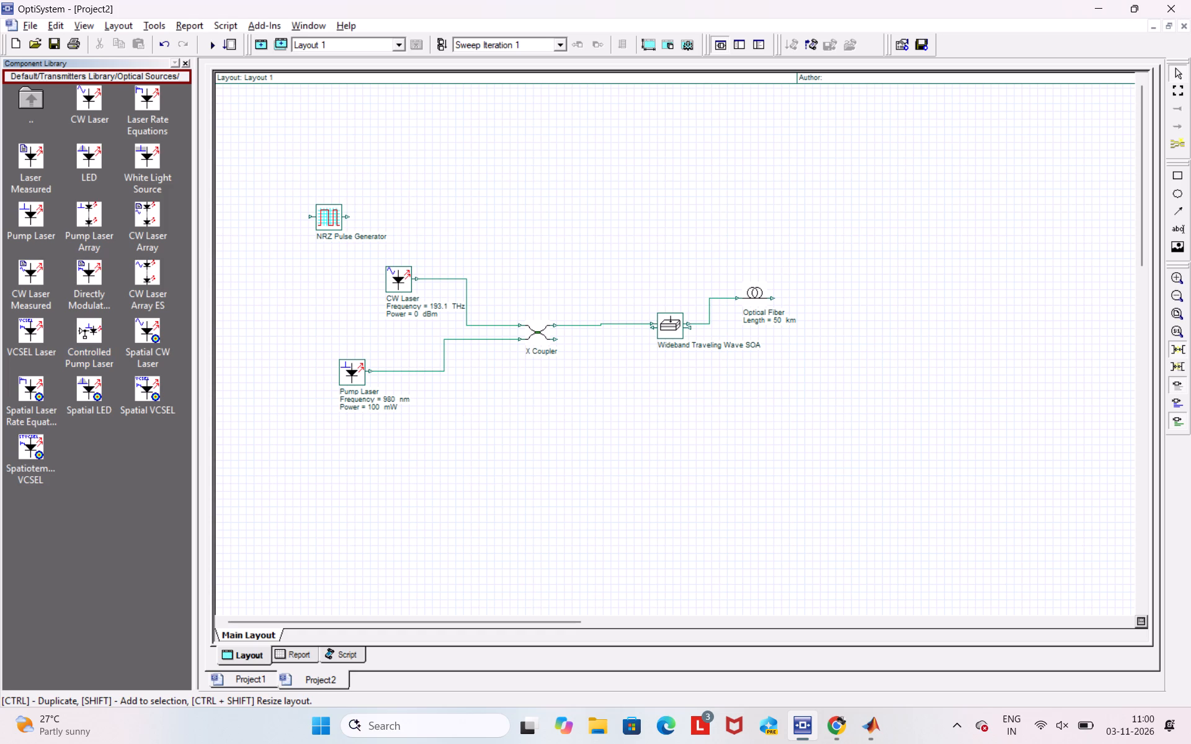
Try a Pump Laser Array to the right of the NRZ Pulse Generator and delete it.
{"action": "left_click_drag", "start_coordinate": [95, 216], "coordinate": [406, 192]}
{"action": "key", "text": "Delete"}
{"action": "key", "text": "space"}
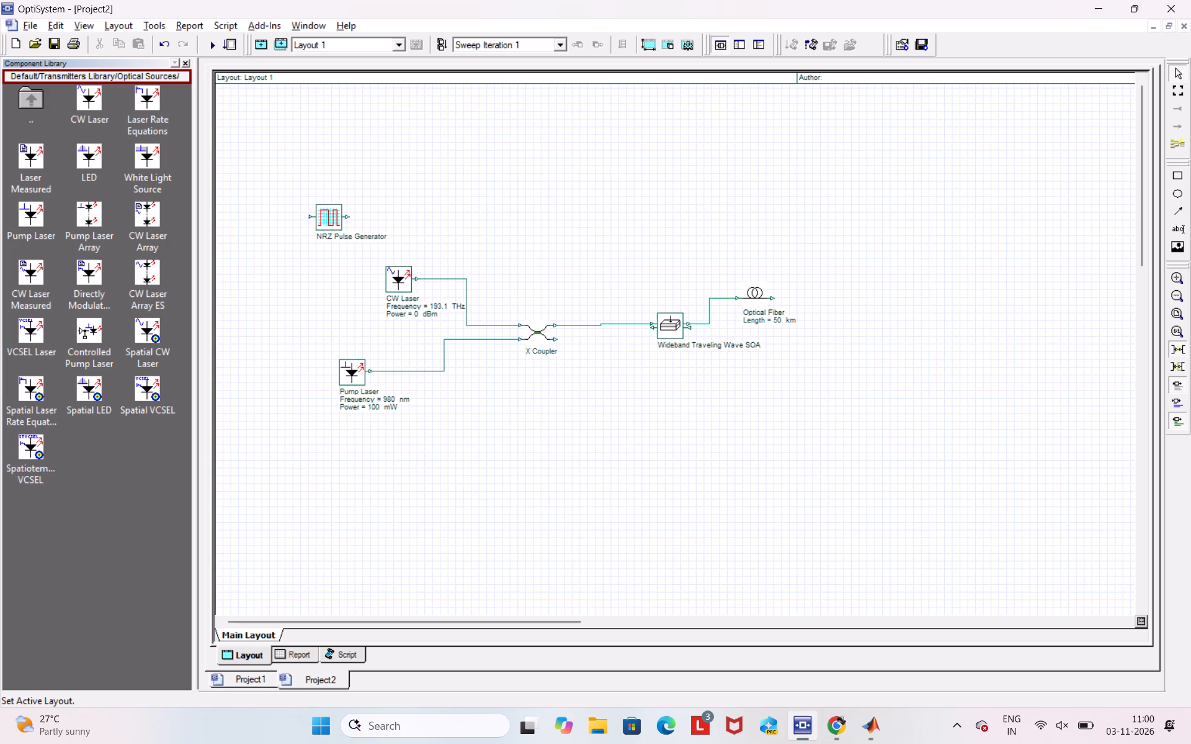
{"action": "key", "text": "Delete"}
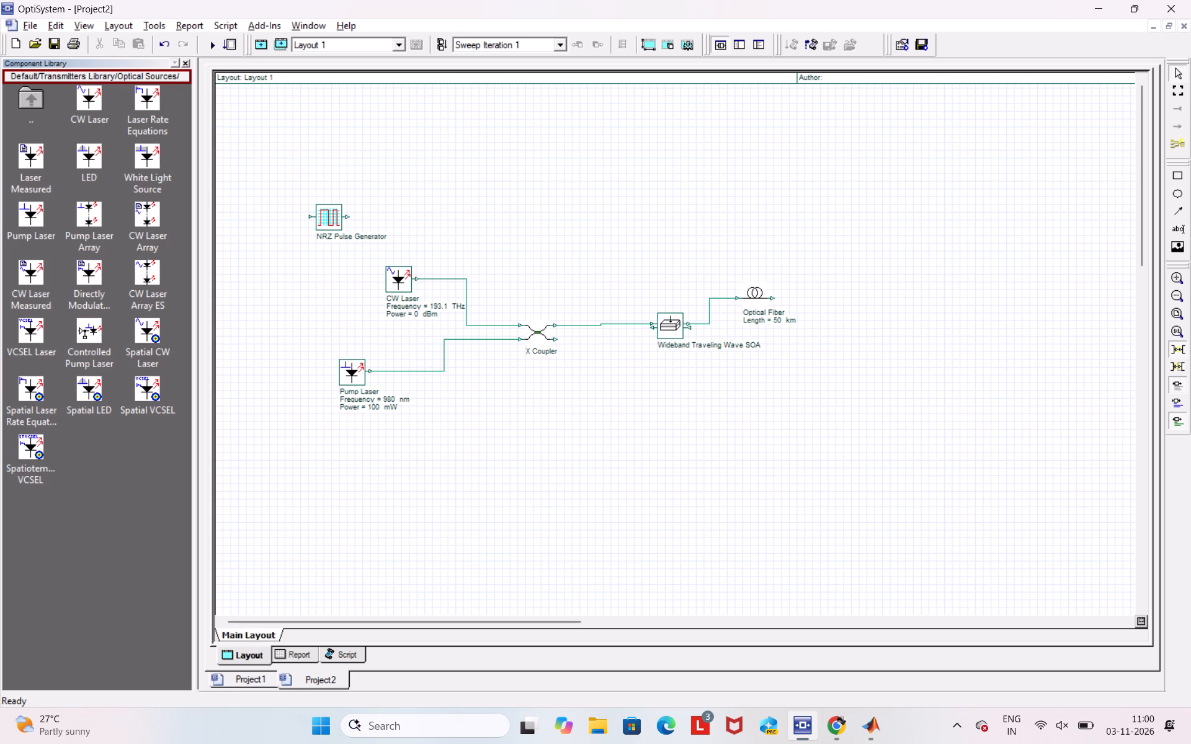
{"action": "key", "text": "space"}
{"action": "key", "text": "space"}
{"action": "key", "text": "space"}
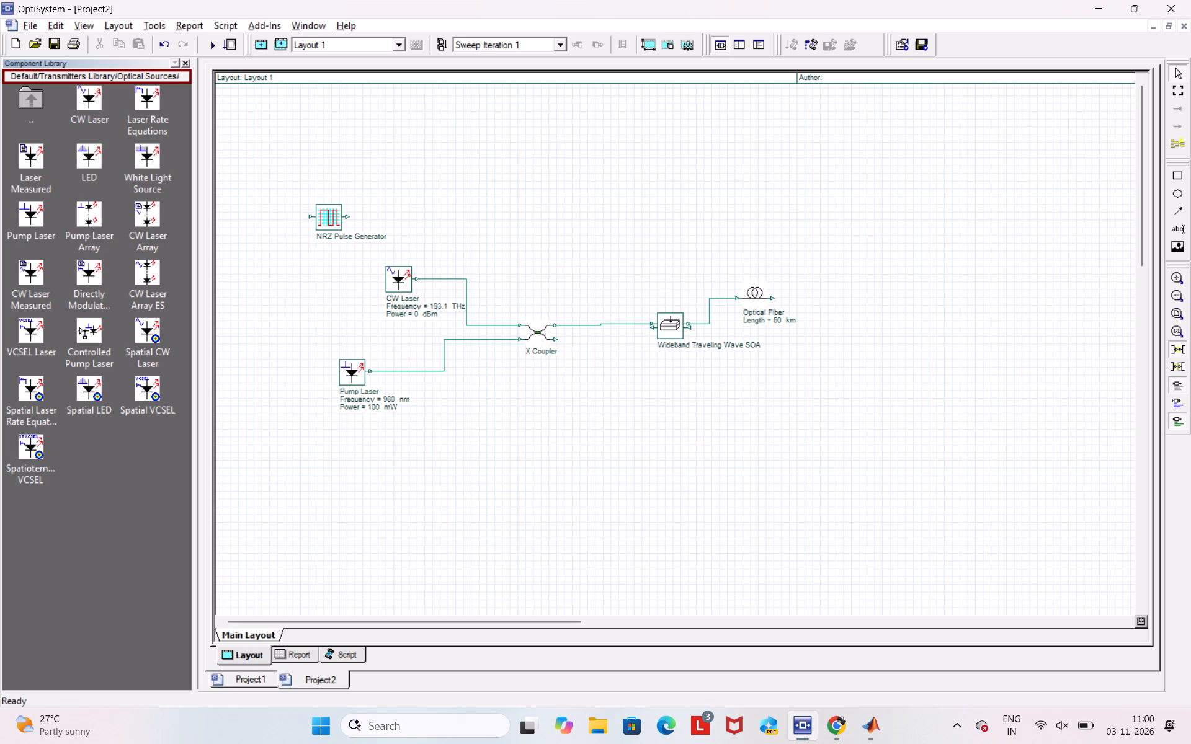
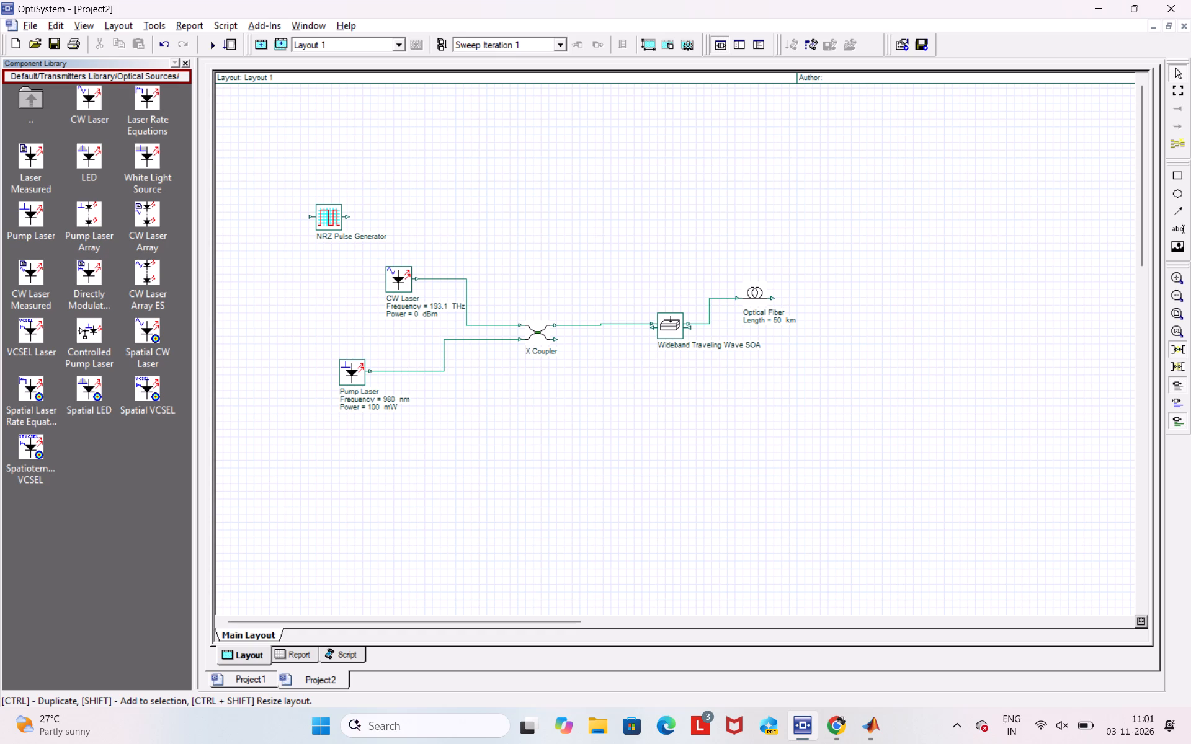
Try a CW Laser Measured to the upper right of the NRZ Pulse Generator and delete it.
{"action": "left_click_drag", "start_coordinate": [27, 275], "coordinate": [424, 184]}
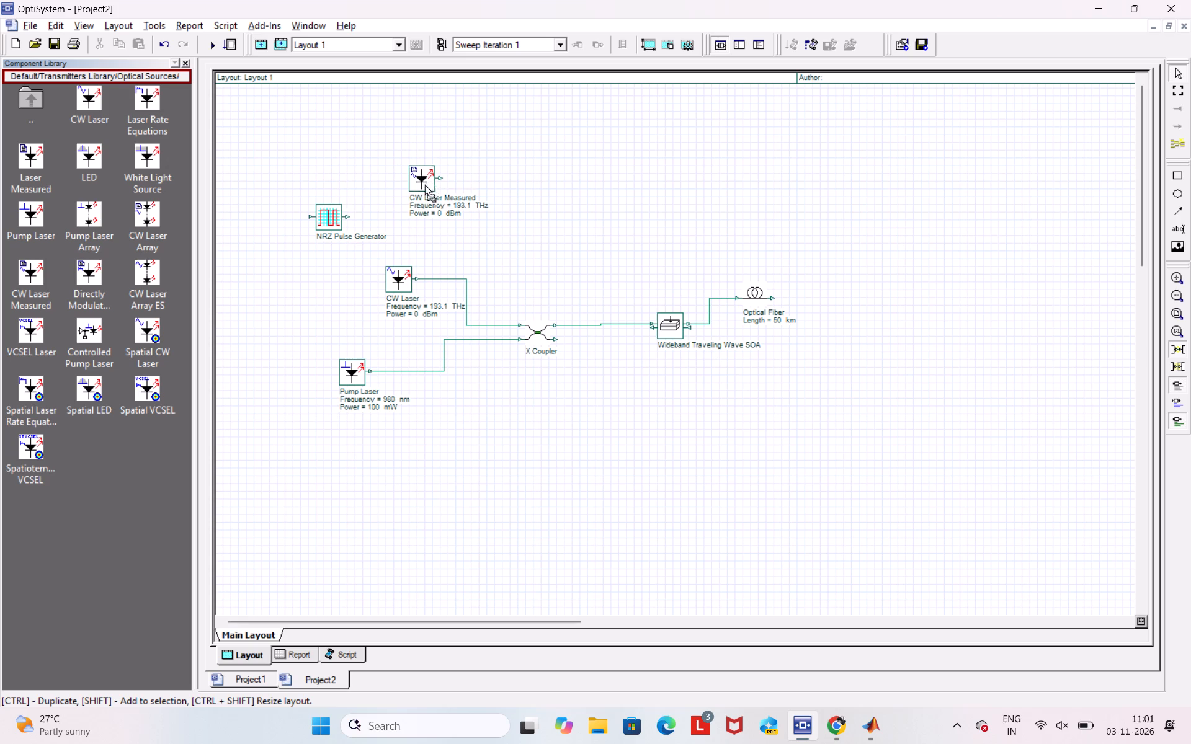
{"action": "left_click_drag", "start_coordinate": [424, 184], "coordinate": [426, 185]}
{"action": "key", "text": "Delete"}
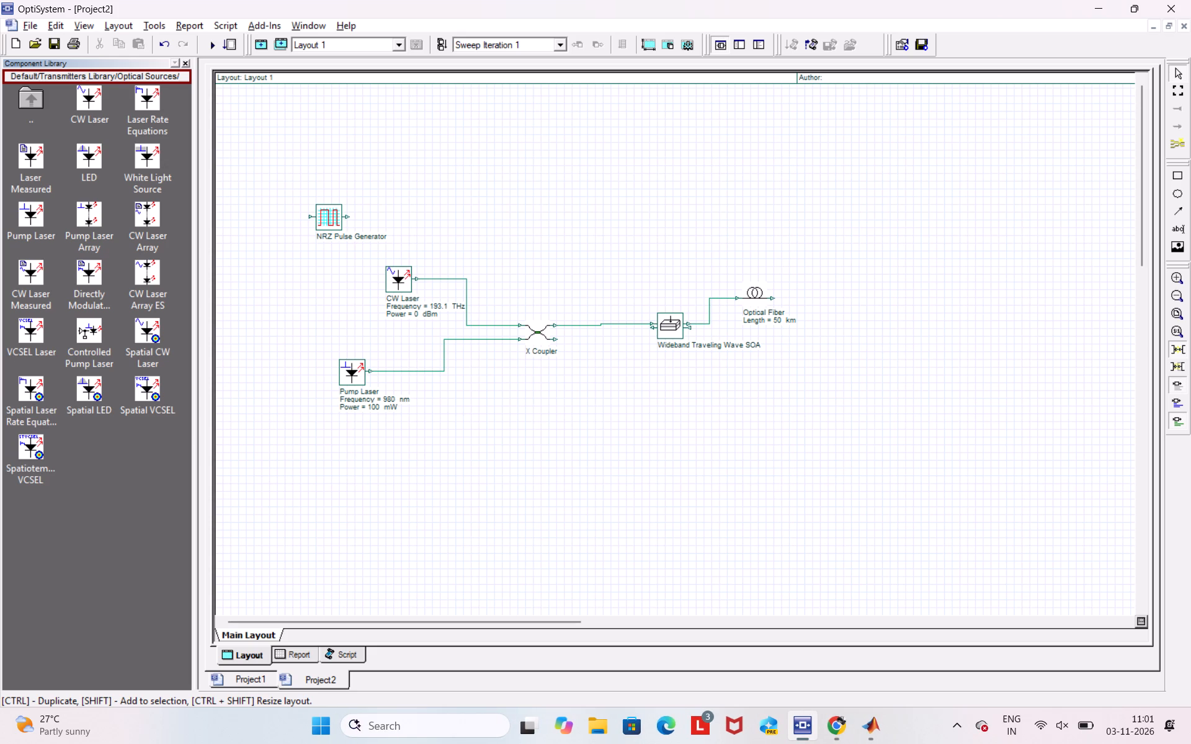
Delete the NRZ Pulse Generator from the layout after trying it at other positions around the CW Laser.
{"action": "left_click_drag", "start_coordinate": [341, 228], "coordinate": [477, 279]}
{"action": "left_click_drag", "start_coordinate": [477, 279], "coordinate": [468, 275]}
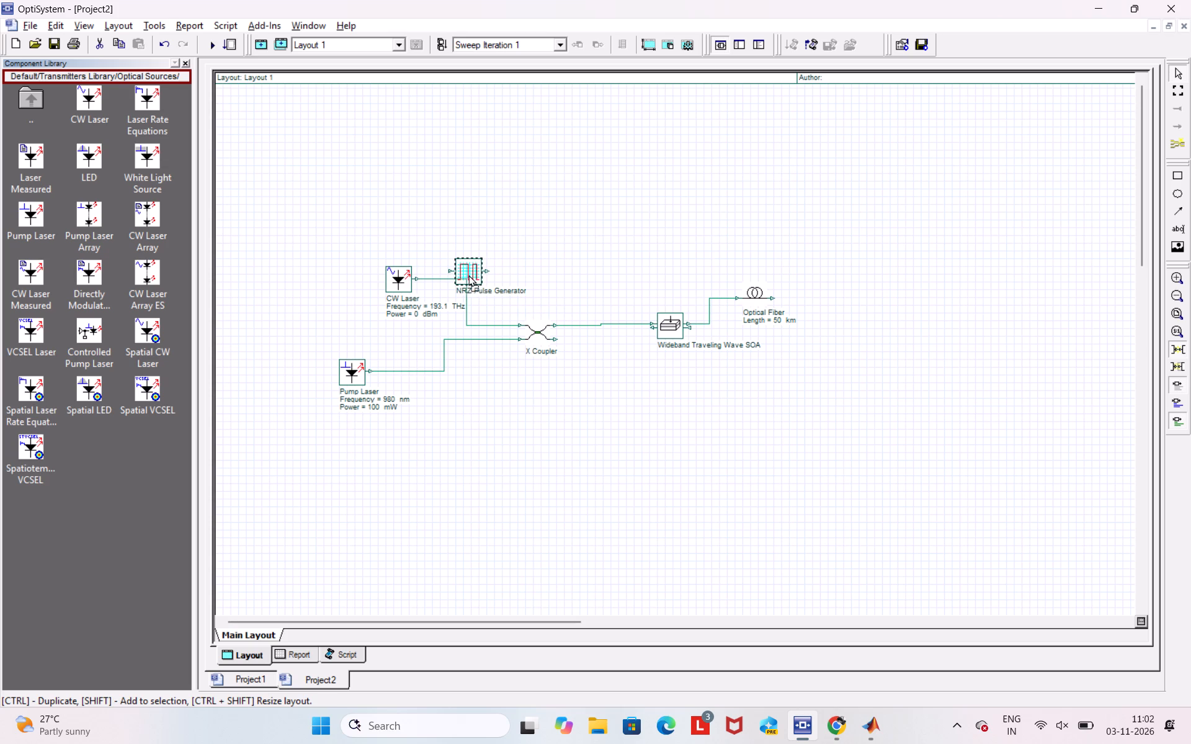
{"action": "left_click_drag", "start_coordinate": [468, 275], "coordinate": [323, 195]}
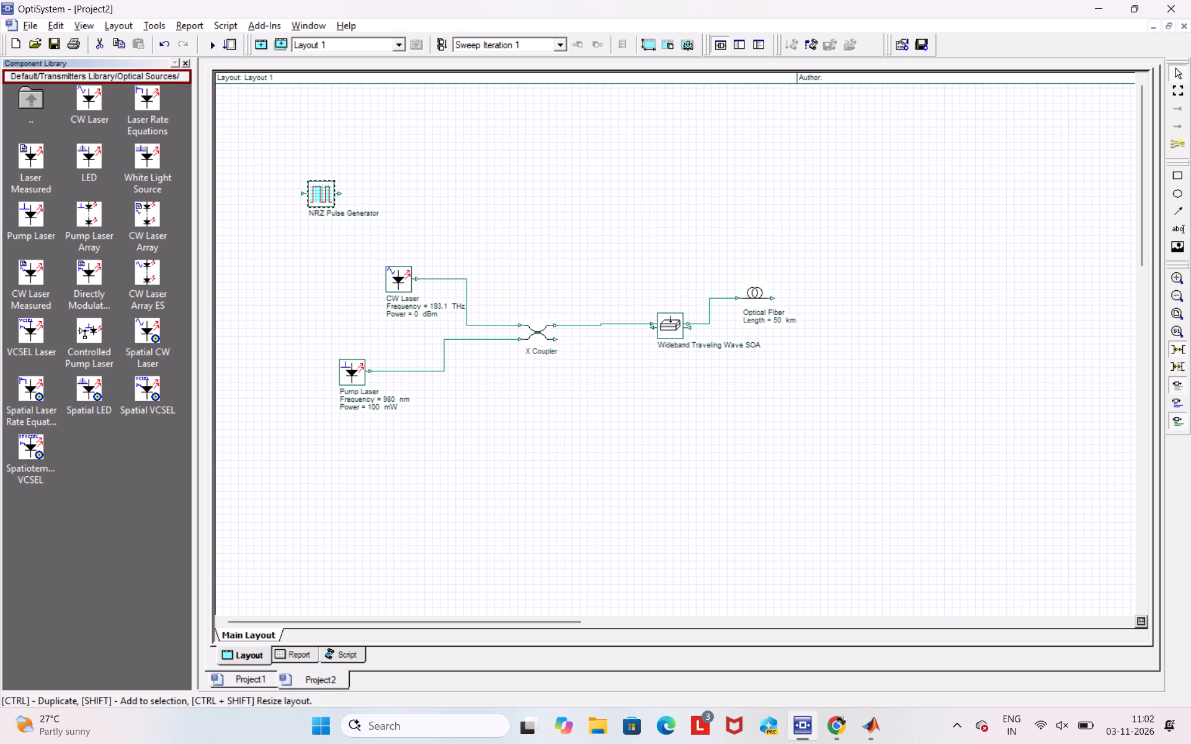
{"action": "left_click", "coordinate": [323, 195]}
{"action": "key", "text": "Delete"}
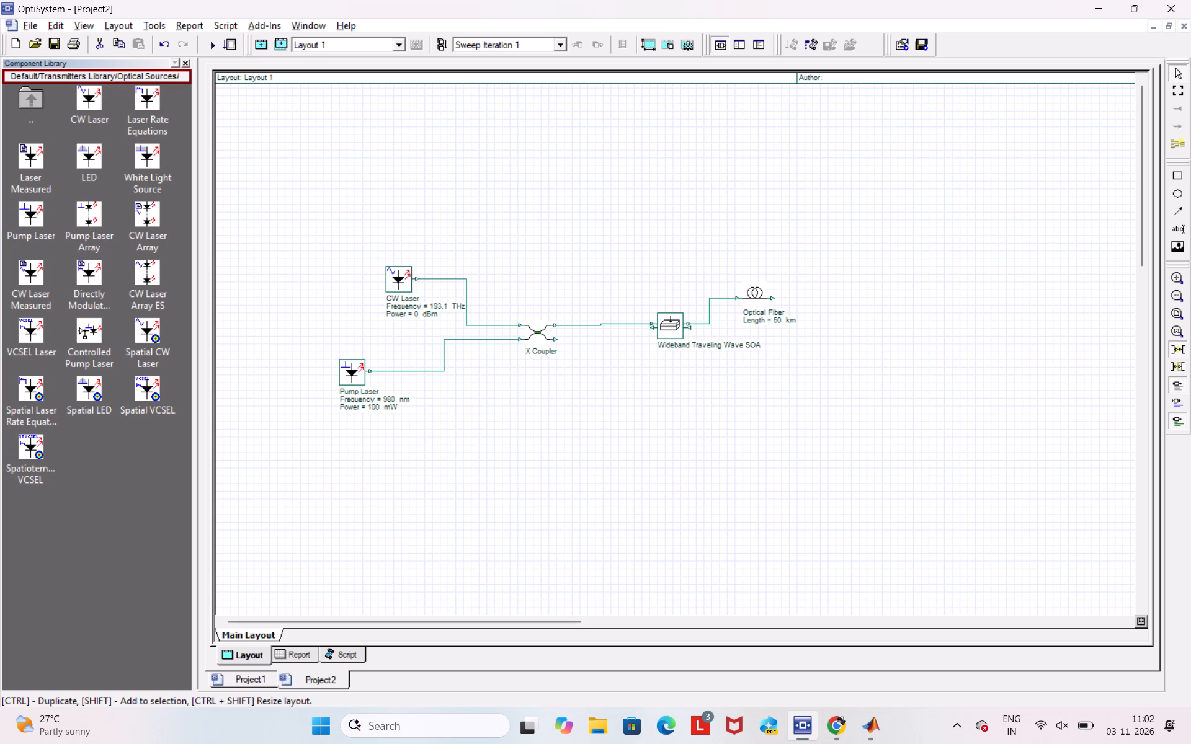
Examine the CW Laser's component properties, including its simulation and random number settings and frequency unit options, without changing anything.
{"action": "right_click", "coordinate": [399, 271]}
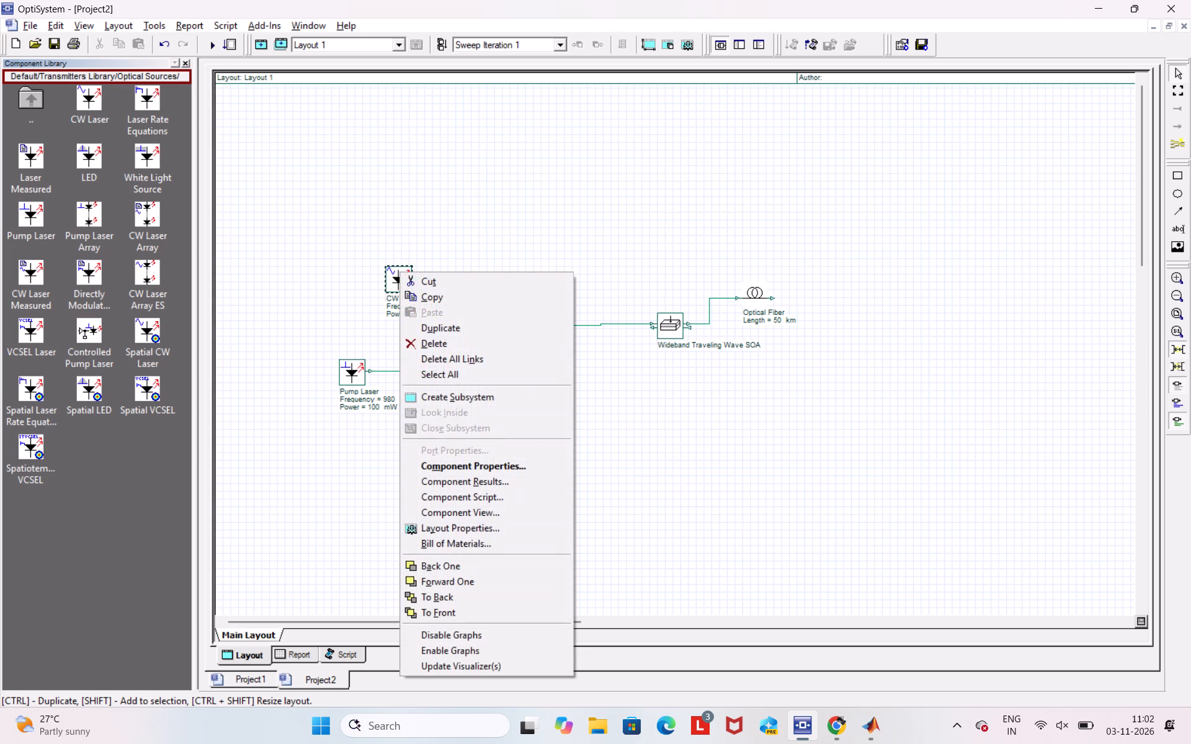
{"action": "left_click", "coordinate": [505, 468]}
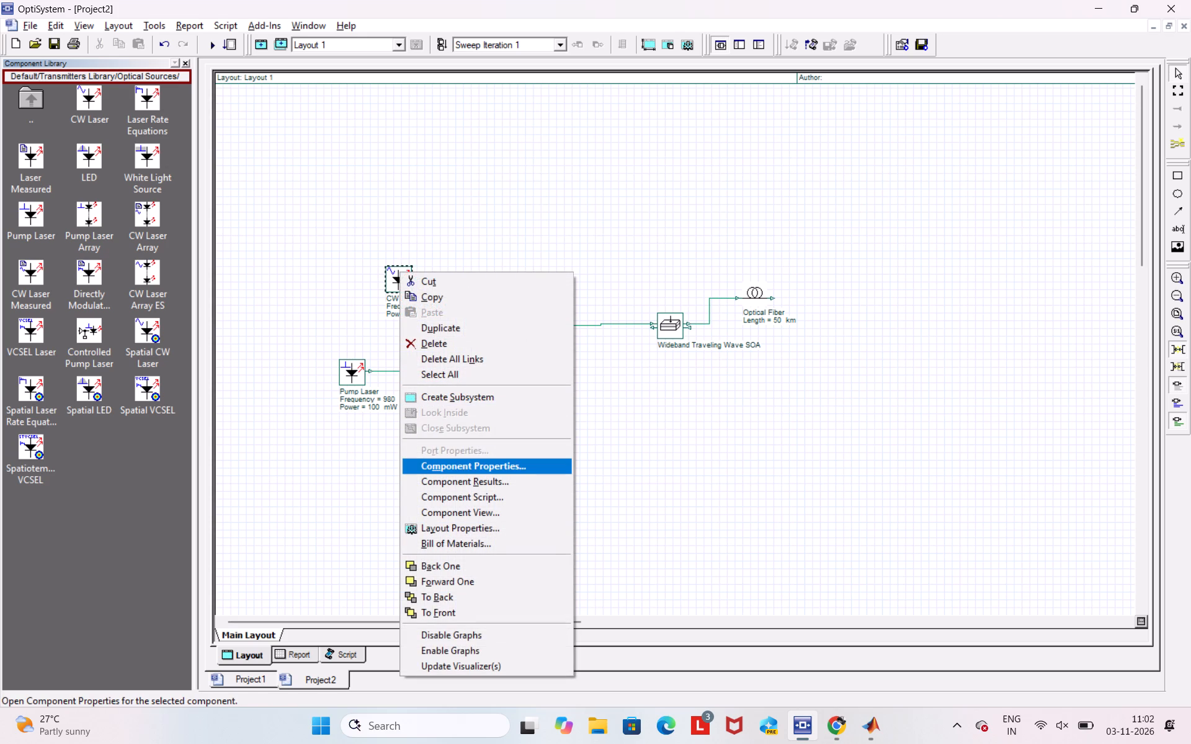
{"action": "left_click", "coordinate": [667, 264]}
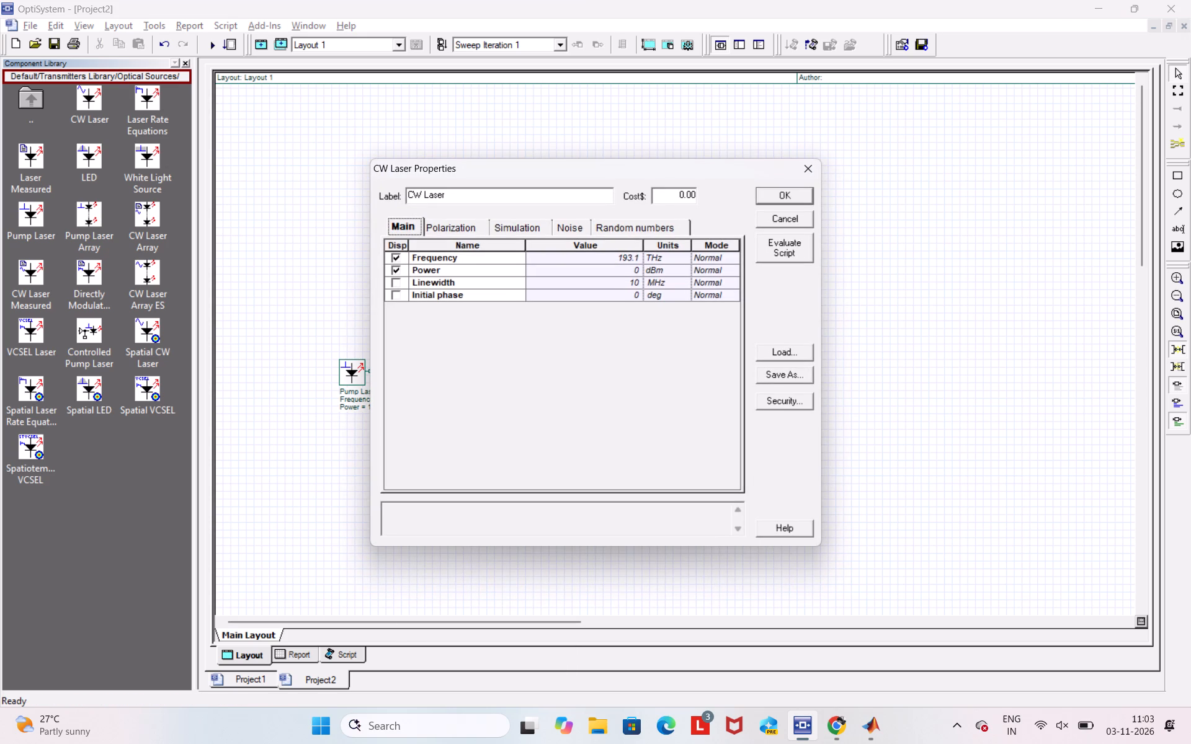
{"action": "left_click", "coordinate": [478, 228]}
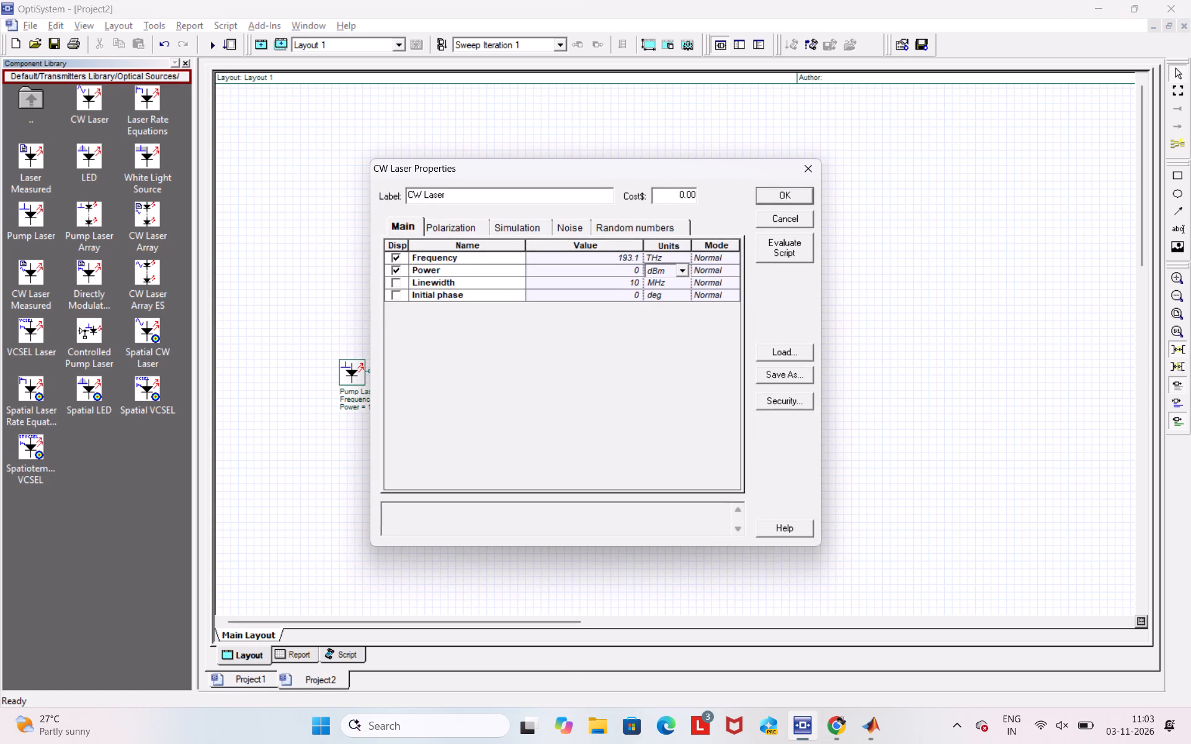
{"action": "double_click", "coordinate": [478, 228]}
{"action": "left_click", "coordinate": [524, 224]}
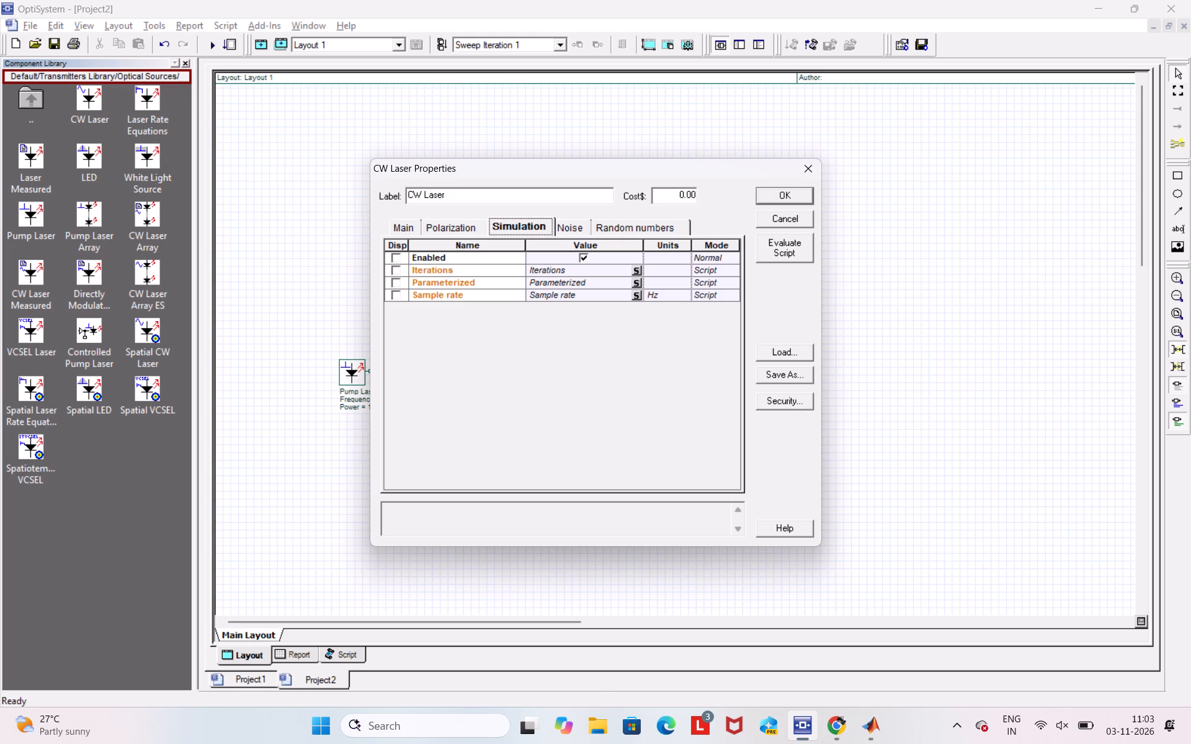
{"action": "left_click", "coordinate": [584, 223]}
{"action": "left_click", "coordinate": [625, 226]}
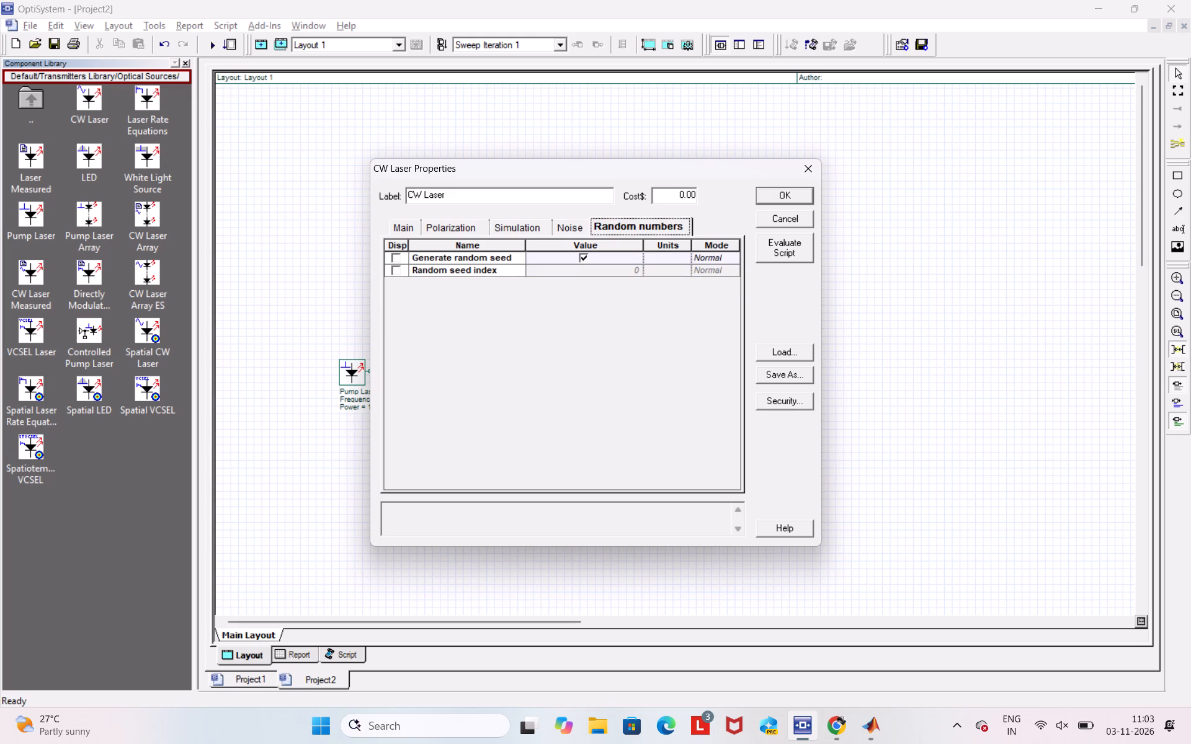
{"action": "left_click", "coordinate": [405, 226]}
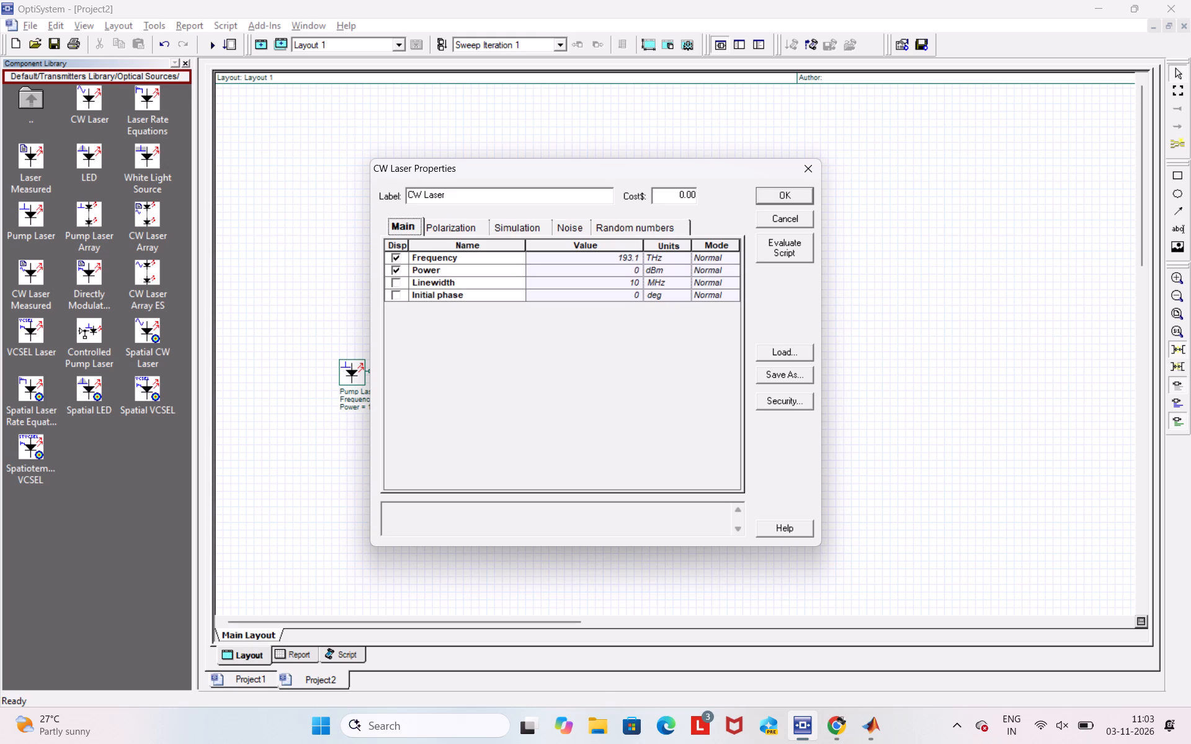
{"action": "left_click", "coordinate": [652, 257]}
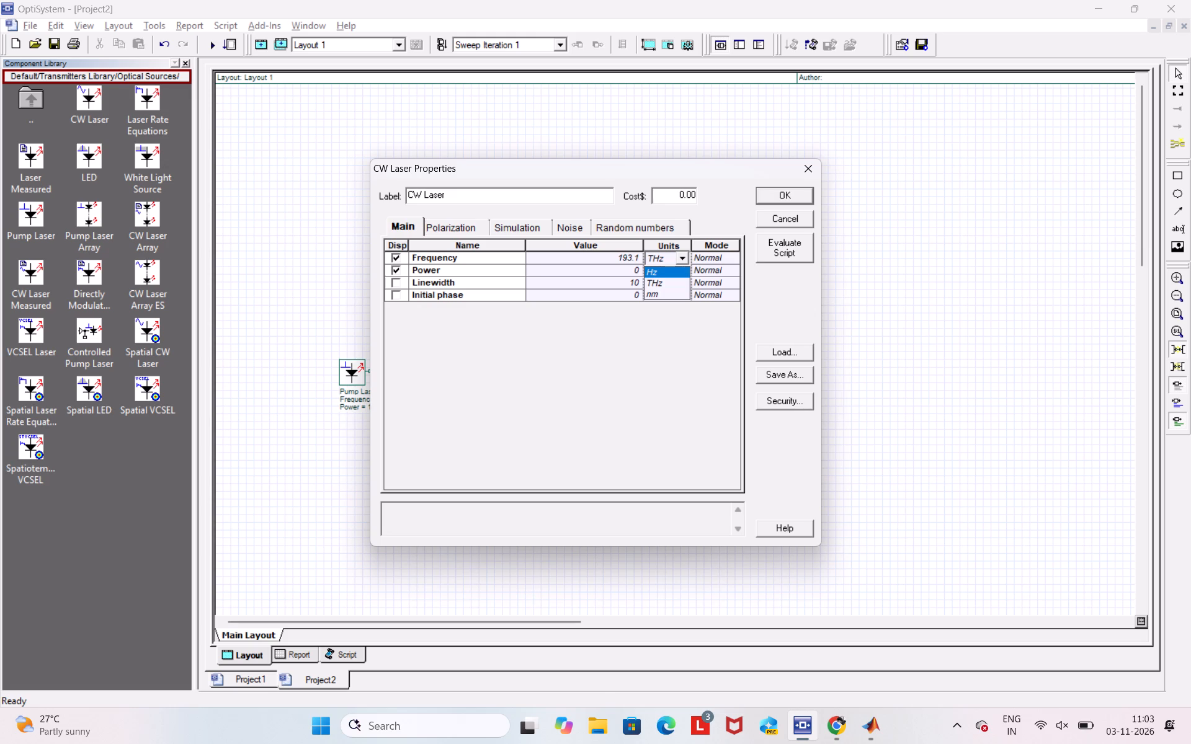
{"action": "left_click", "coordinate": [814, 164]}
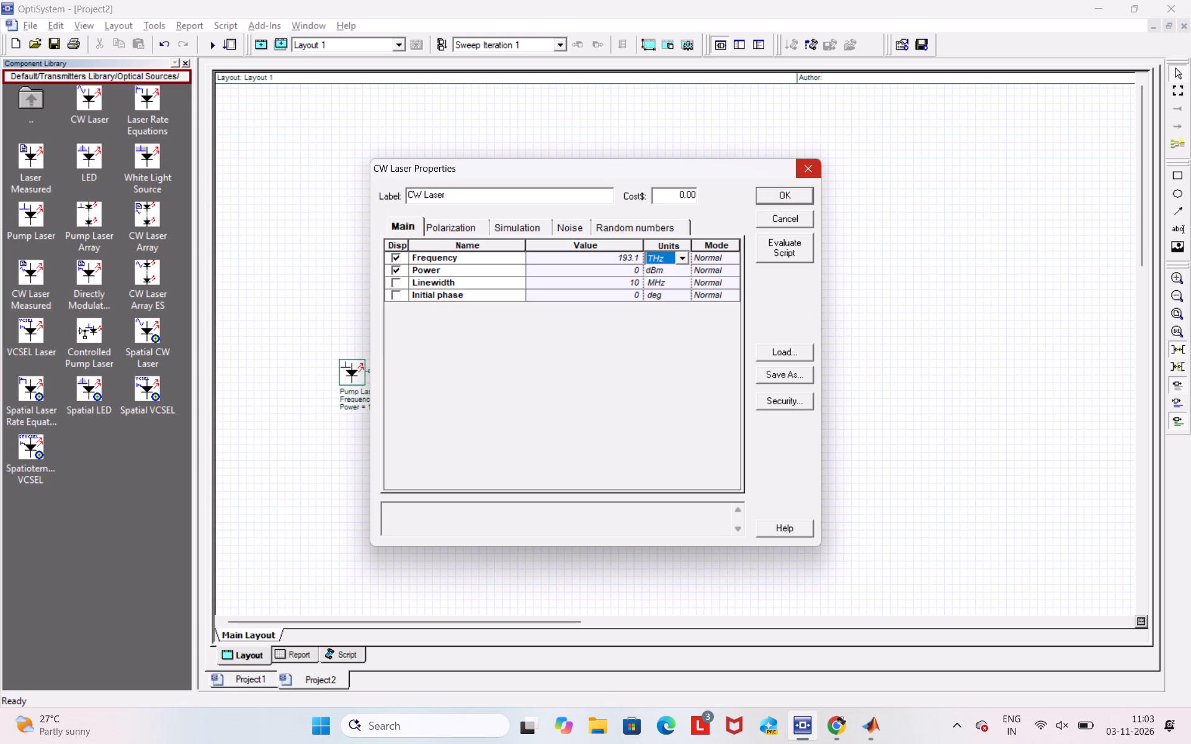
{"action": "left_click", "coordinate": [814, 177]}
Look through the Transmitters, Optical Sources and Visualizer folders of the component library for a suitable component.
{"action": "double_click", "coordinate": [38, 89]}
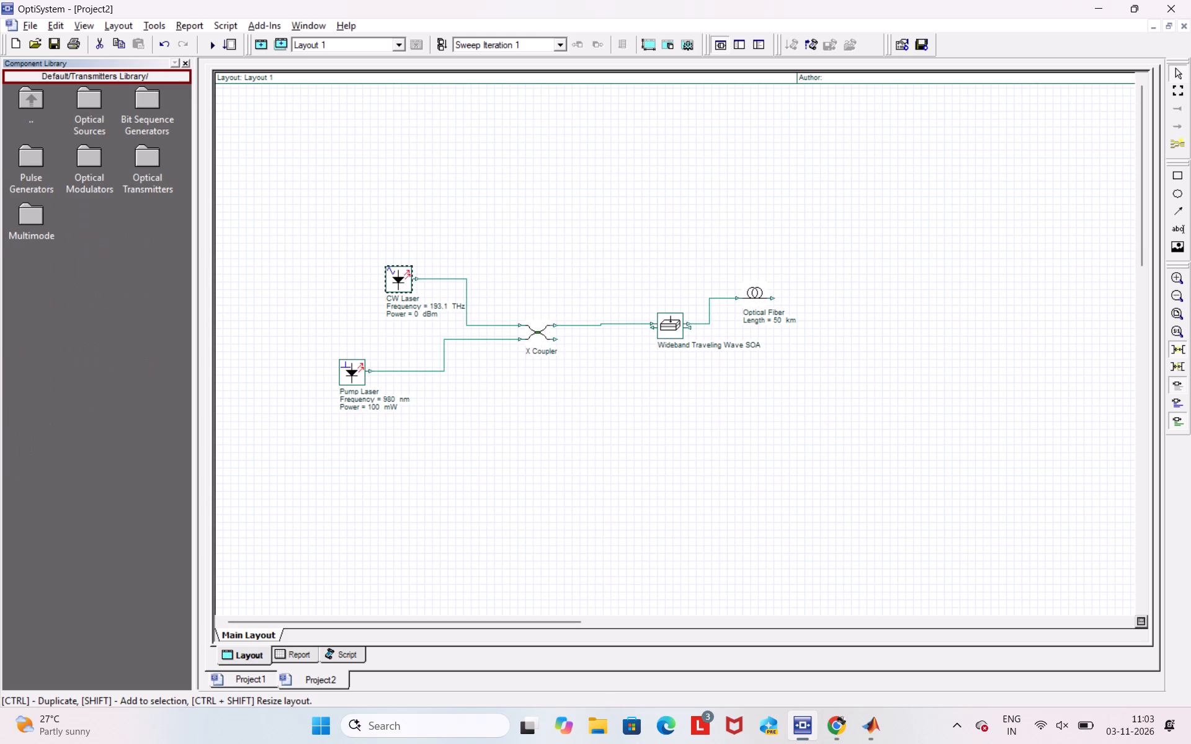
{"action": "double_click", "coordinate": [25, 101]}
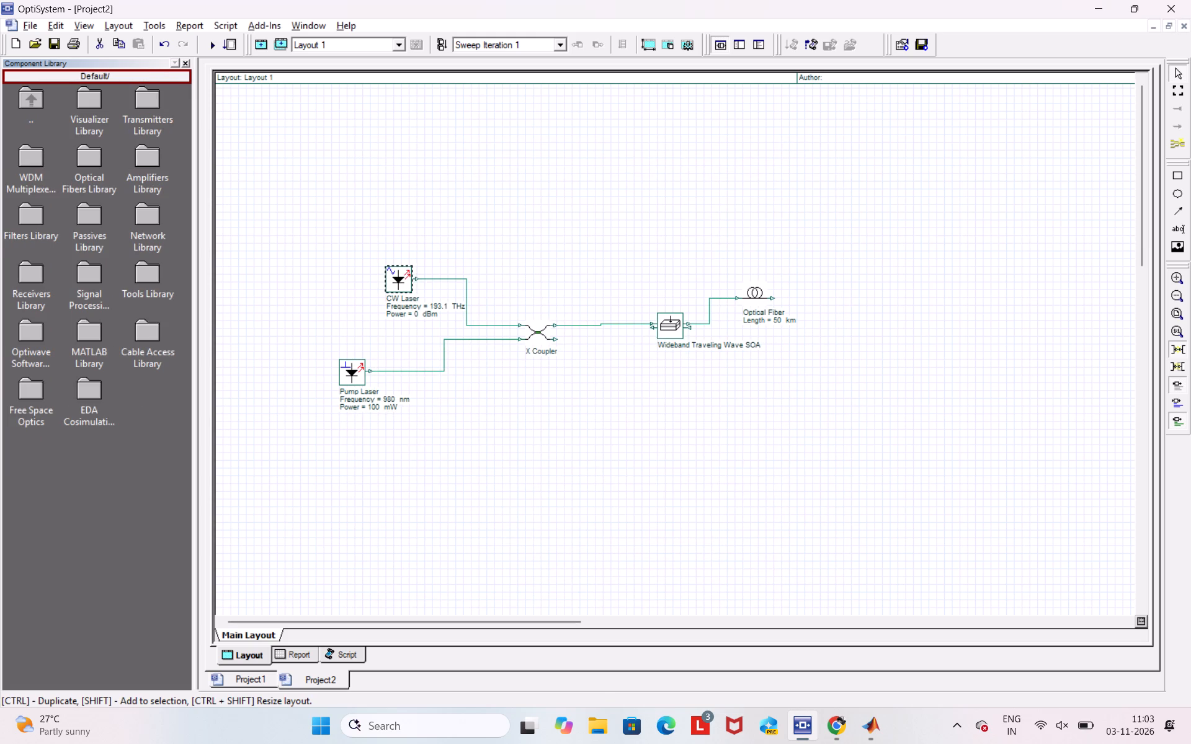
{"action": "double_click", "coordinate": [159, 99]}
{"action": "double_click", "coordinate": [92, 100]}
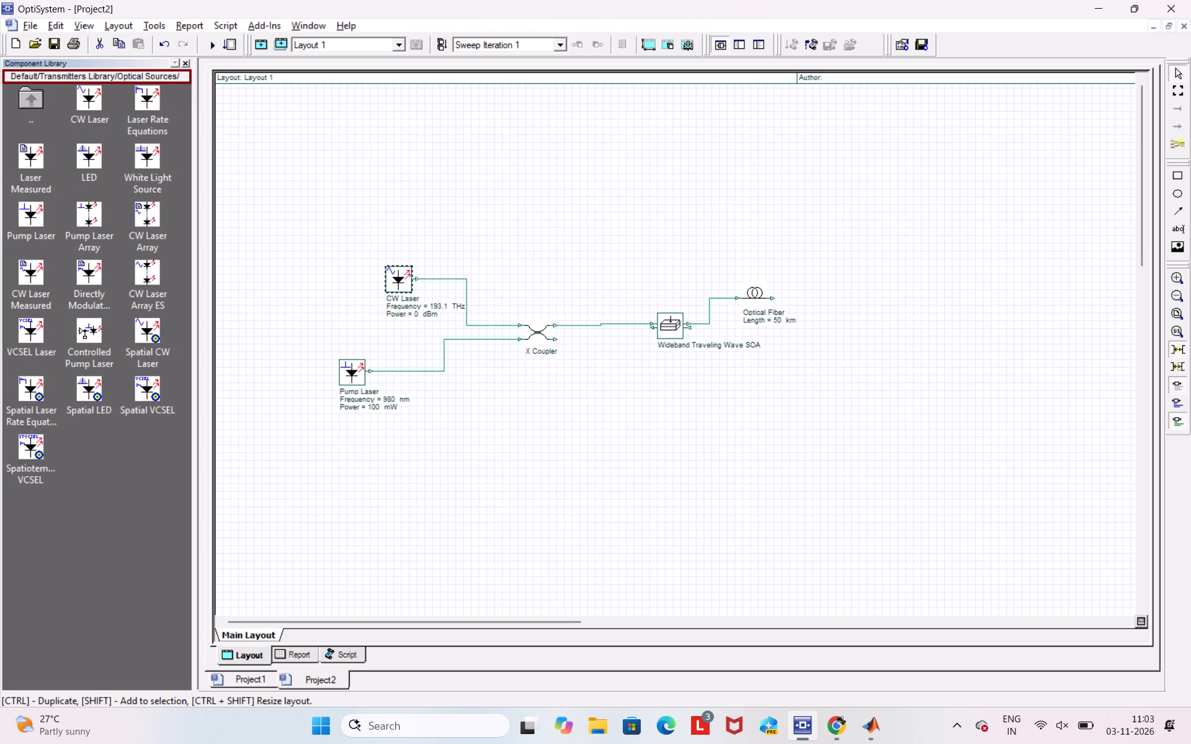
{"action": "triple_click", "coordinate": [20, 95]}
{"action": "left_click_drag", "start_coordinate": [20, 95], "coordinate": [100, 105]}
{"action": "triple_click", "coordinate": [100, 105]}
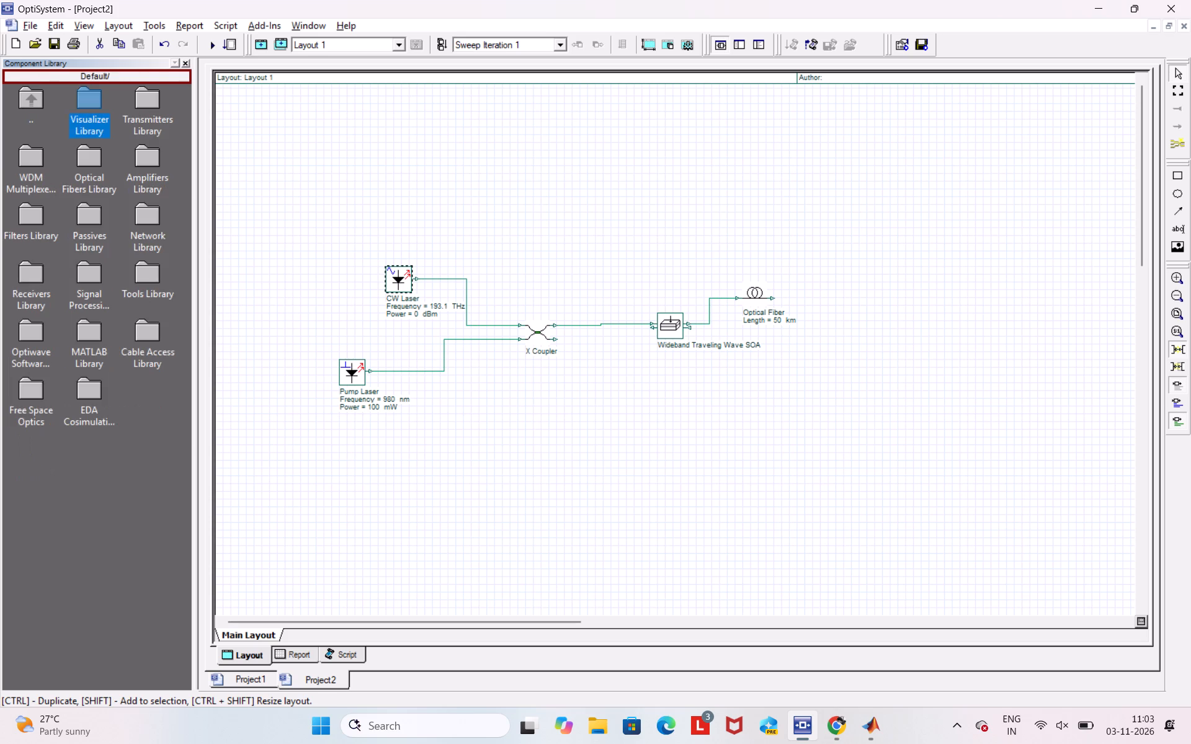
{"action": "double_click", "coordinate": [100, 105]}
{"action": "triple_click", "coordinate": [25, 102]}
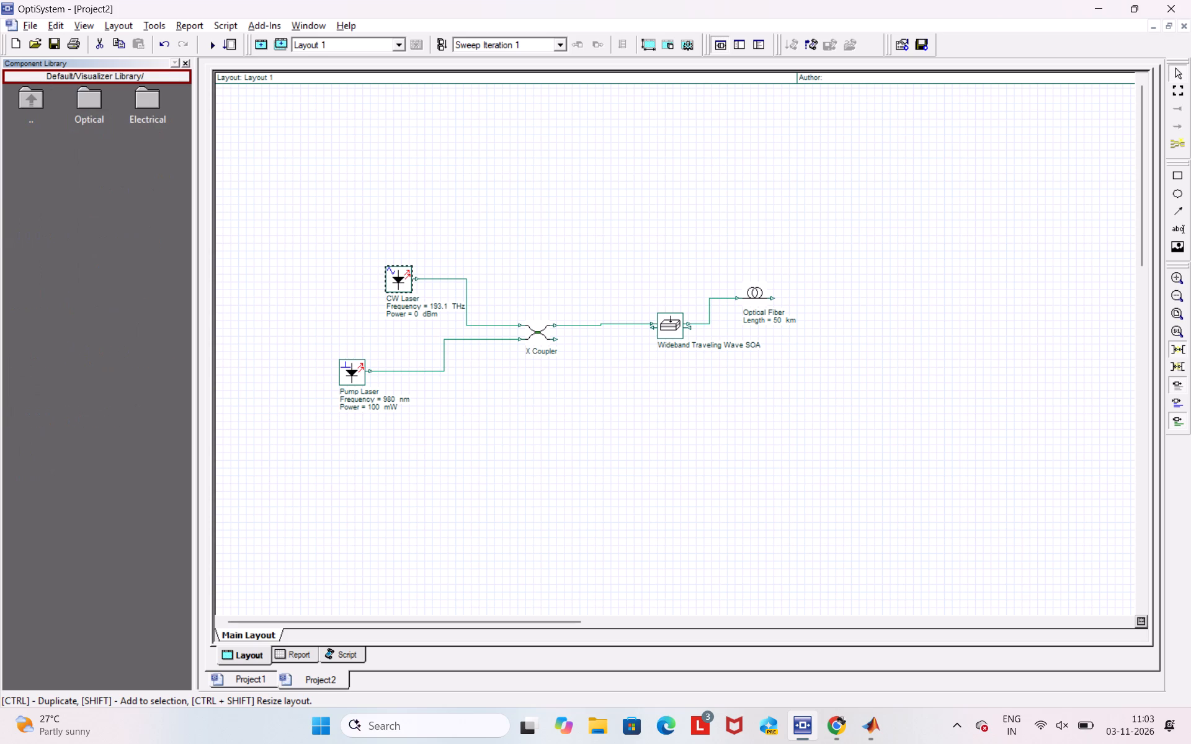
{"action": "left_click", "coordinate": [25, 102]}
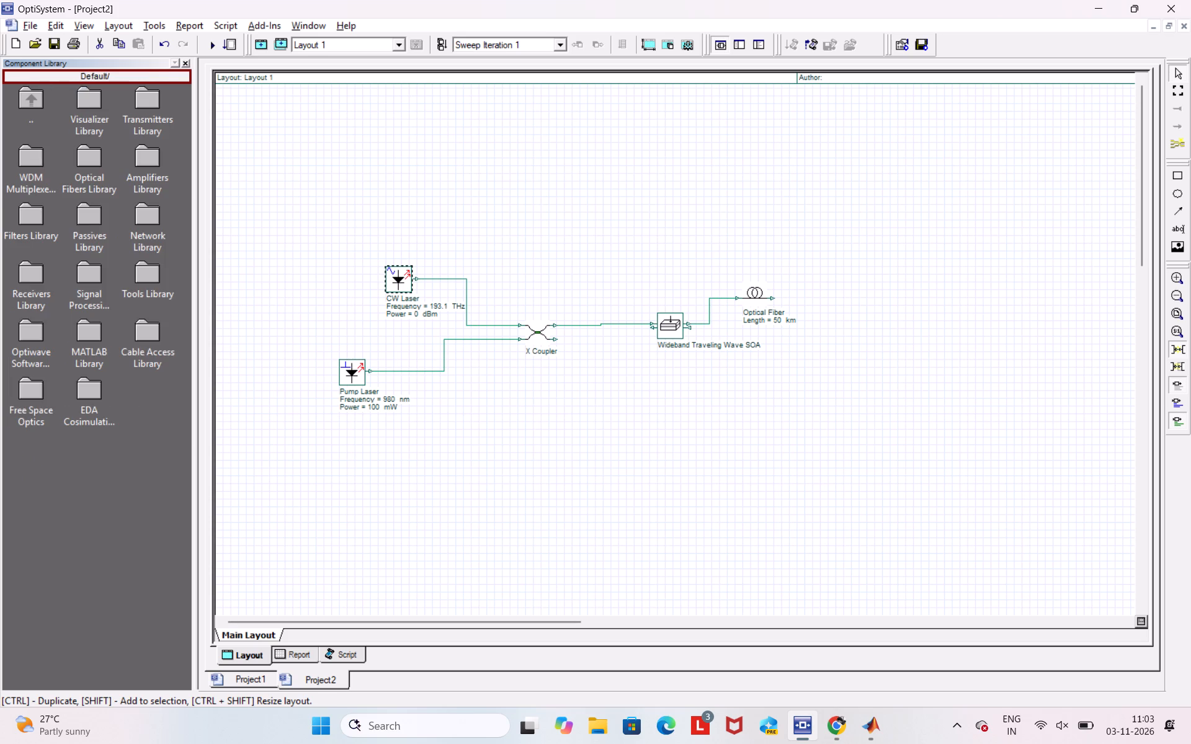
Search the whole component library for "mo" with all words matched, and locate the Mach-Zehnder Modulator in its library folder.
{"action": "right_click", "coordinate": [115, 511]}
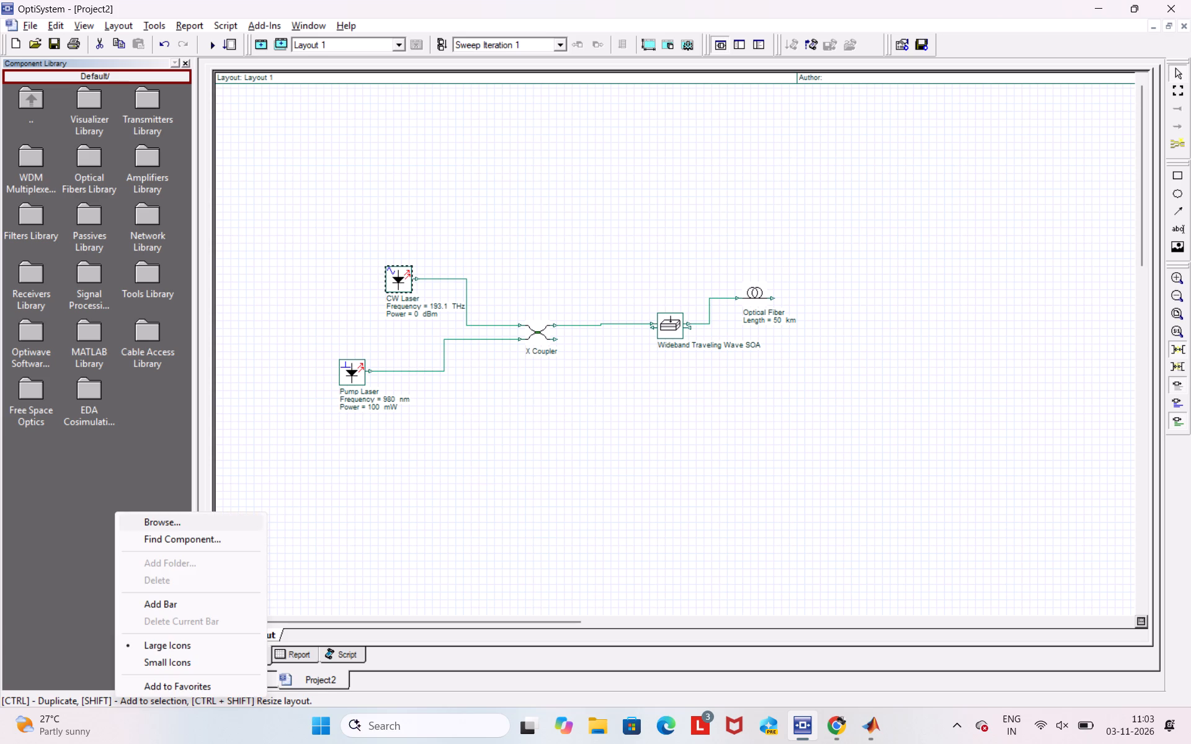
{"action": "left_click", "coordinate": [203, 541]}
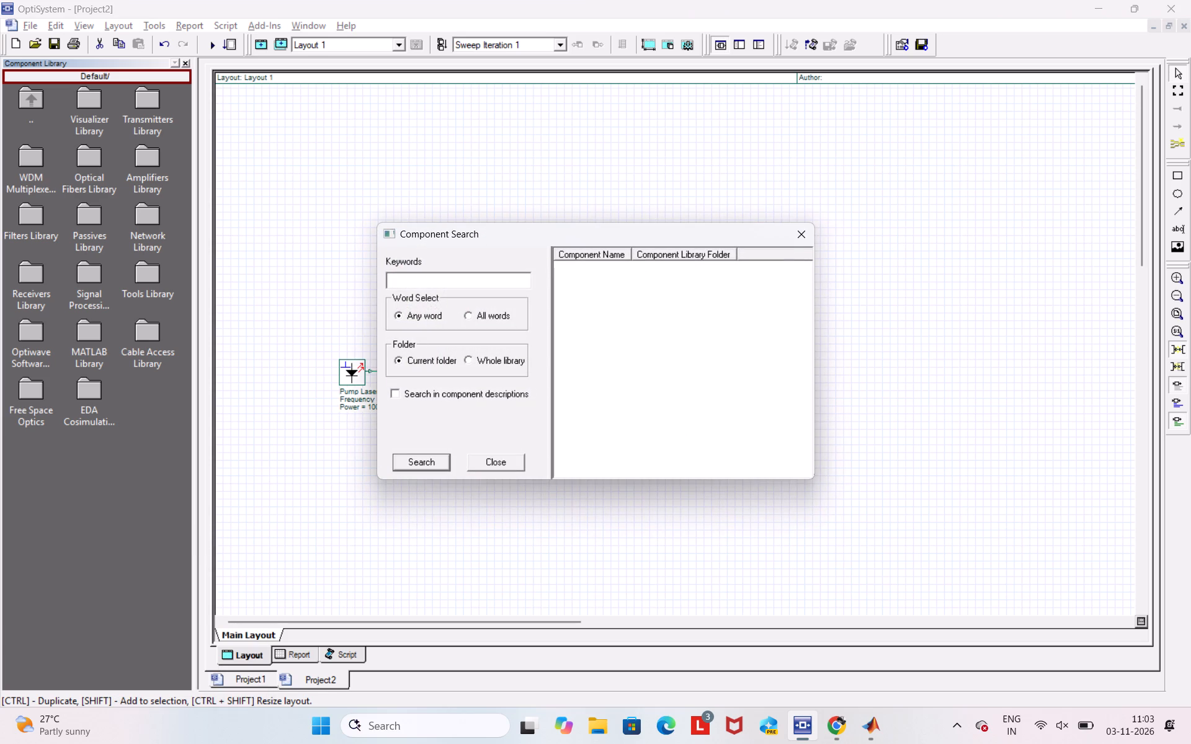
{"action": "left_click", "coordinate": [467, 315]}
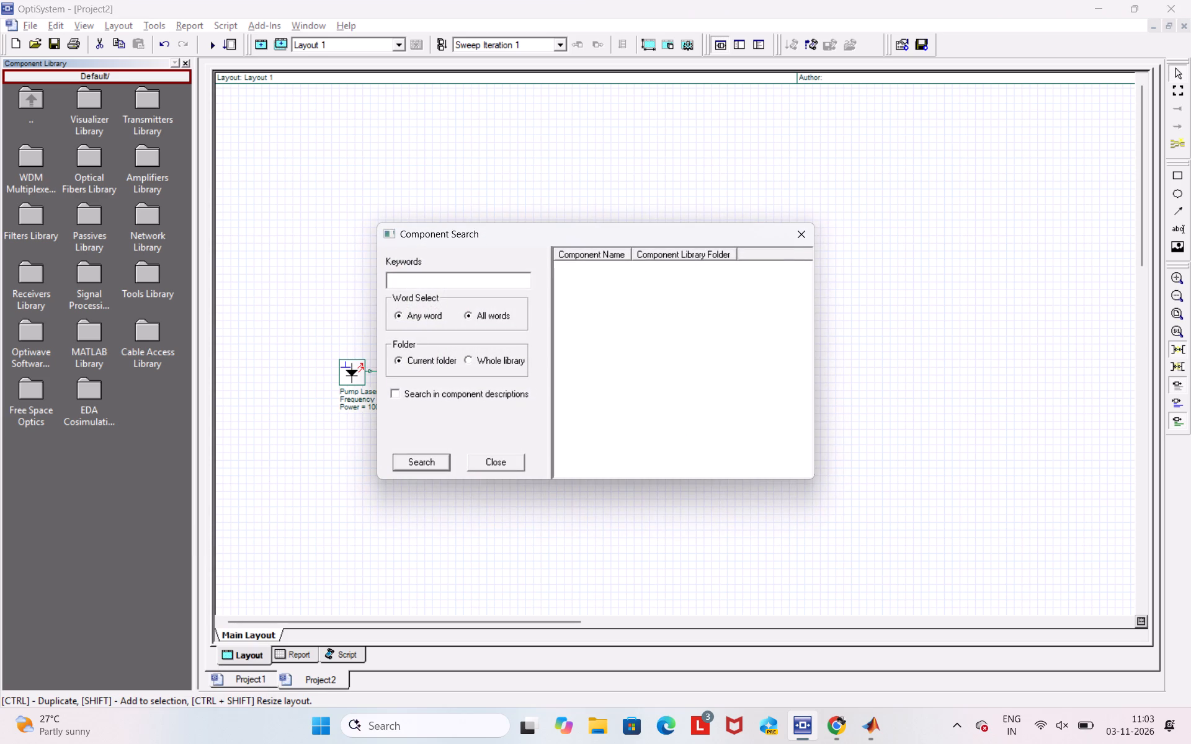
{"action": "left_click", "coordinate": [471, 358]}
{"action": "left_click", "coordinate": [440, 278]}
{"action": "type", "text": "mo"}
{"action": "left_click", "coordinate": [427, 463]}
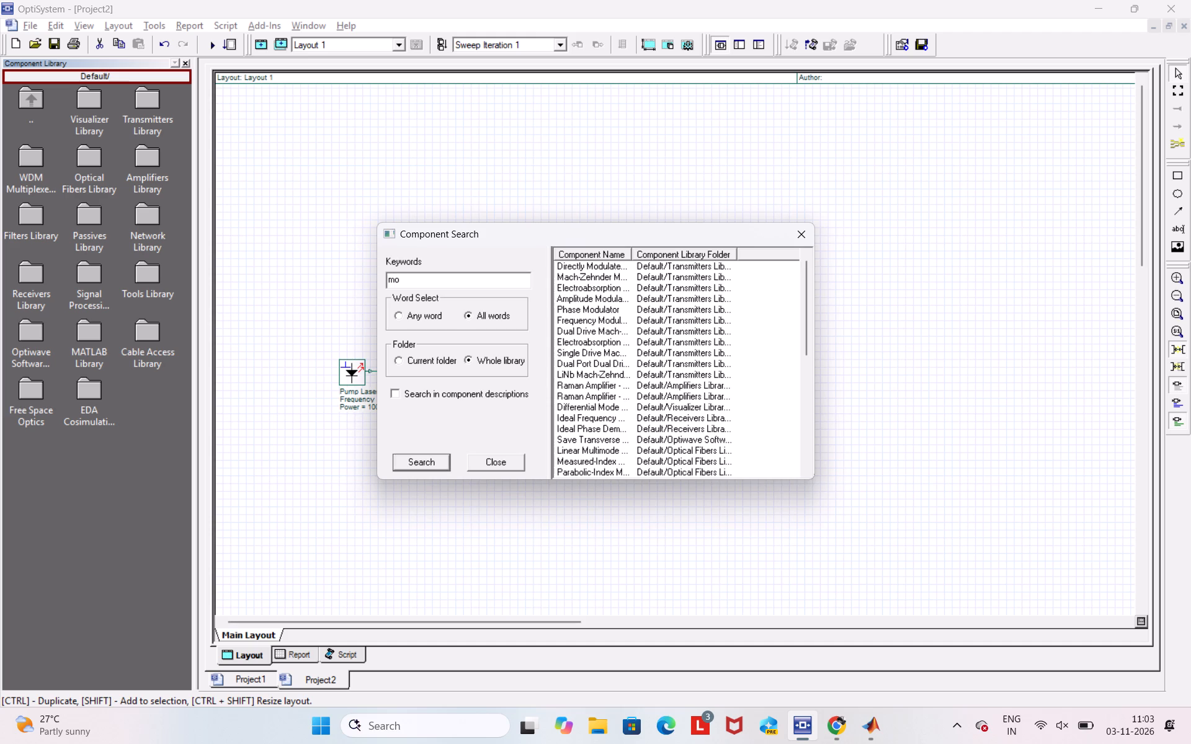
{"action": "double_click", "coordinate": [570, 274]}
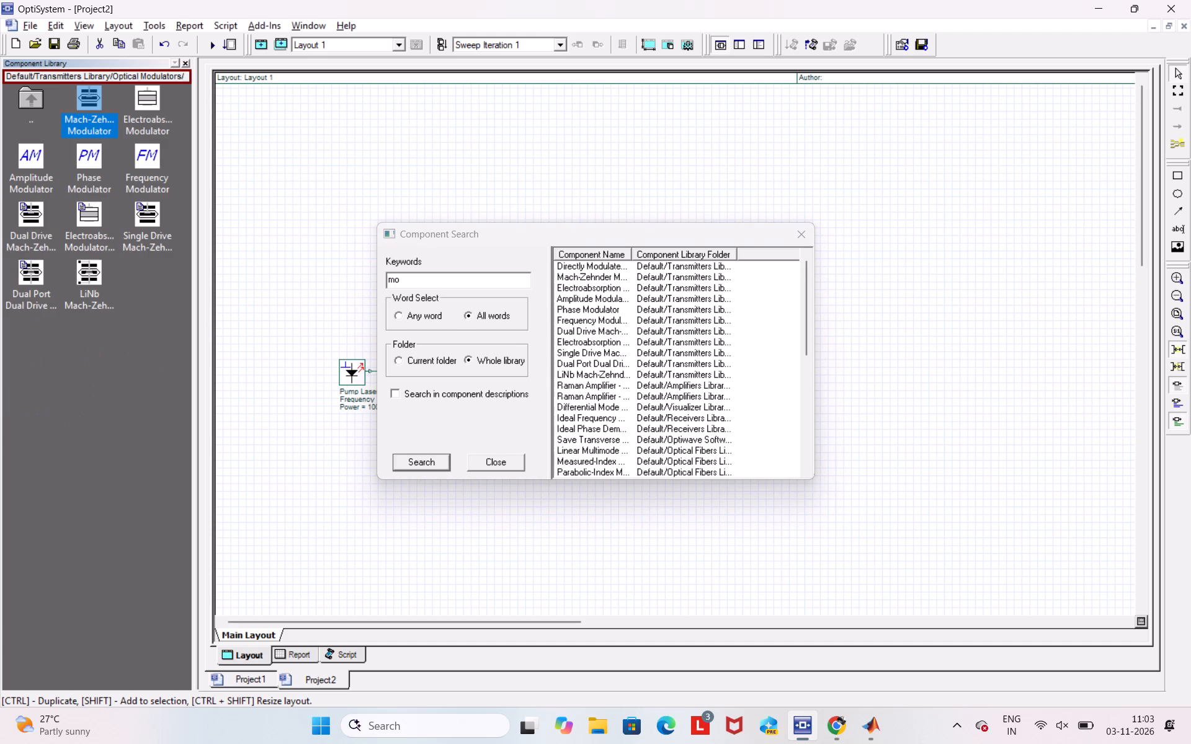
Place a Mach-Zehnder Modulator to the right of the CW Laser, level with it and just above the X Coupler.
{"action": "left_click_drag", "start_coordinate": [92, 97], "coordinate": [314, 154]}
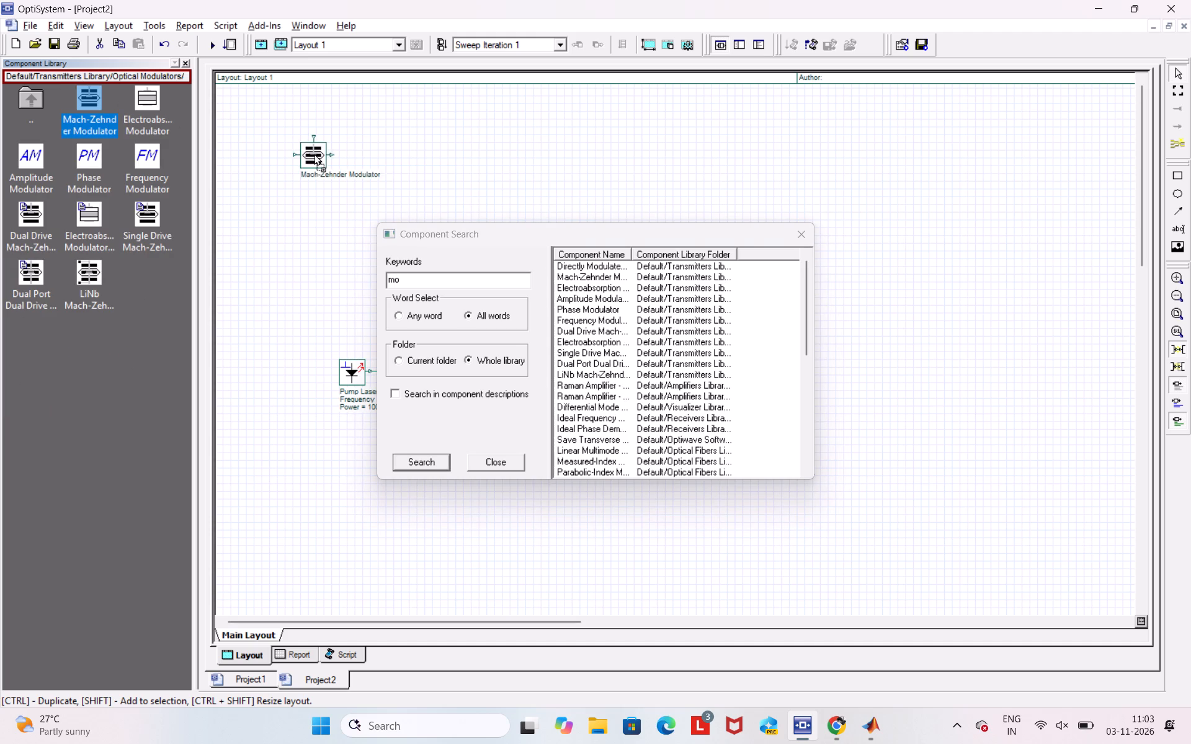
{"action": "left_click_drag", "start_coordinate": [314, 154], "coordinate": [430, 184]}
{"action": "left_click", "coordinate": [799, 235]}
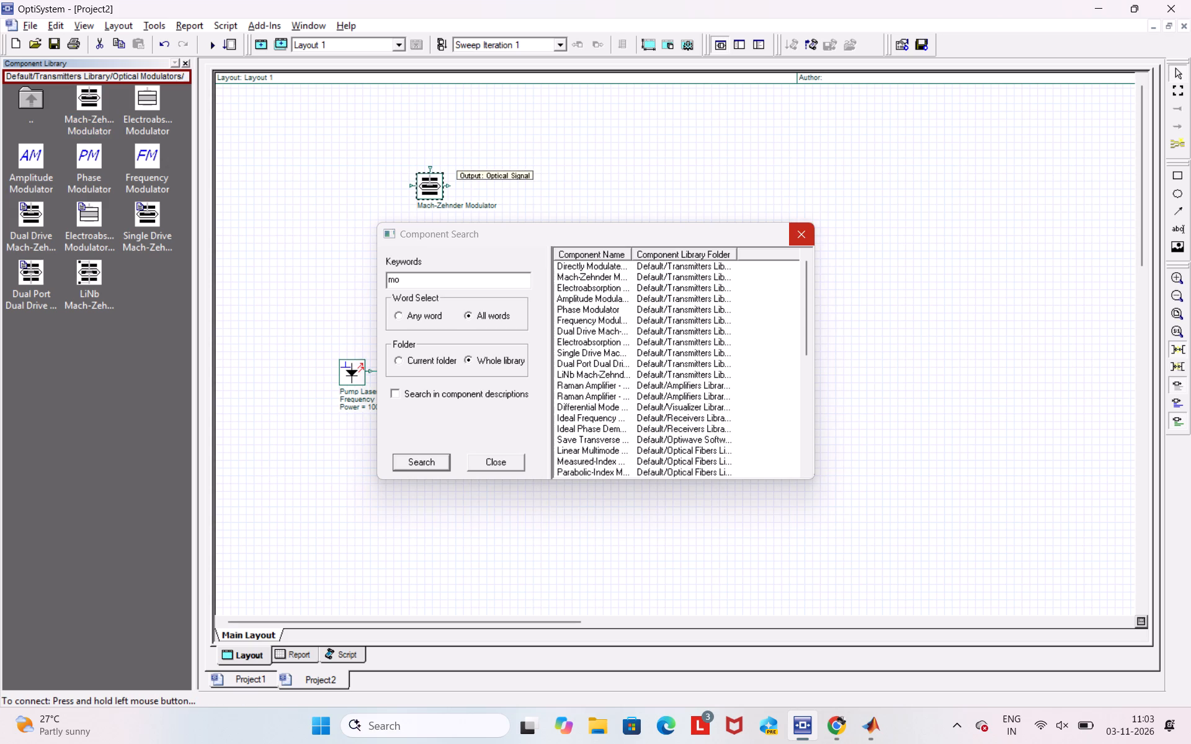
{"action": "left_click_drag", "start_coordinate": [428, 181], "coordinate": [465, 203]}
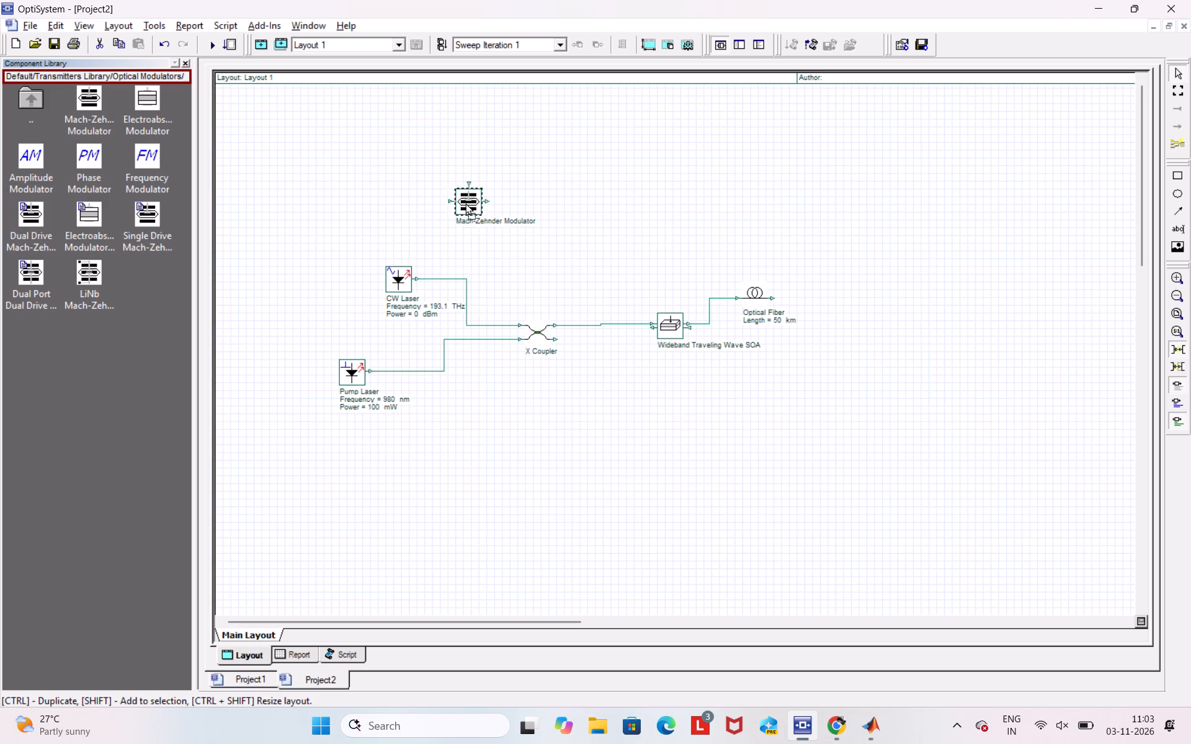
{"action": "left_click_drag", "start_coordinate": [465, 203], "coordinate": [517, 329]}
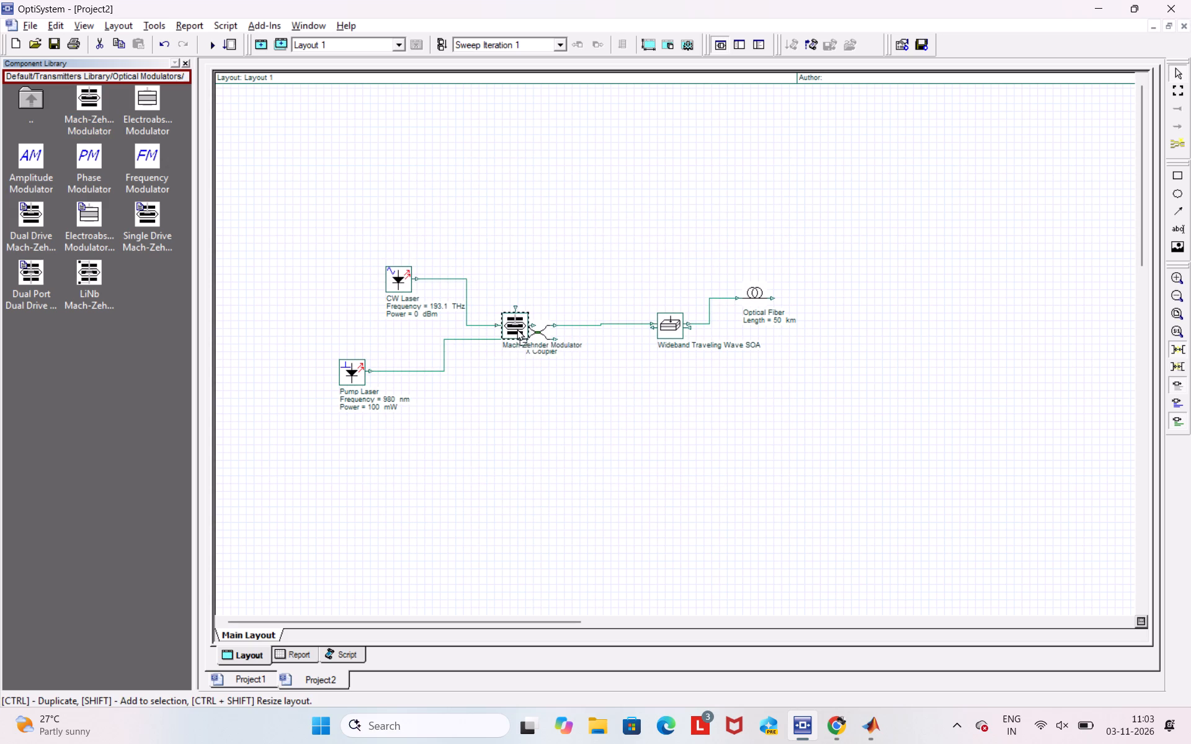
{"action": "left_click_drag", "start_coordinate": [517, 329], "coordinate": [486, 275]}
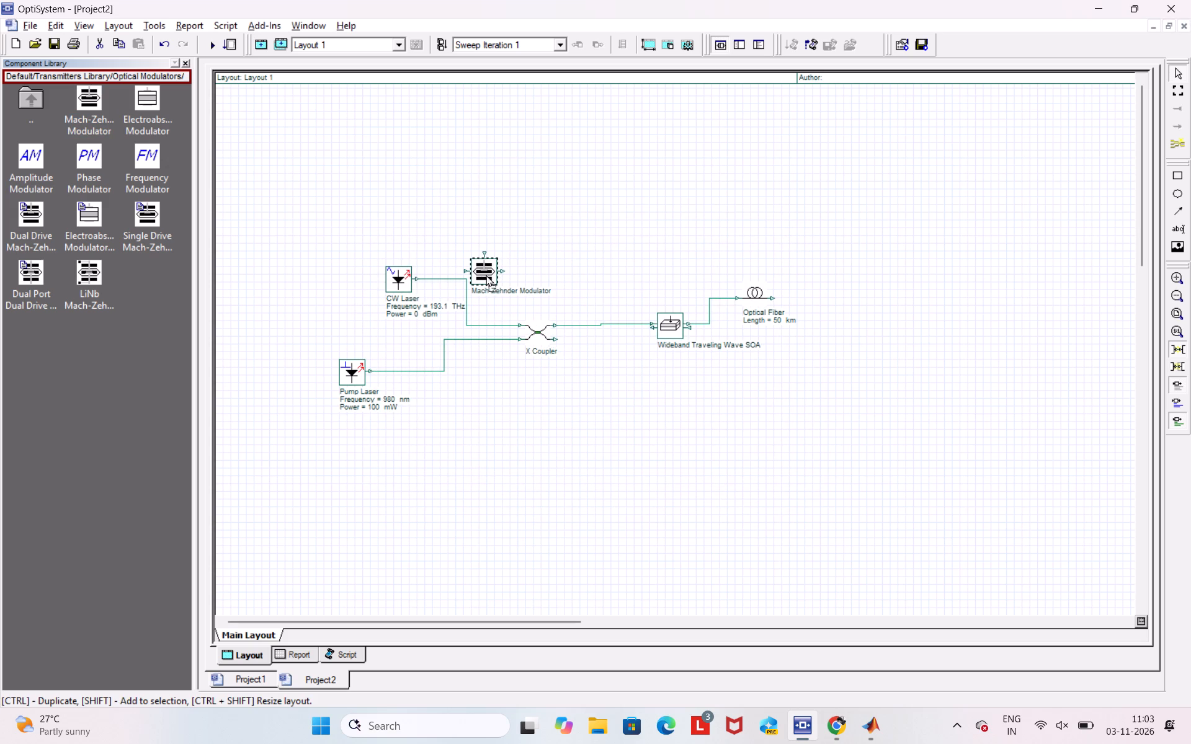
{"action": "left_click_drag", "start_coordinate": [486, 275], "coordinate": [484, 280]}
{"action": "left_click_drag", "start_coordinate": [484, 280], "coordinate": [525, 277]}
Delete the link between the CW Laser and the X Coupler.
{"action": "left_click", "coordinate": [447, 278]}
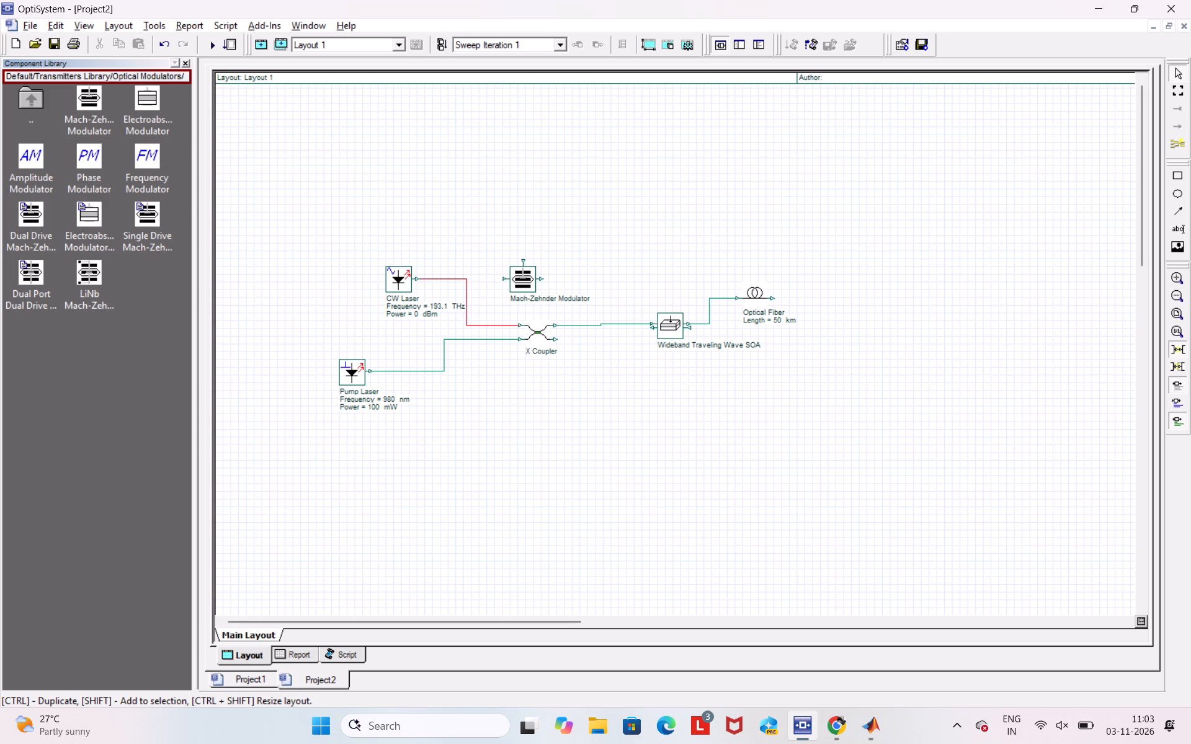
{"action": "key", "text": "Delete"}
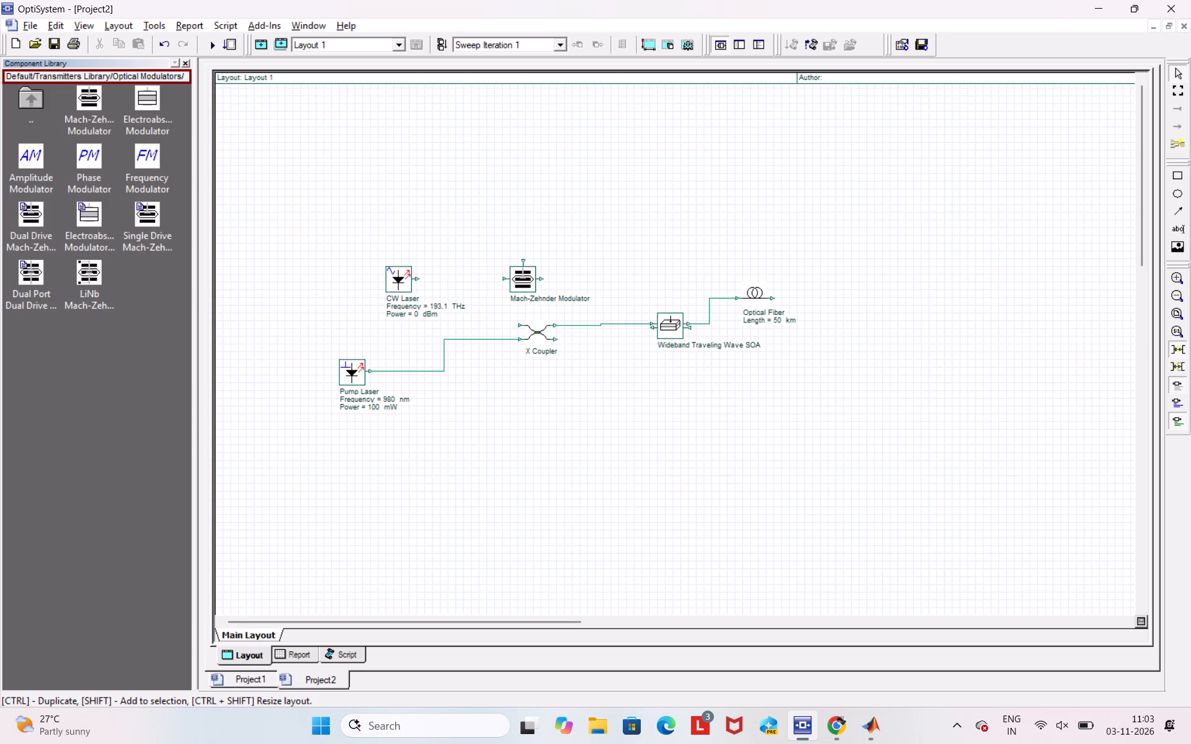
Connect the CW Laser's output to the Mach-Zehnder Modulator's optical input.
{"action": "left_click", "coordinate": [414, 277]}
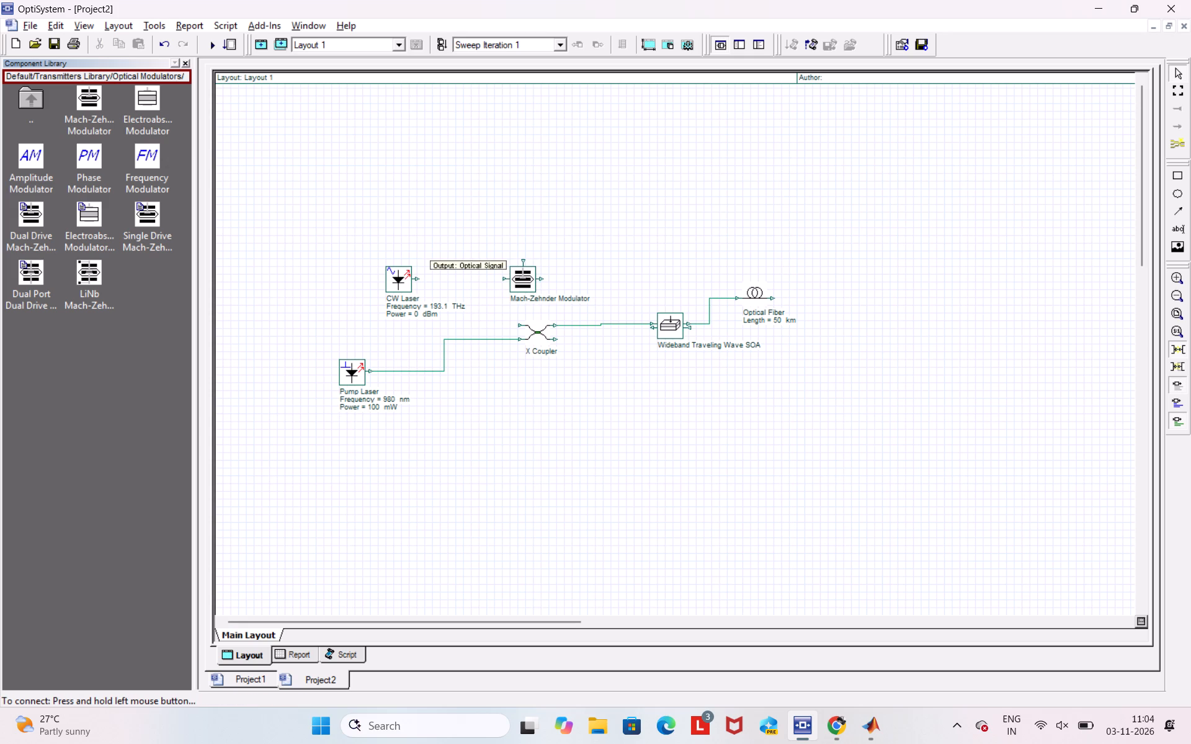
{"action": "left_click", "coordinate": [416, 276]}
{"action": "left_click_drag", "start_coordinate": [416, 275], "coordinate": [505, 278]}
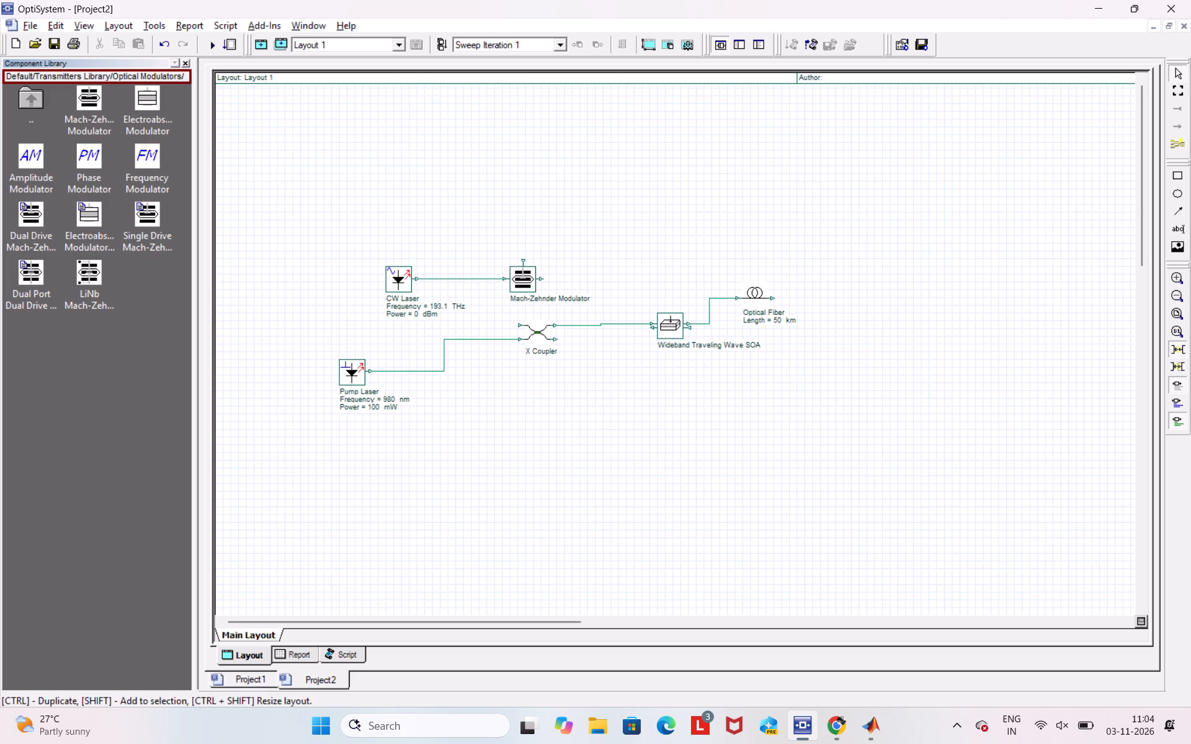
Delete the Pump Laser from the layout.
{"action": "left_click", "coordinate": [354, 373]}
{"action": "key", "text": "Delete"}
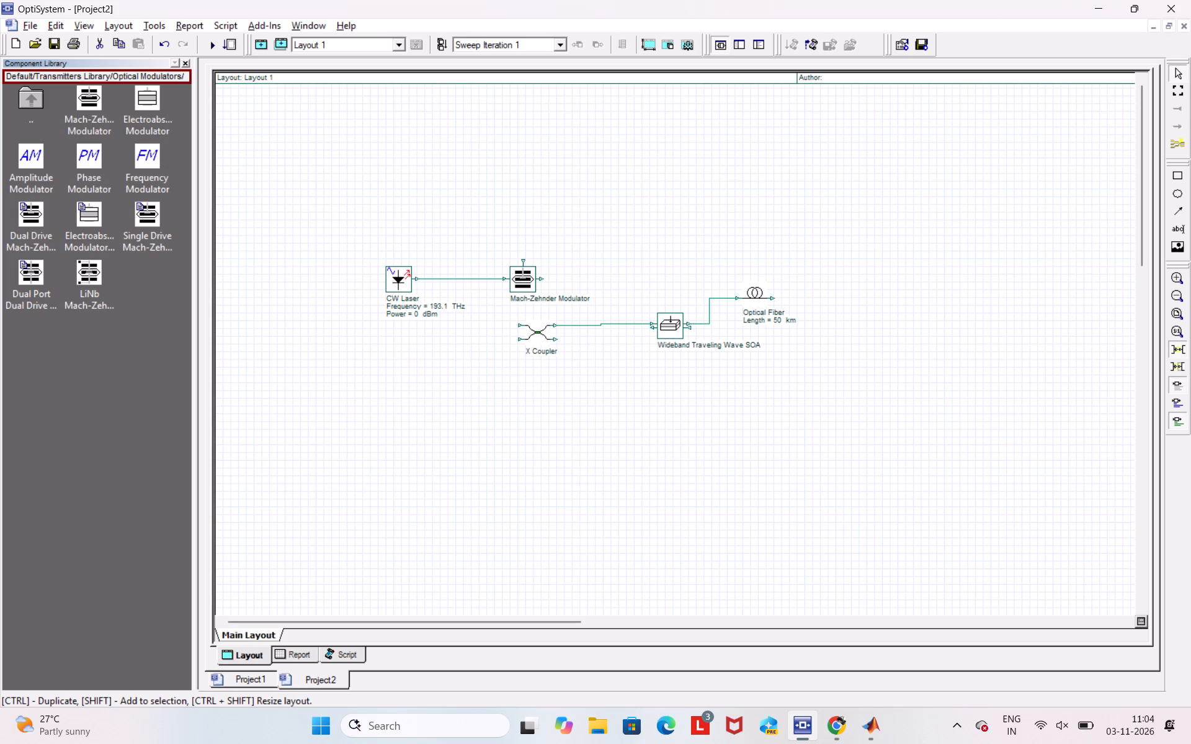
Place a second CW Laser from the recently used components below the first, linked to the X Coupler's lower input.
{"action": "triple_click", "coordinate": [27, 107]}
{"action": "left_click", "coordinate": [27, 107]}
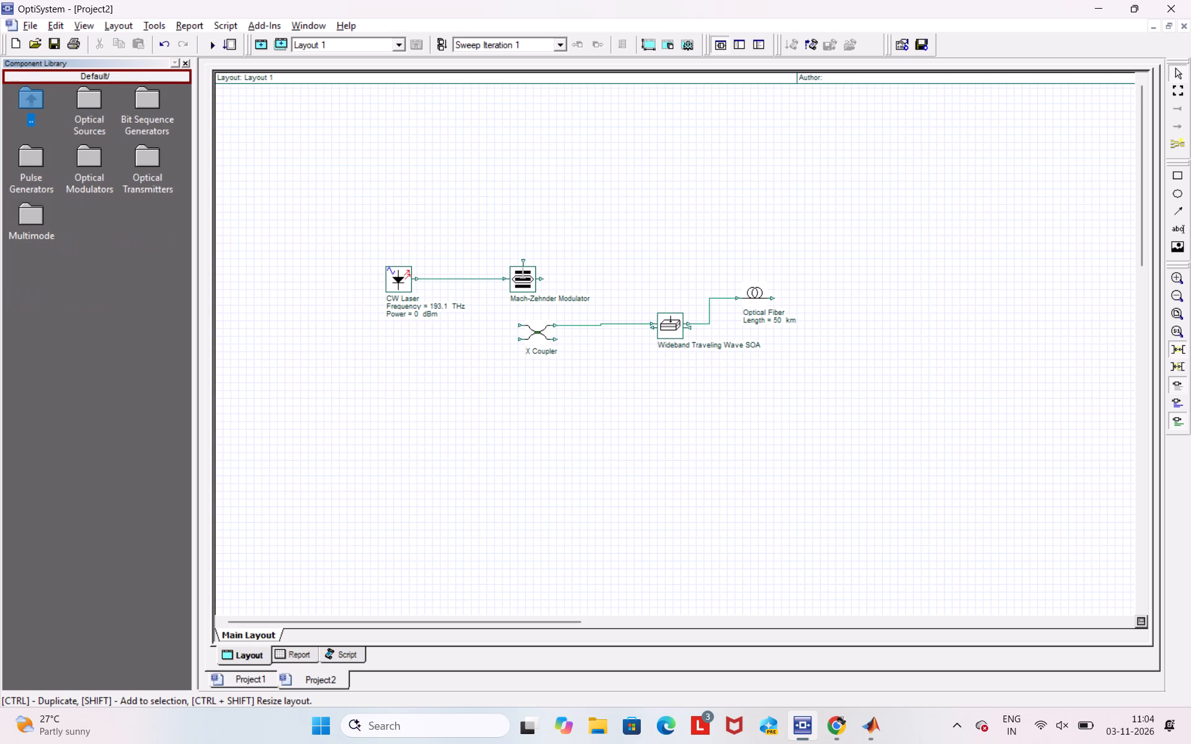
{"action": "triple_click", "coordinate": [22, 111]}
{"action": "left_click", "coordinate": [22, 111]}
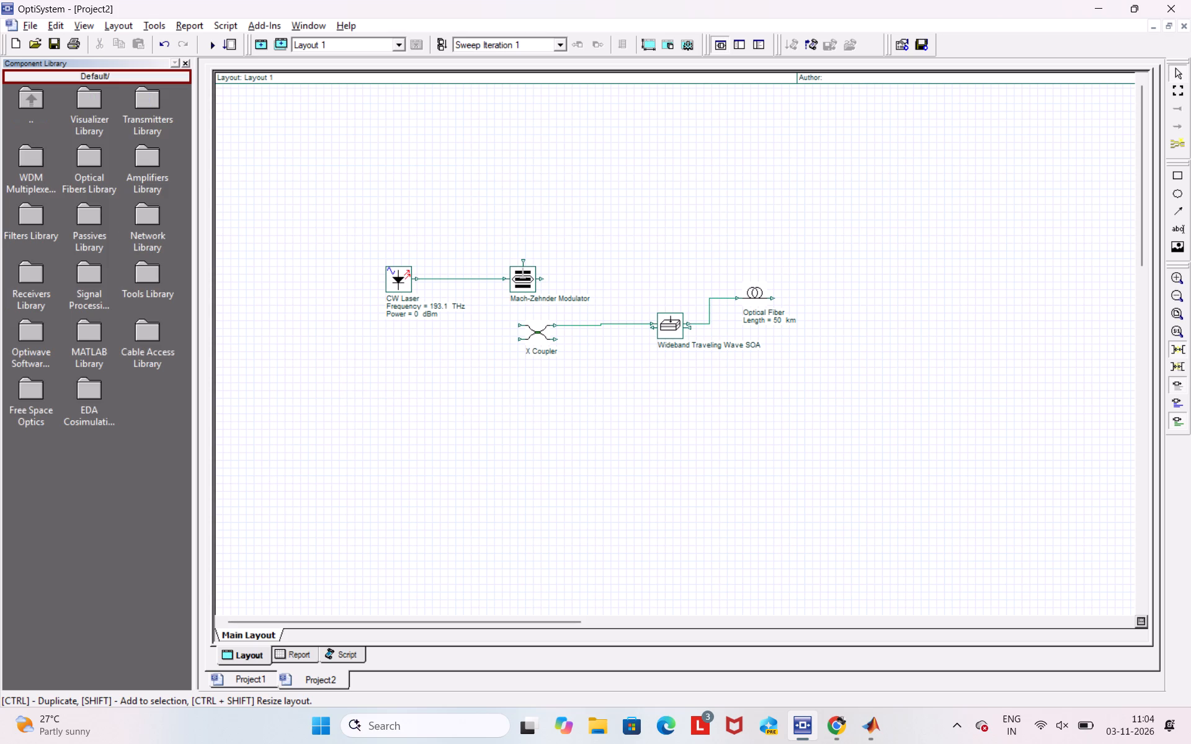
{"action": "left_click", "coordinate": [22, 111]}
{"action": "left_click", "coordinate": [22, 111]}
{"action": "left_click", "coordinate": [22, 111]}
{"action": "left_click", "coordinate": [22, 111]}
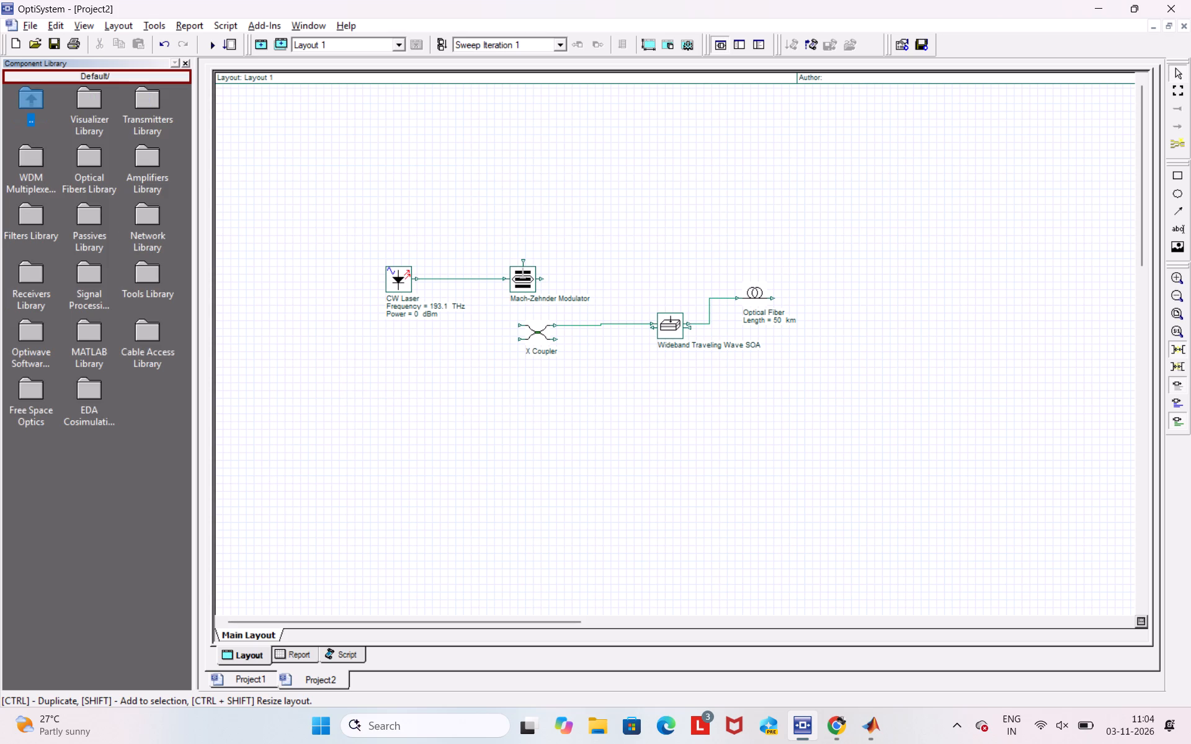
{"action": "left_click", "coordinate": [22, 111]}
{"action": "double_click", "coordinate": [25, 163]}
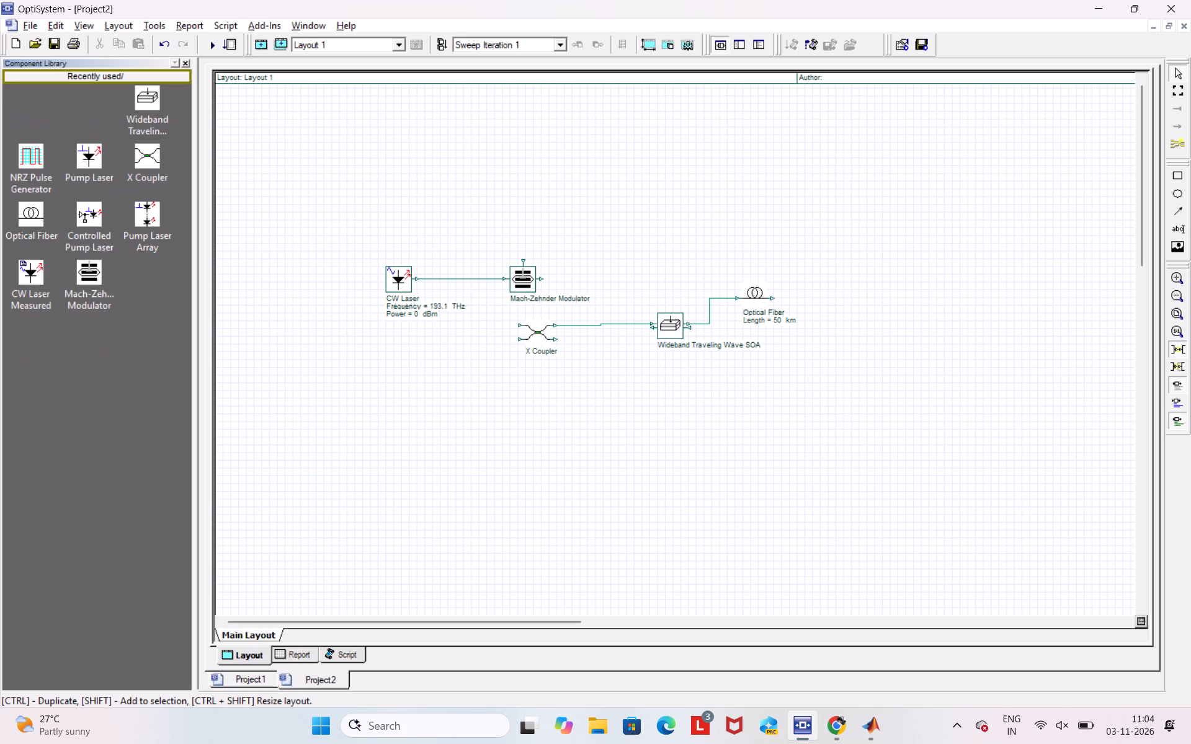
{"action": "left_click_drag", "start_coordinate": [96, 110], "coordinate": [393, 377]}
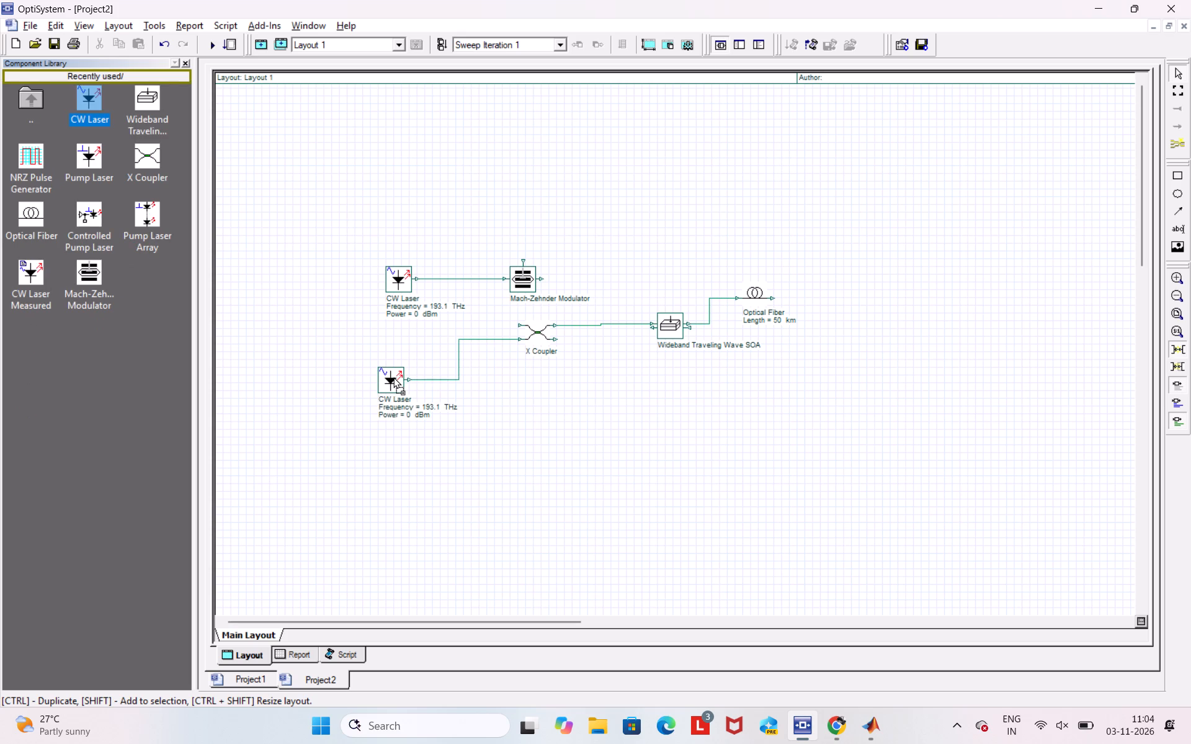
{"action": "left_click_drag", "start_coordinate": [393, 377], "coordinate": [382, 367]}
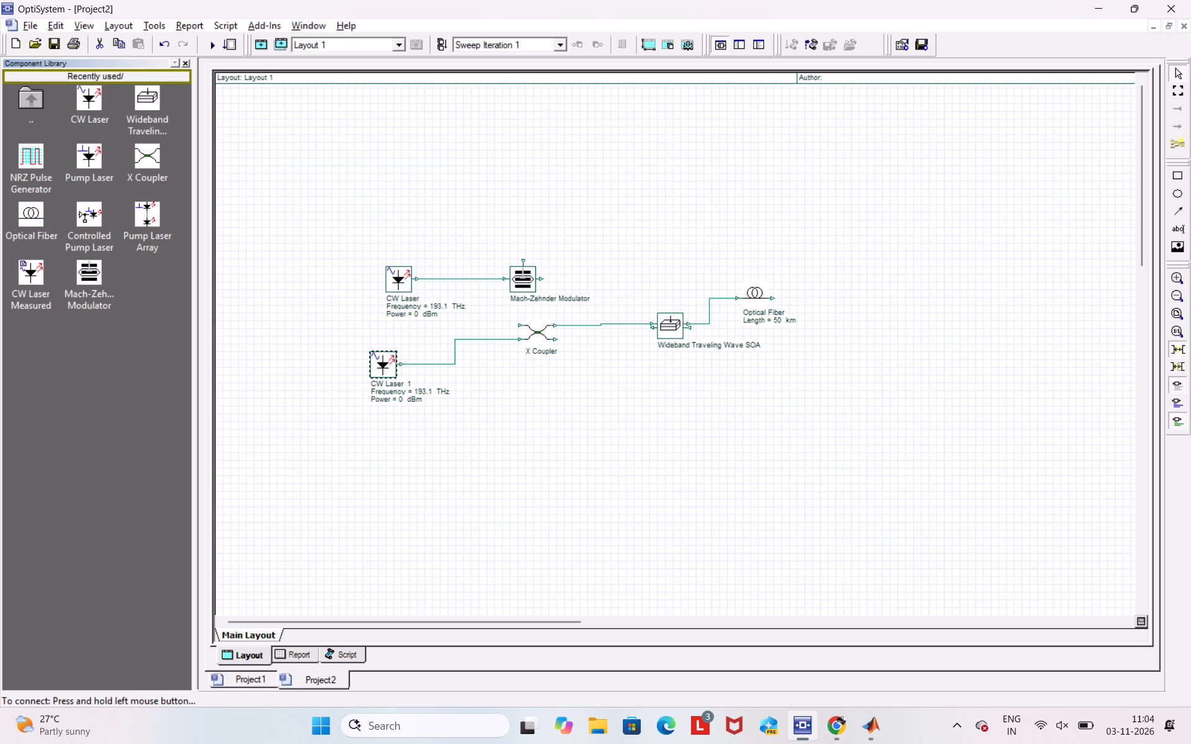
Connect the Mach-Zehnder Modulator's output to the X Coupler's upper input.
{"action": "left_click_drag", "start_coordinate": [538, 281], "coordinate": [524, 314]}
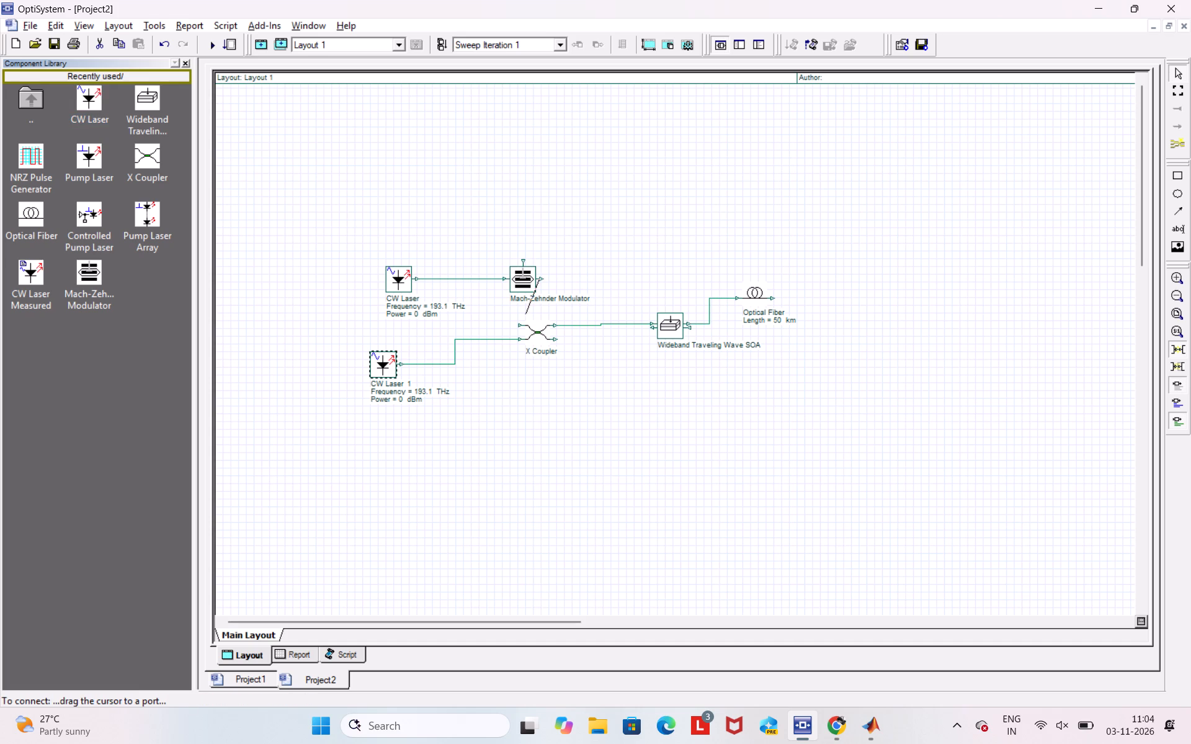
{"action": "left_click_drag", "start_coordinate": [524, 314], "coordinate": [520, 325]}
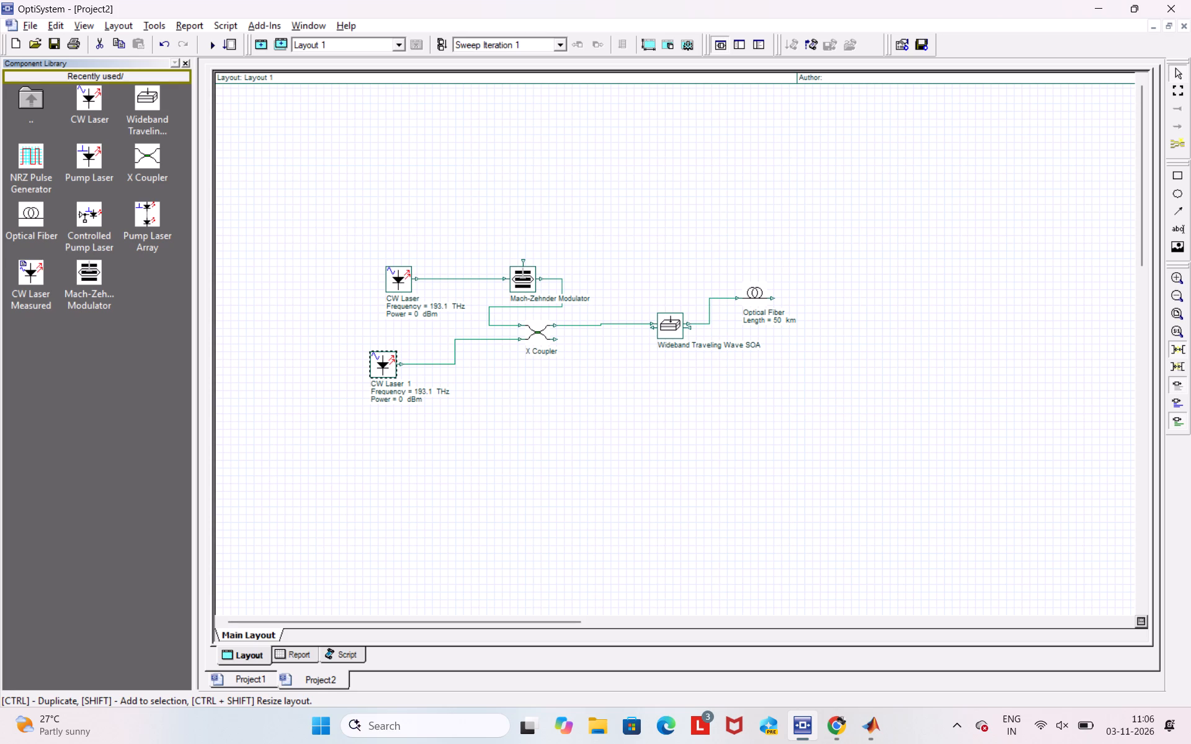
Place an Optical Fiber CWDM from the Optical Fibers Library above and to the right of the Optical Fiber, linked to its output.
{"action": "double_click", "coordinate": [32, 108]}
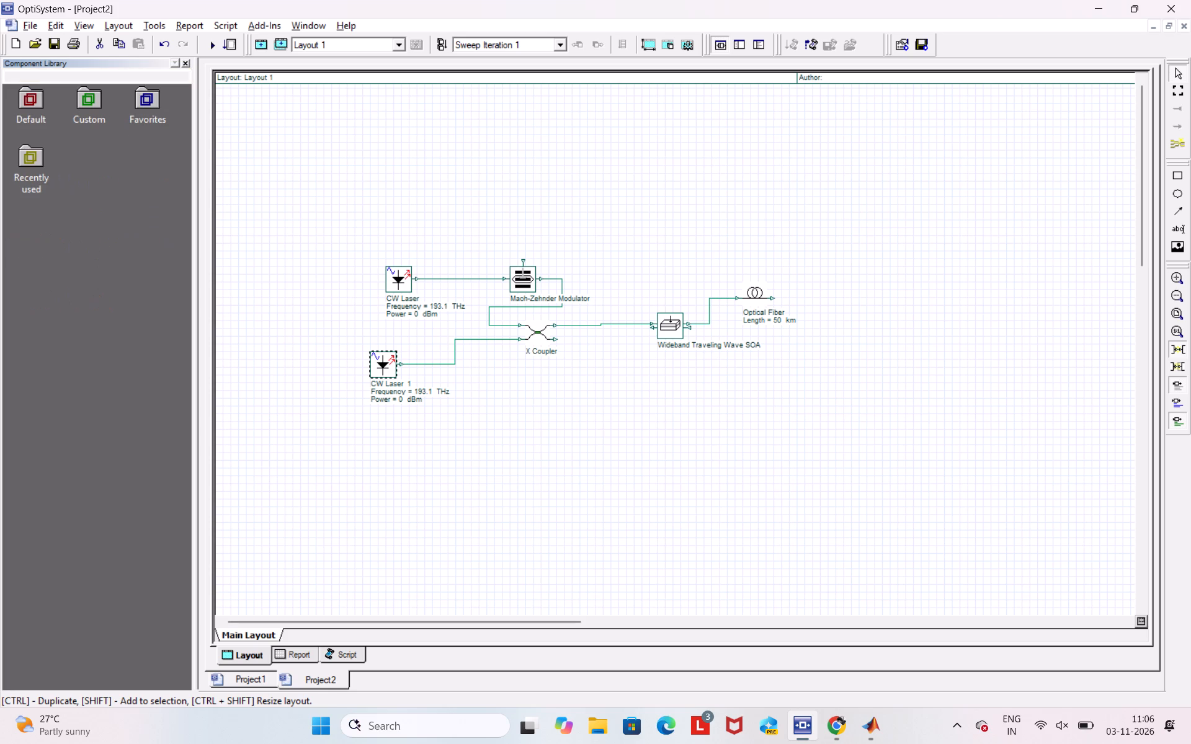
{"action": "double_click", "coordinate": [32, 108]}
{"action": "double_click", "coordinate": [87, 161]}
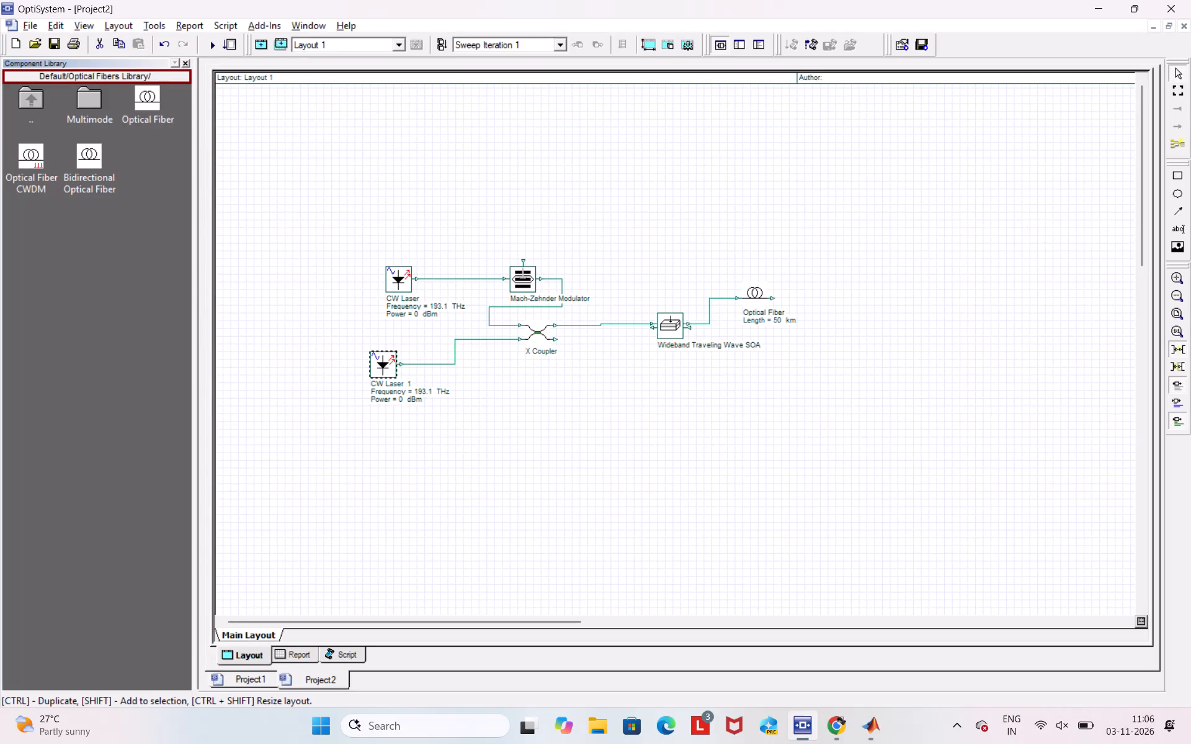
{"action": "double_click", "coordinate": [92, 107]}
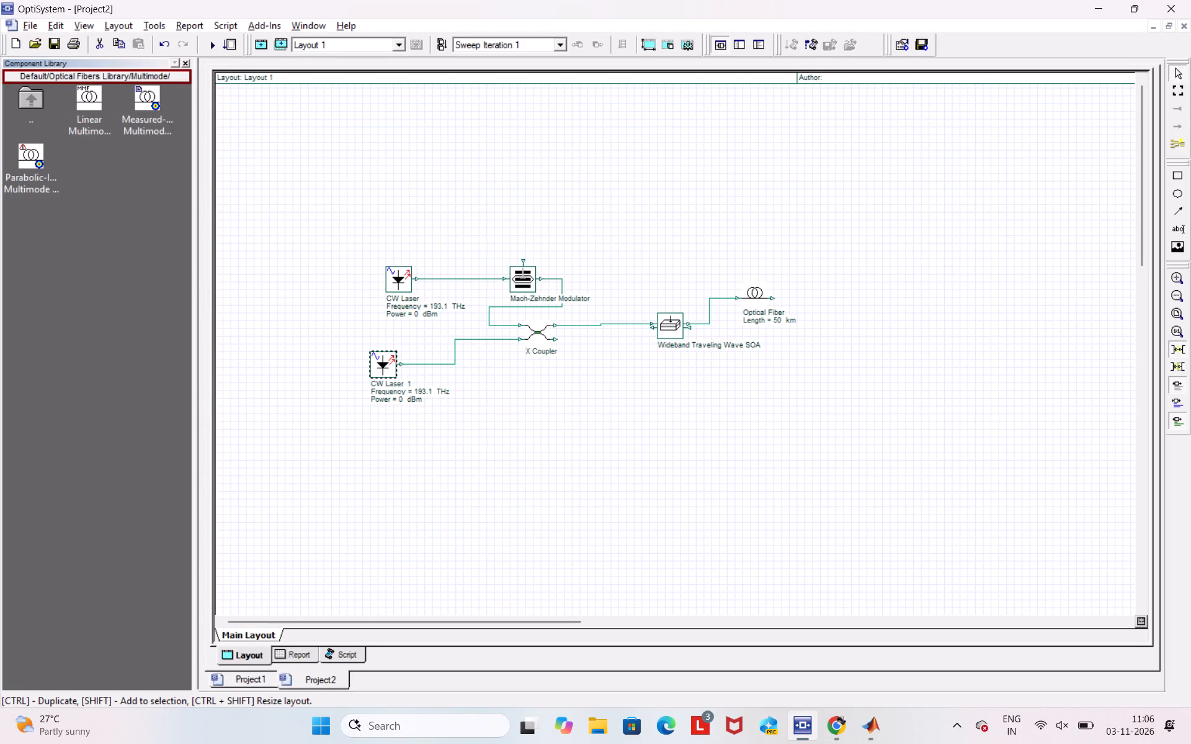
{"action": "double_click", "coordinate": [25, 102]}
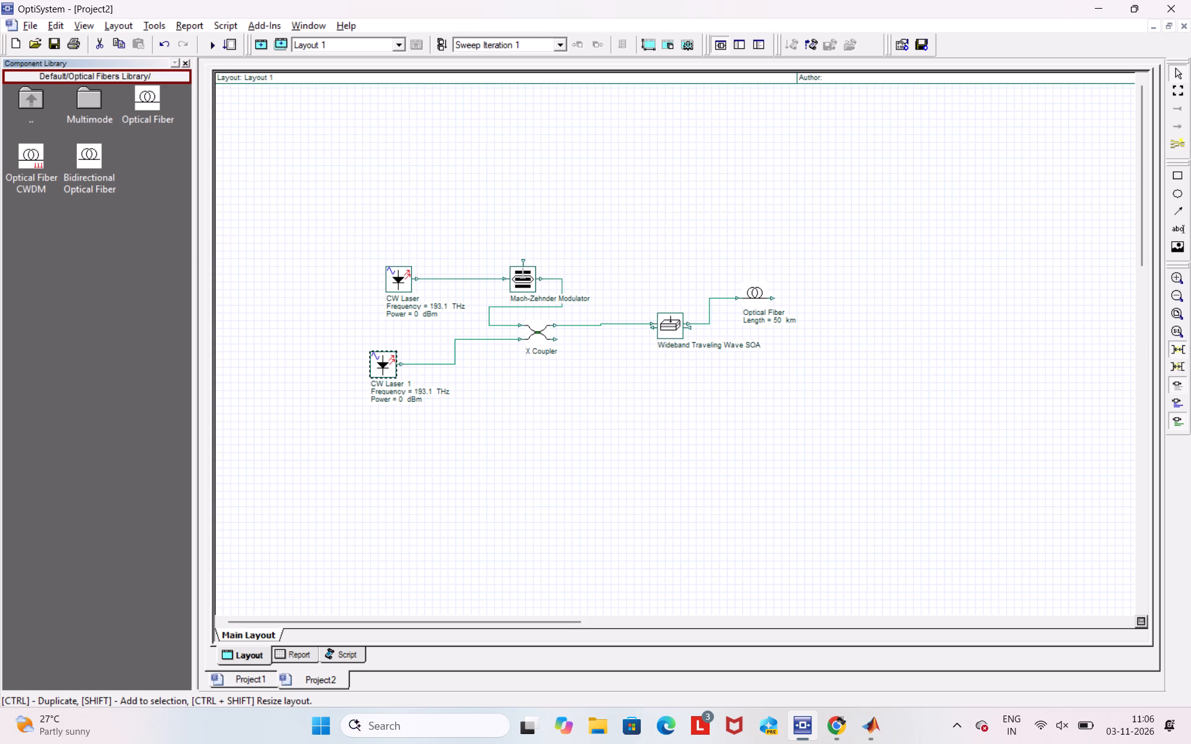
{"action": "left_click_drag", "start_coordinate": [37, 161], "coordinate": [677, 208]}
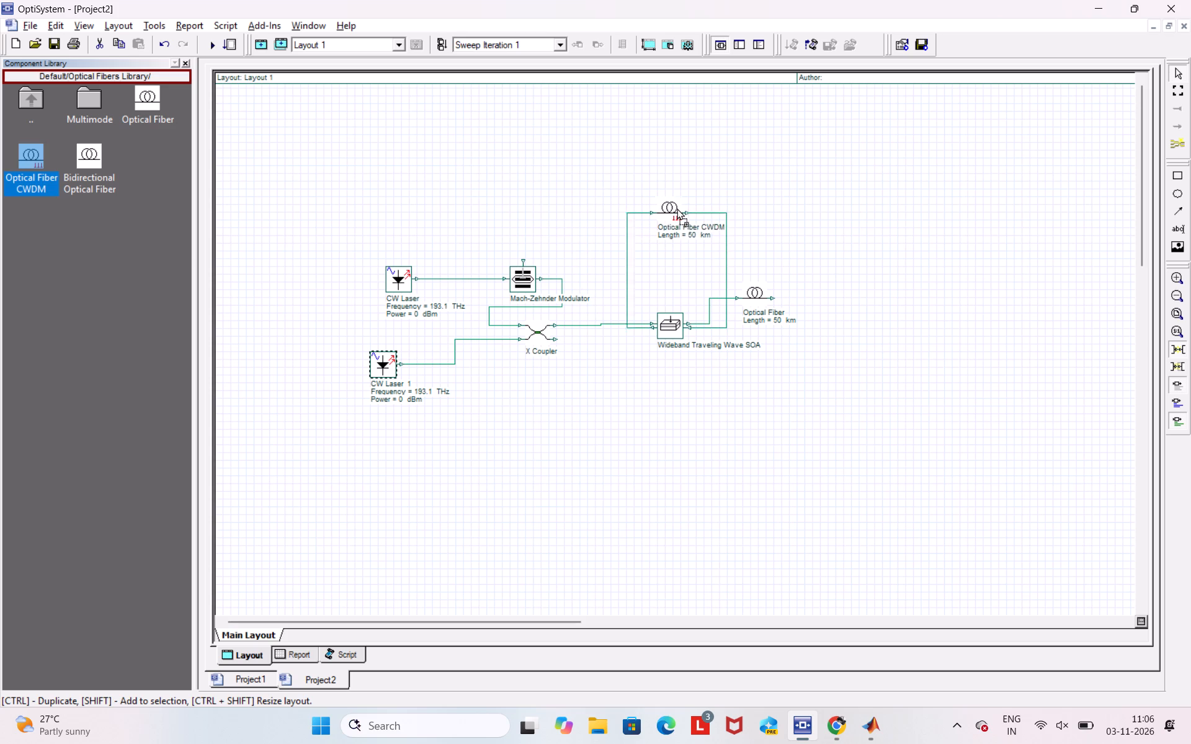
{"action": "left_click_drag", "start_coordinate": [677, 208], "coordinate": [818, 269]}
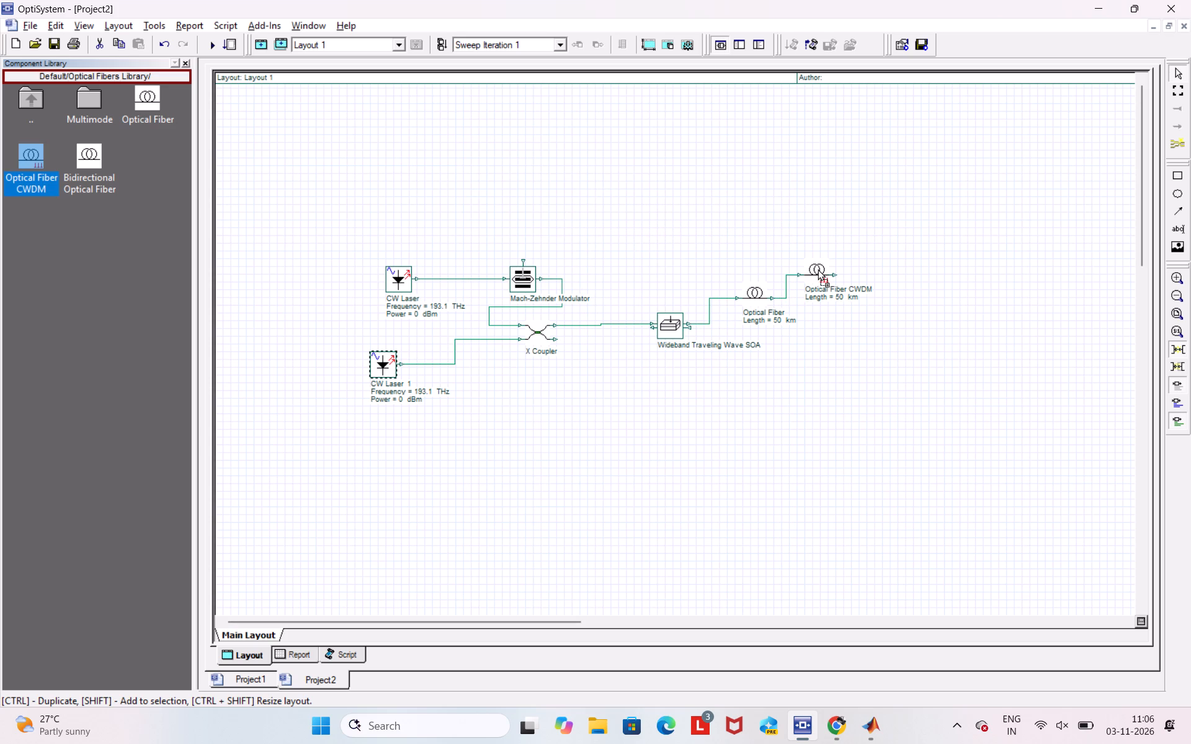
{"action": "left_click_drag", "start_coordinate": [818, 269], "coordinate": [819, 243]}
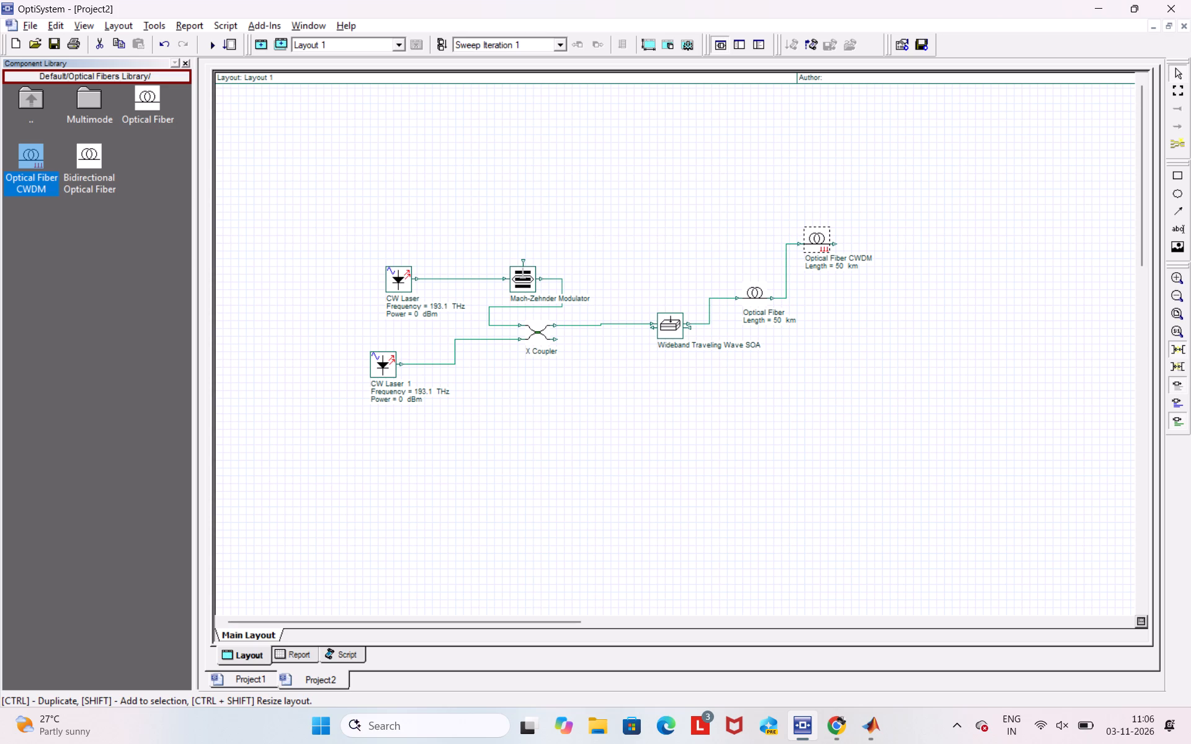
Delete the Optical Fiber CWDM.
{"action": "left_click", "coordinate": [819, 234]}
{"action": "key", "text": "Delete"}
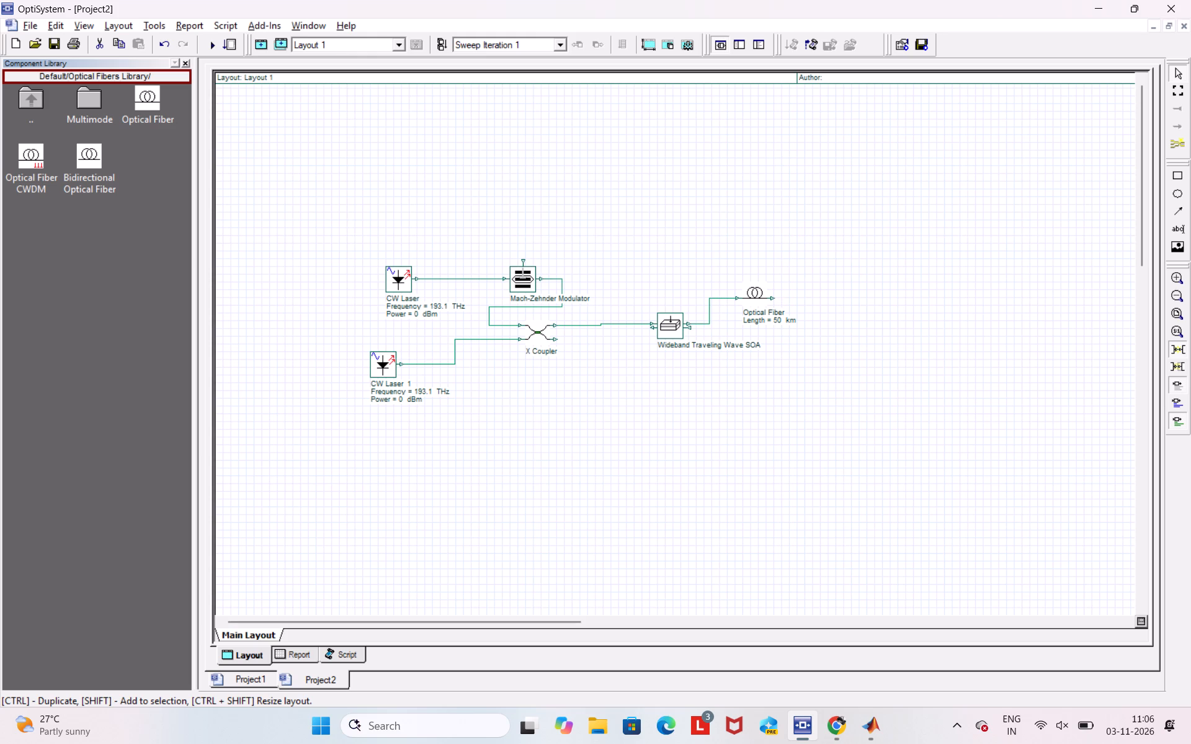
Place a Gaussian Optical Filter from the optical Filters Library to the right of the Optical Fiber, linked to its output.
{"action": "double_click", "coordinate": [43, 96]}
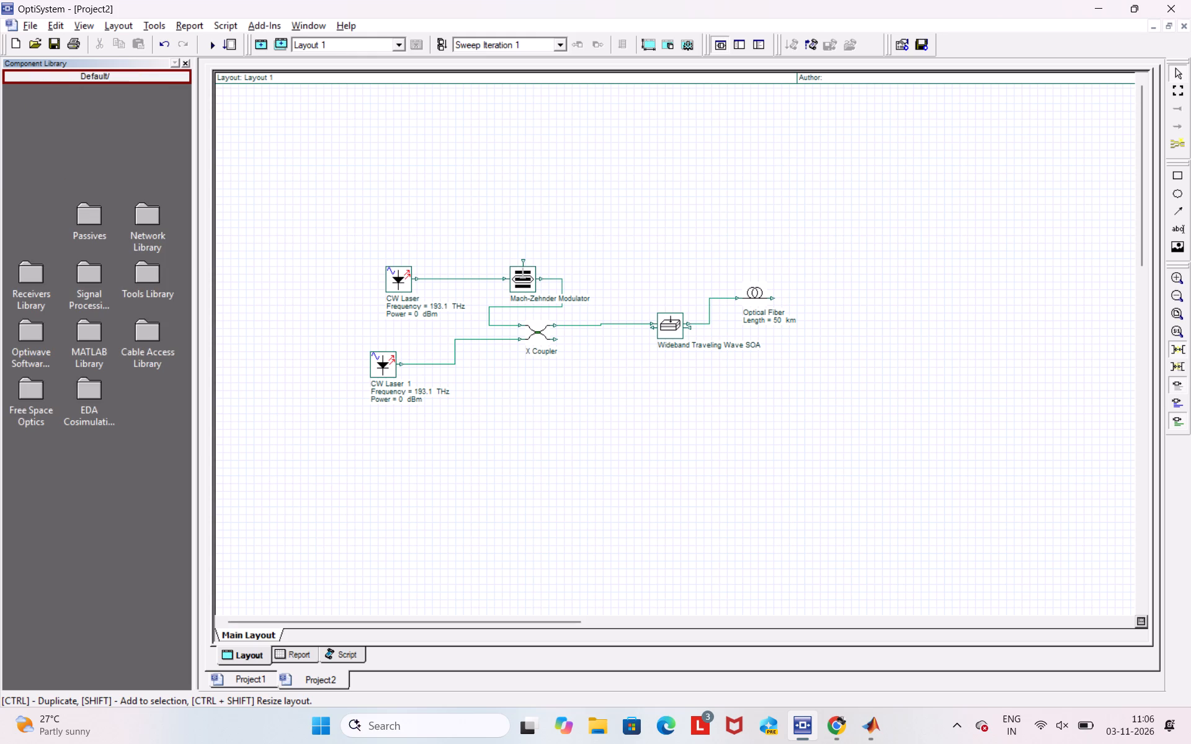
{"action": "double_click", "coordinate": [27, 216]}
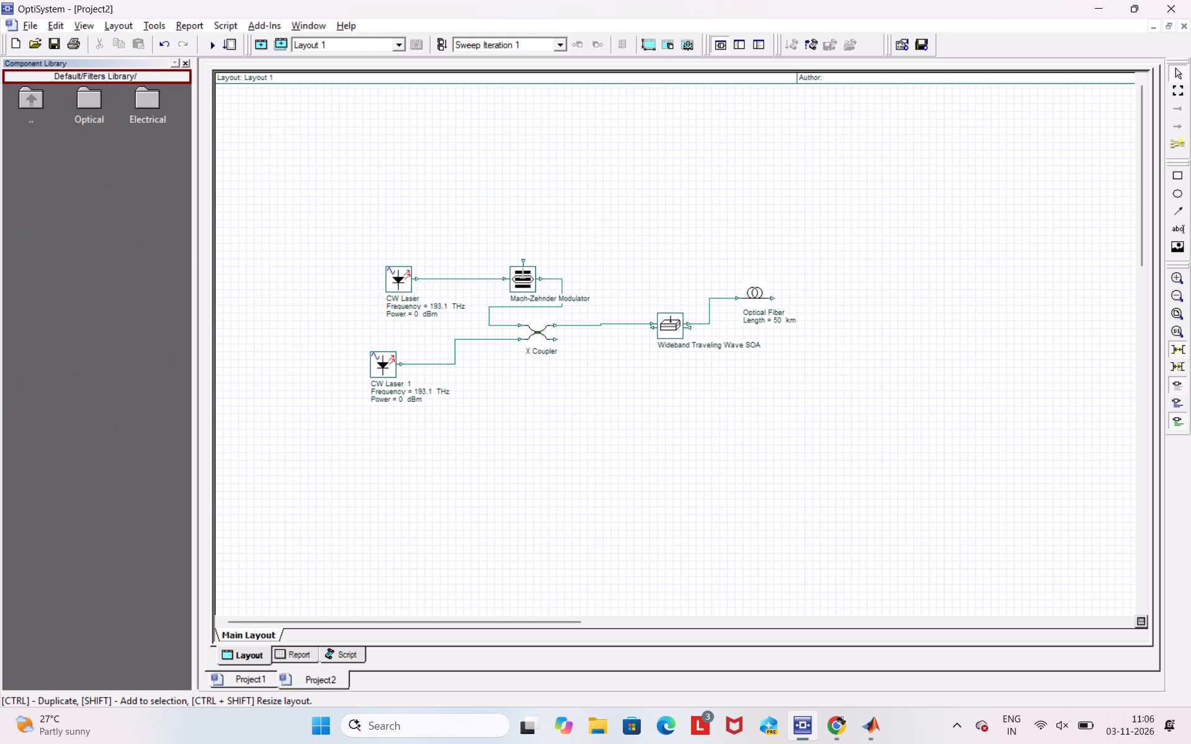
{"action": "double_click", "coordinate": [92, 97]}
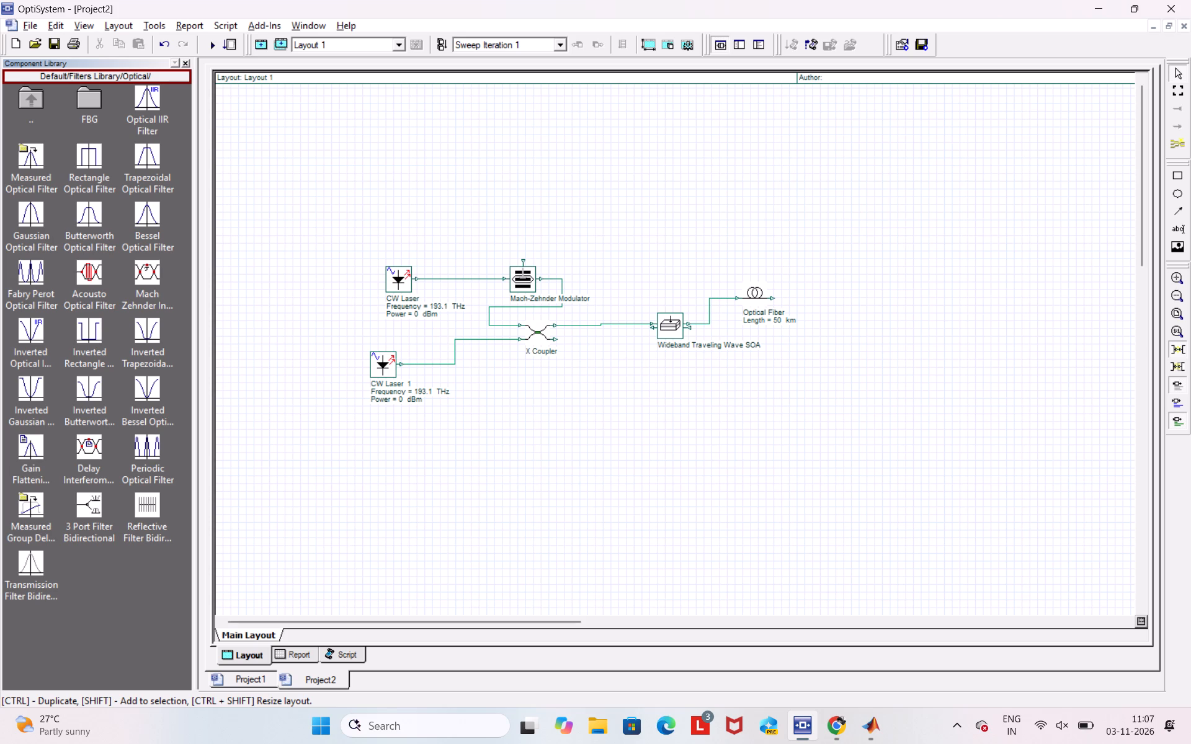
{"action": "left_click_drag", "start_coordinate": [24, 215], "coordinate": [686, 305]}
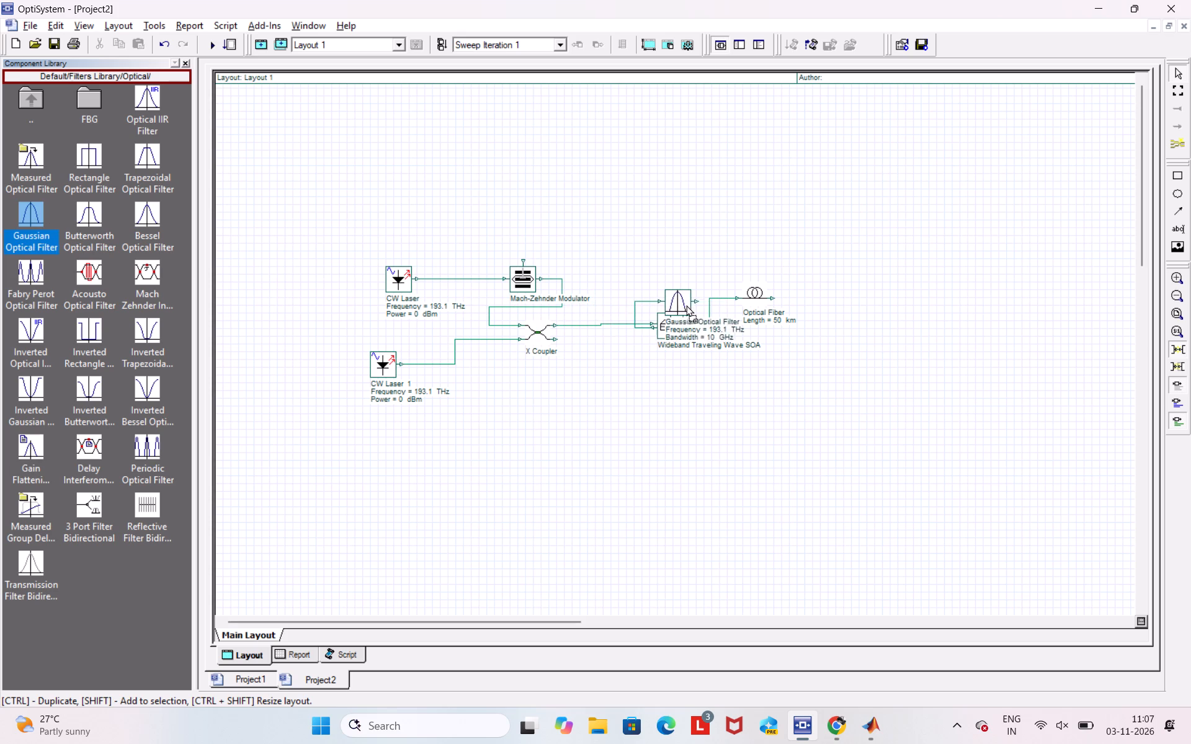
{"action": "left_click_drag", "start_coordinate": [686, 305], "coordinate": [855, 303]}
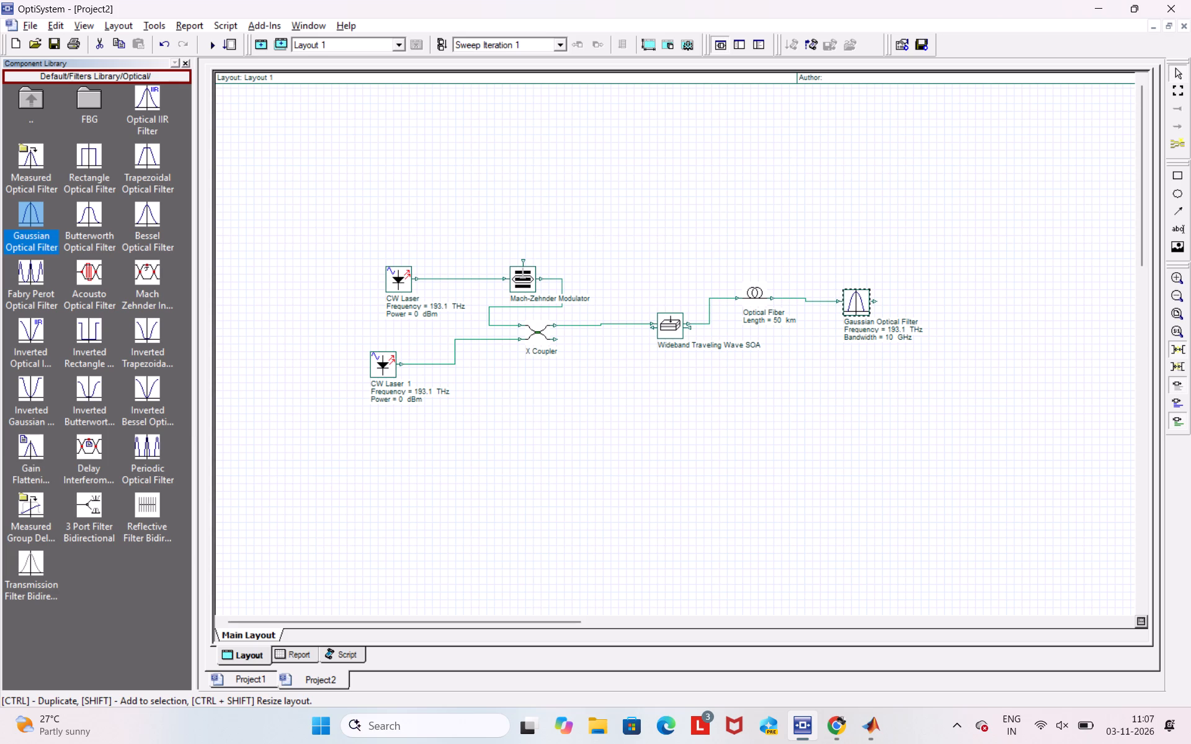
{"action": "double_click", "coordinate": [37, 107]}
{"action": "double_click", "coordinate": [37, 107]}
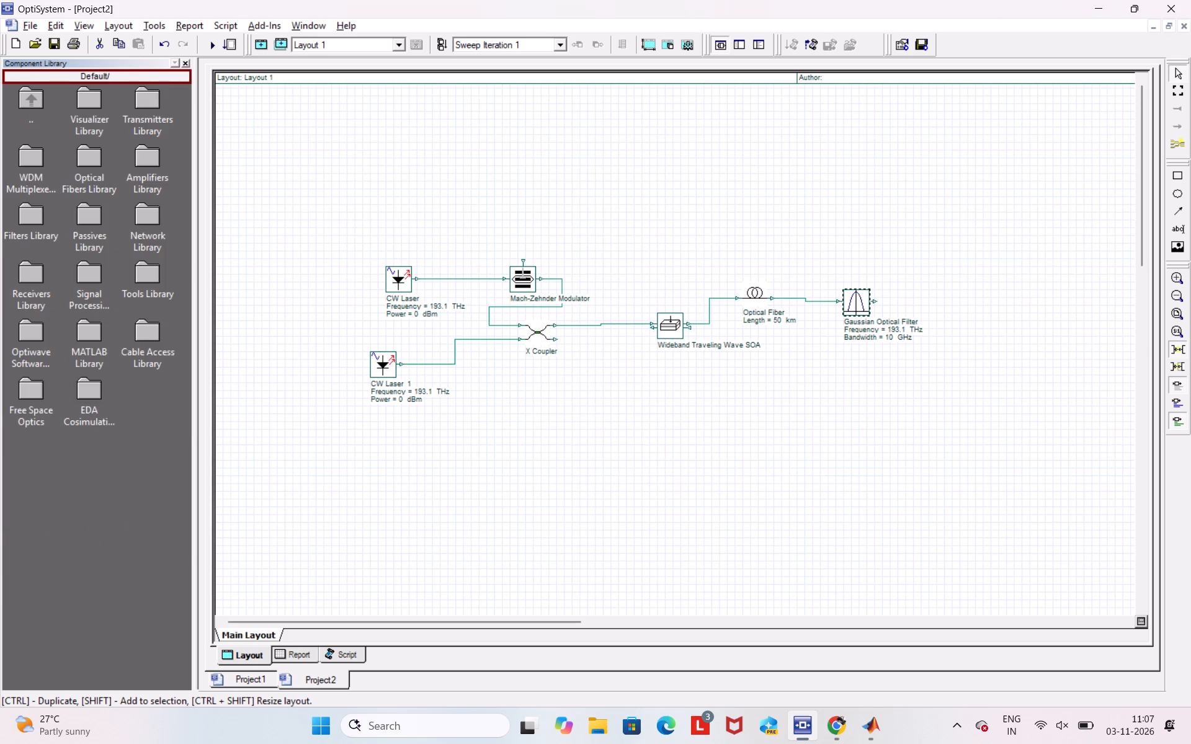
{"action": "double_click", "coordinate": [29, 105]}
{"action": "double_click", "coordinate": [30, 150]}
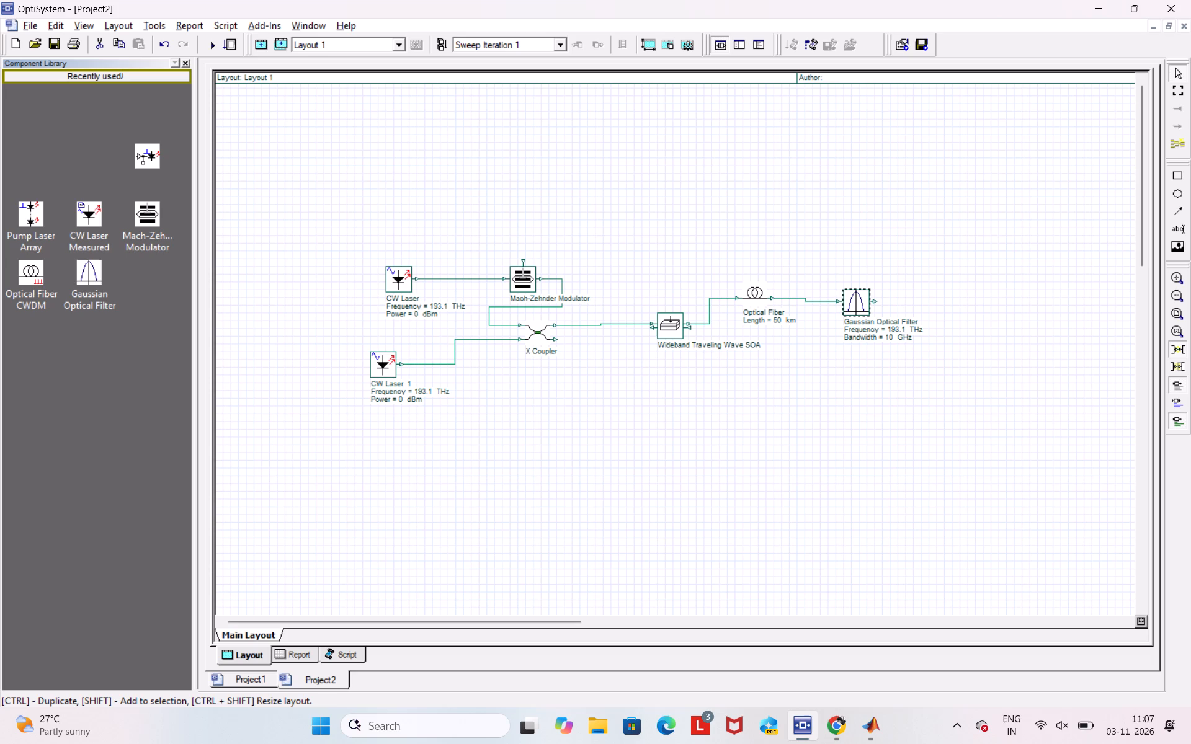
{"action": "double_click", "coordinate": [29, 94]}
Search the whole component library for "photo" with all words matched, and locate the Photodetector PIN in its library folder.
{"action": "right_click", "coordinate": [94, 301]}
{"action": "left_click", "coordinate": [94, 301]}
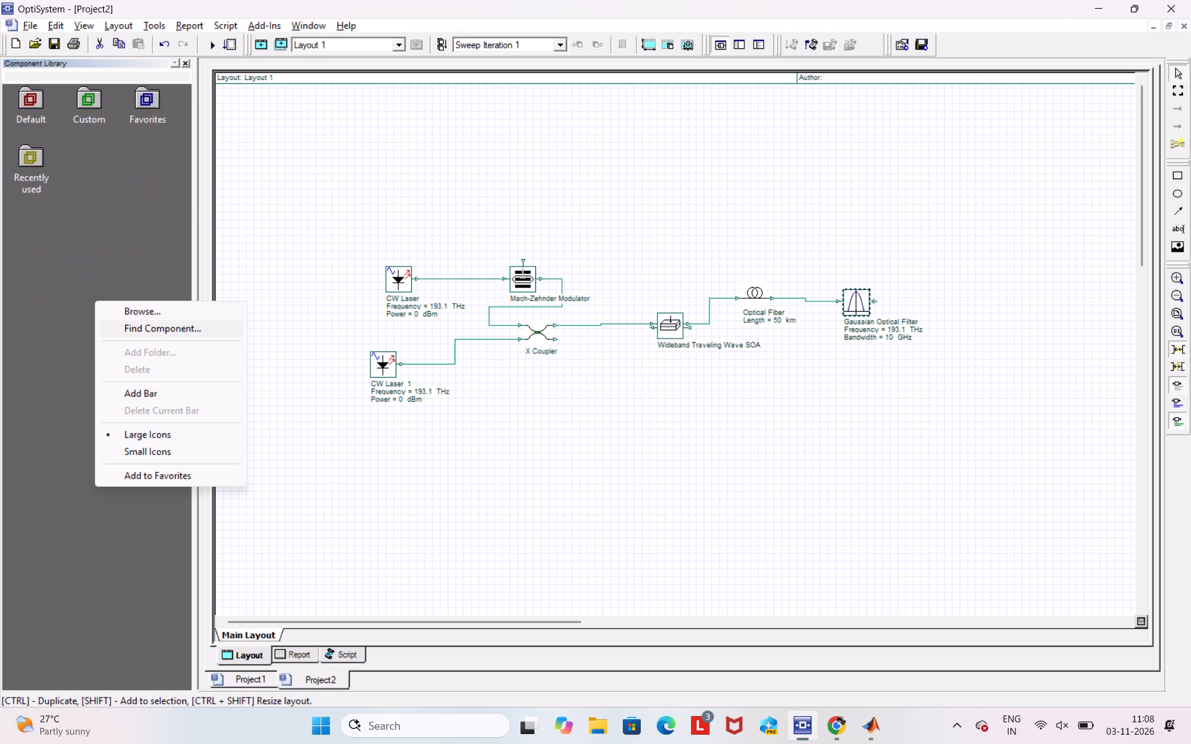
{"action": "left_click", "coordinate": [131, 332]}
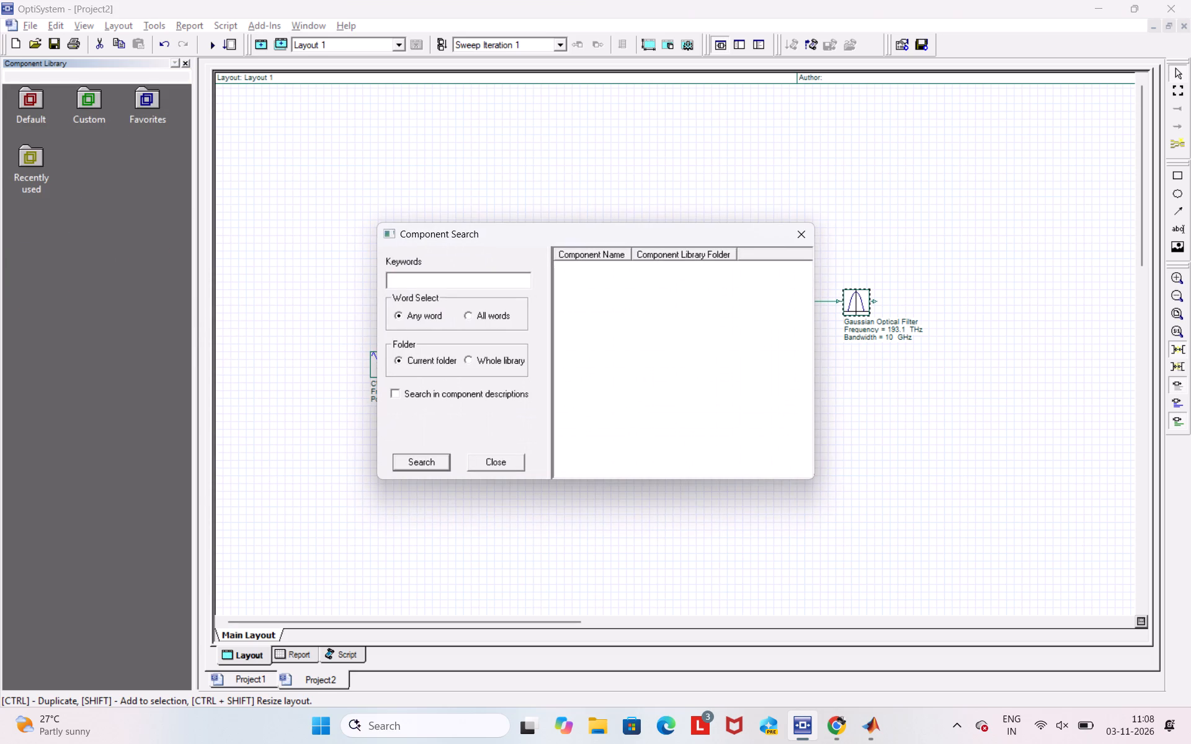
{"action": "left_click", "coordinate": [473, 278]}
{"action": "type", "text": "photo"}
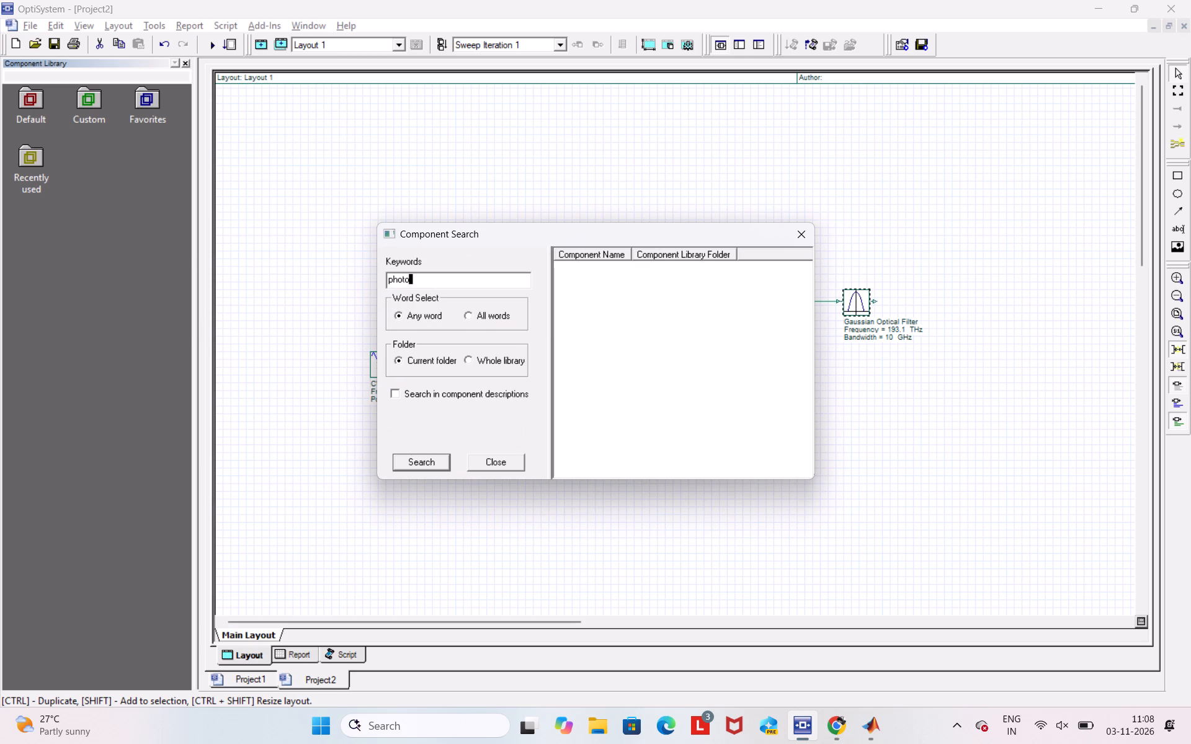
{"action": "left_click", "coordinate": [471, 319]}
{"action": "left_click", "coordinate": [471, 362]}
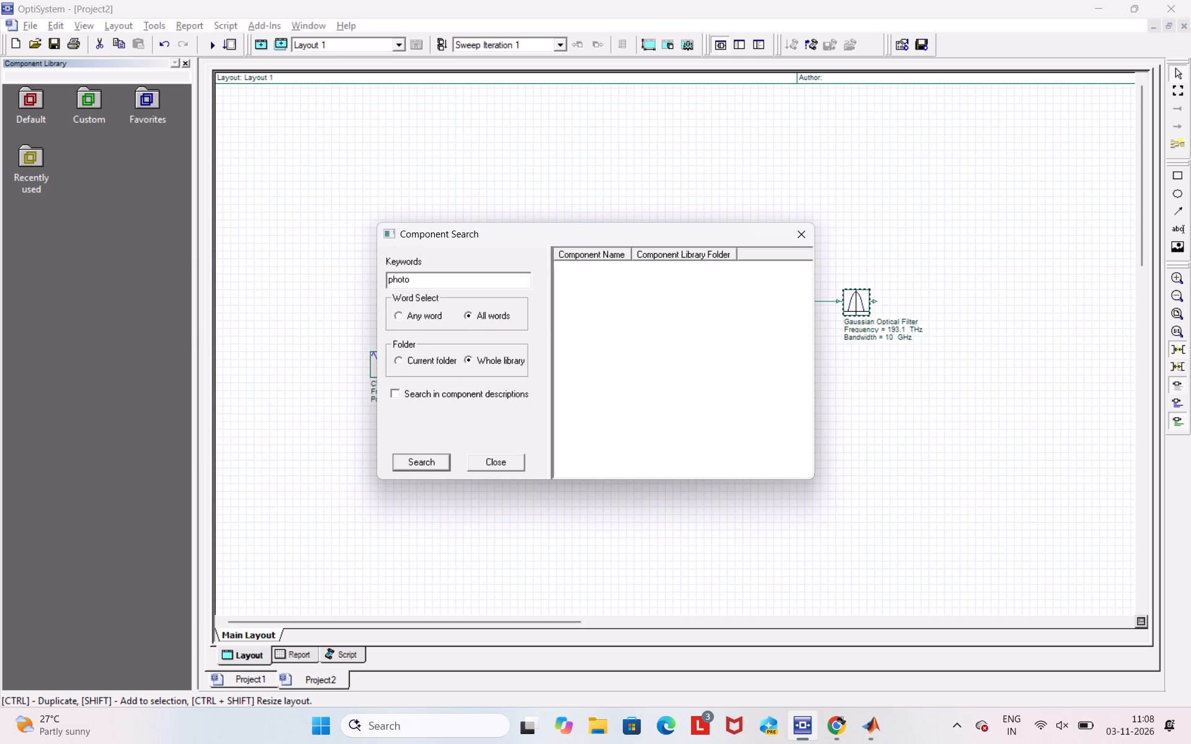
{"action": "left_click", "coordinate": [417, 458]}
{"action": "left_click", "coordinate": [617, 275]}
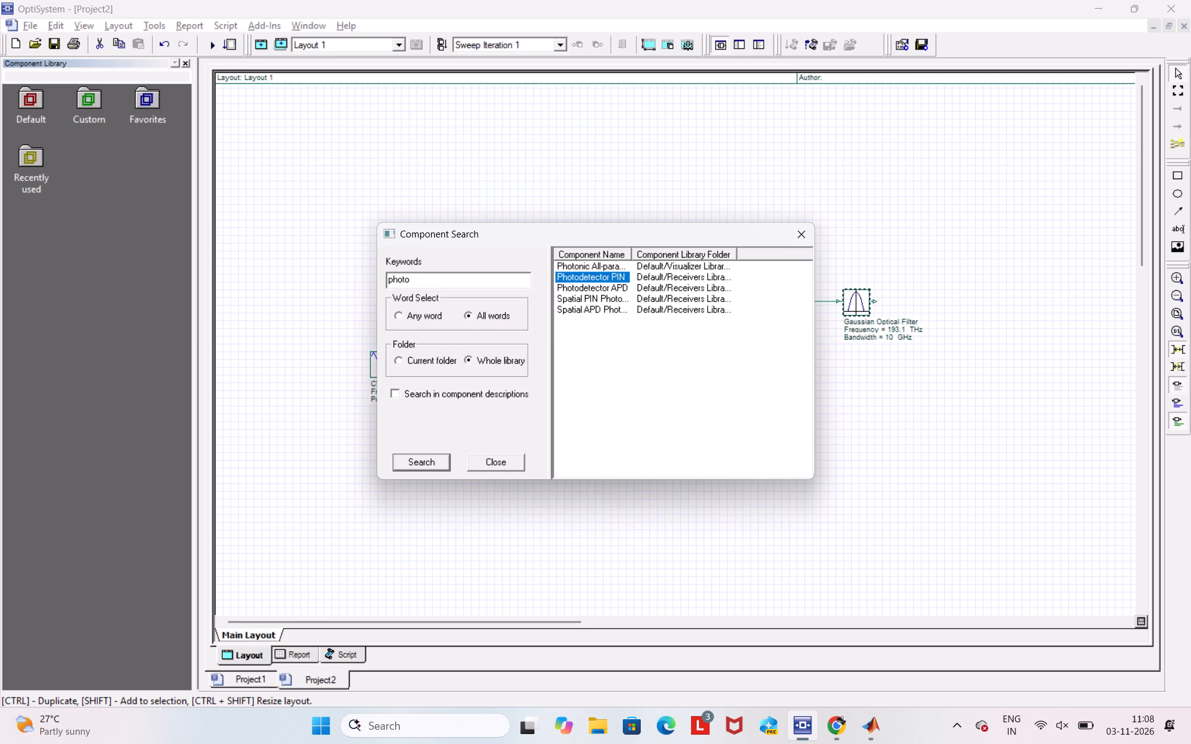
{"action": "double_click", "coordinate": [607, 277]}
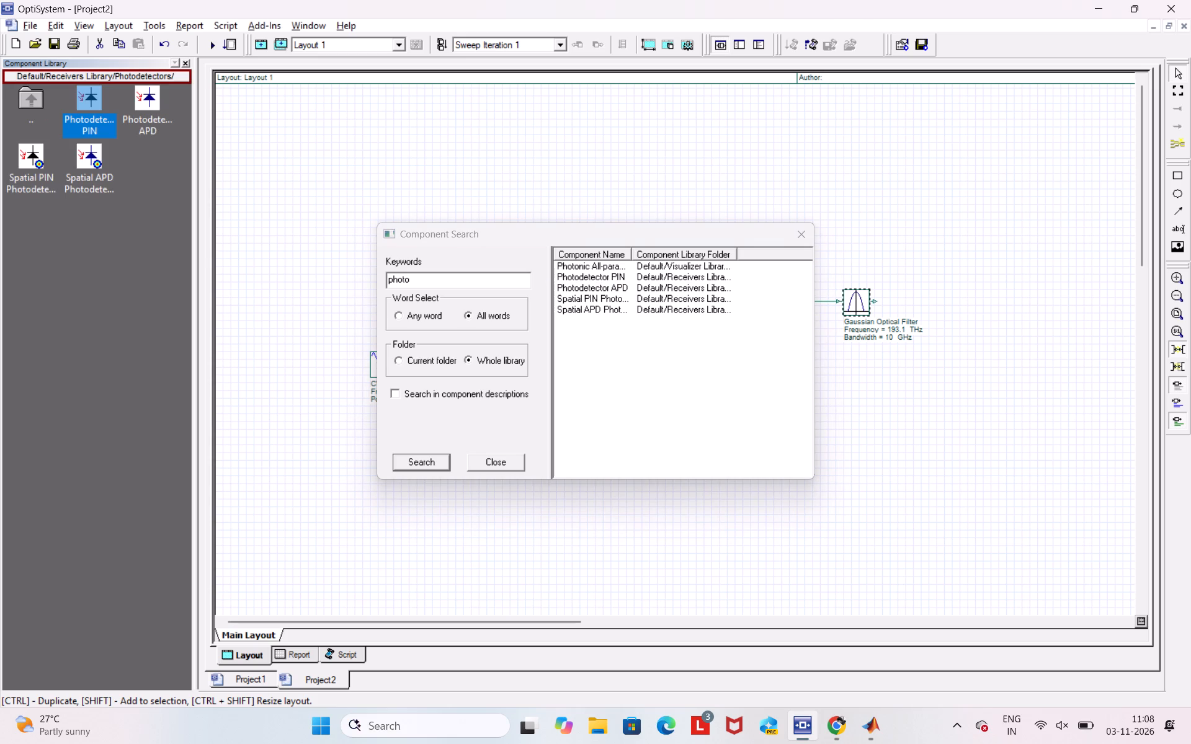
{"action": "left_click", "coordinate": [800, 236]}
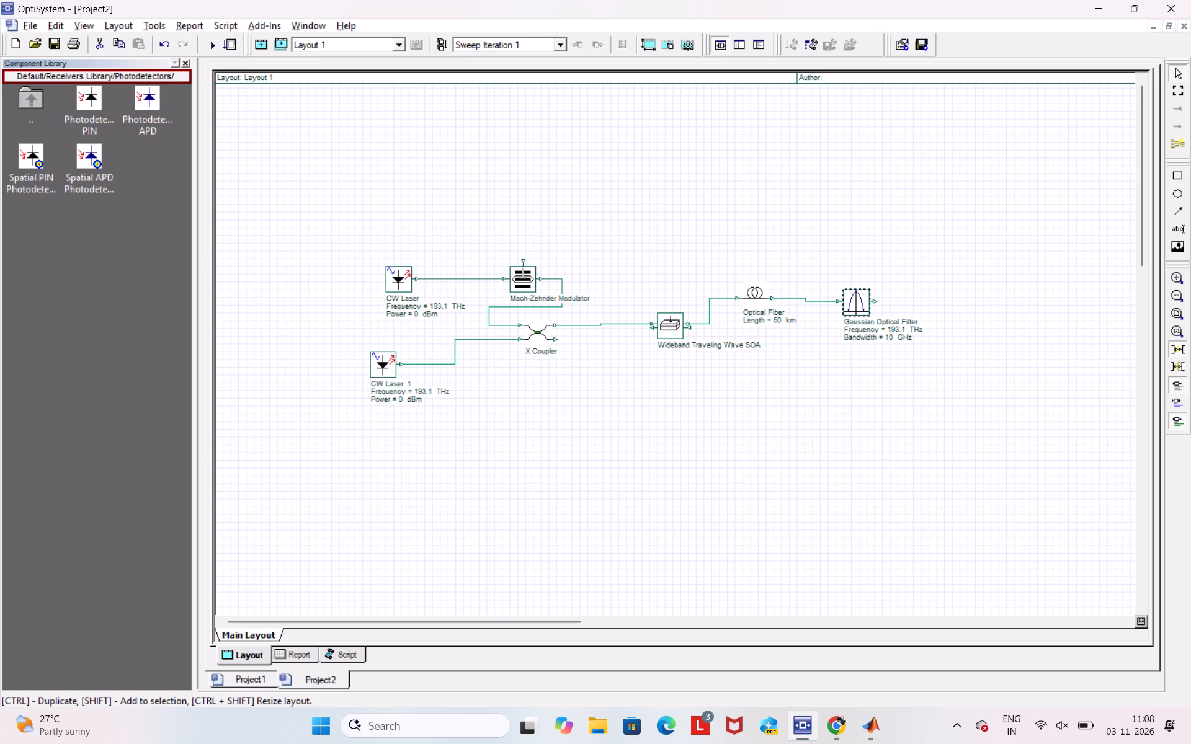
Place a Photodetector PIN from the Photodetectors folder above and to the right of the Gaussian Optical Filter.
{"action": "left_click_drag", "start_coordinate": [89, 104], "coordinate": [807, 270]}
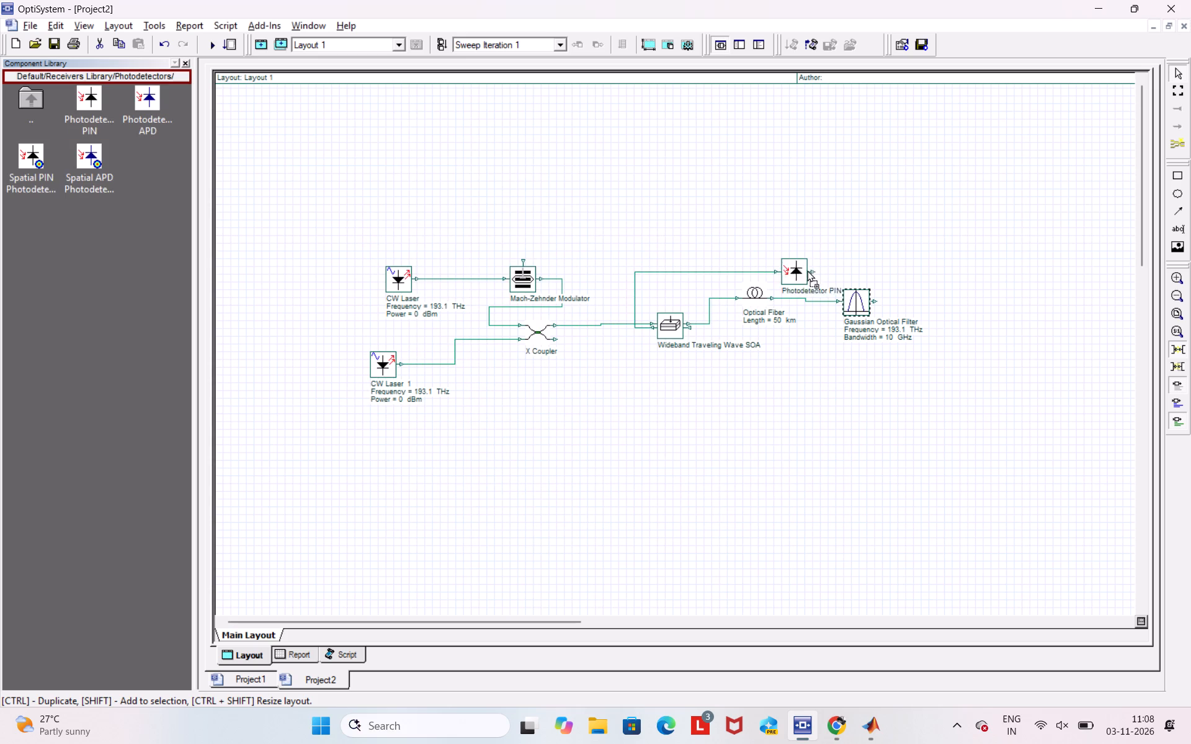
{"action": "left_click_drag", "start_coordinate": [807, 270], "coordinate": [968, 266]}
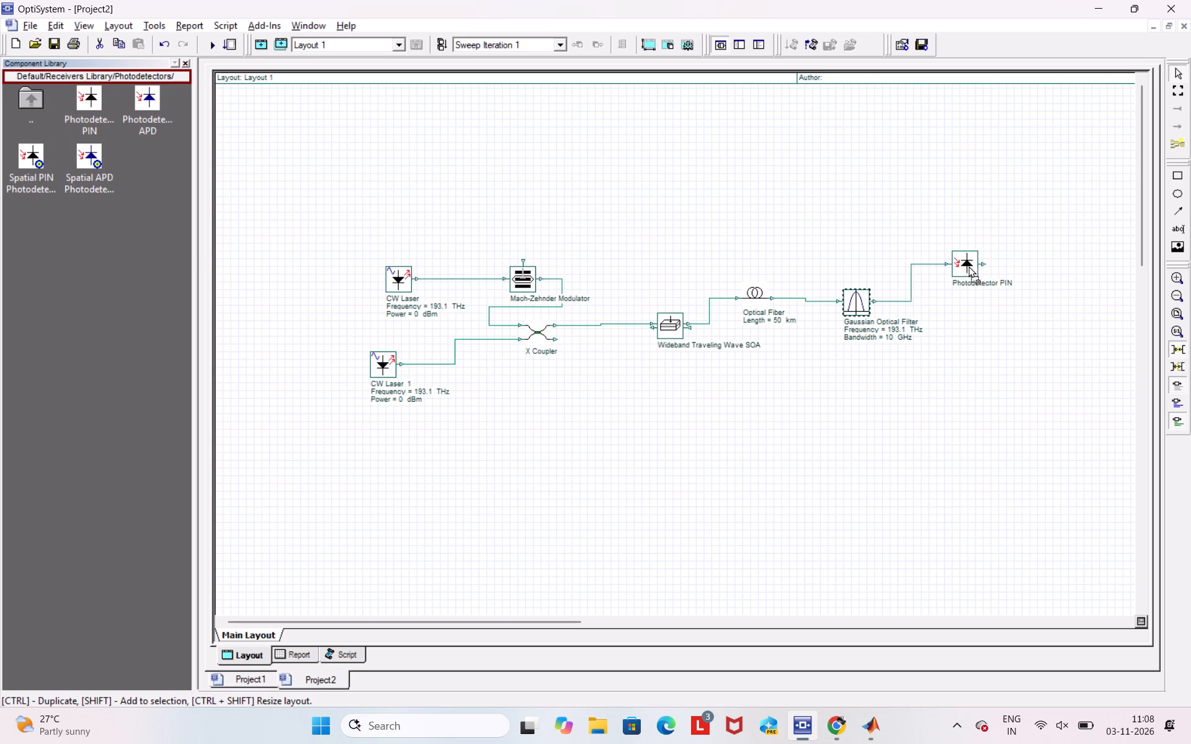
{"action": "left_click_drag", "start_coordinate": [968, 266], "coordinate": [997, 262]}
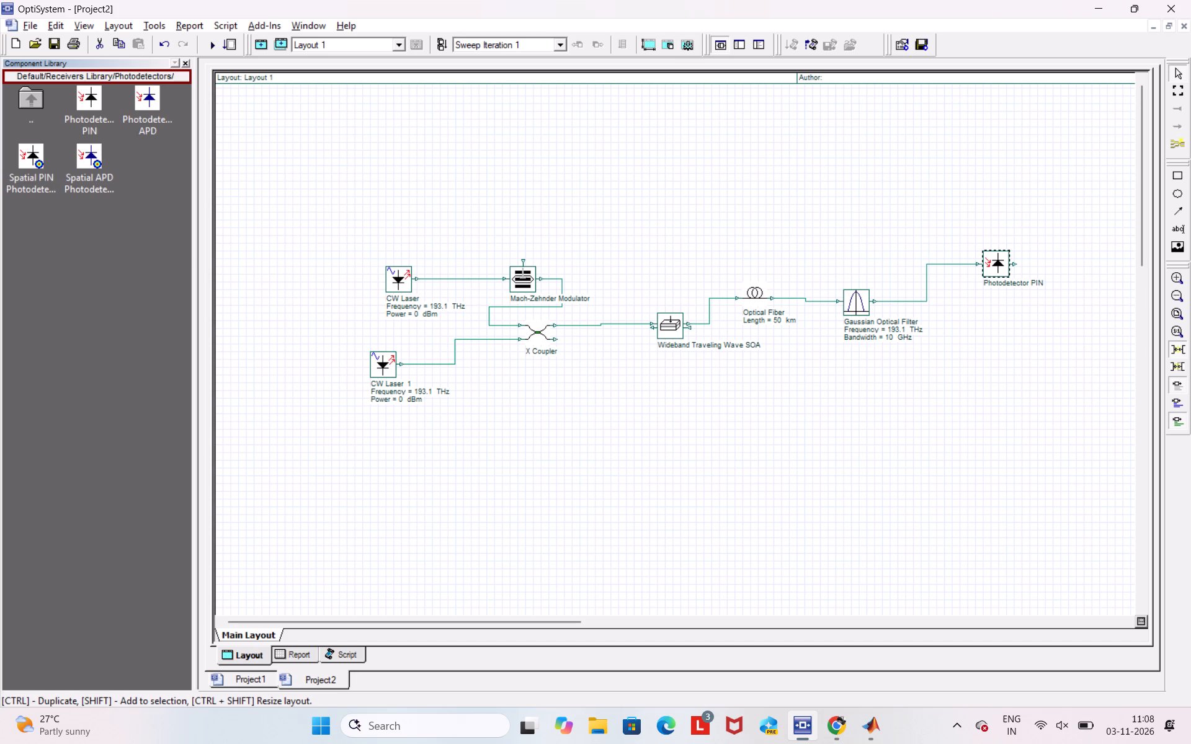
{"action": "left_click_drag", "start_coordinate": [1002, 262], "coordinate": [986, 224]}
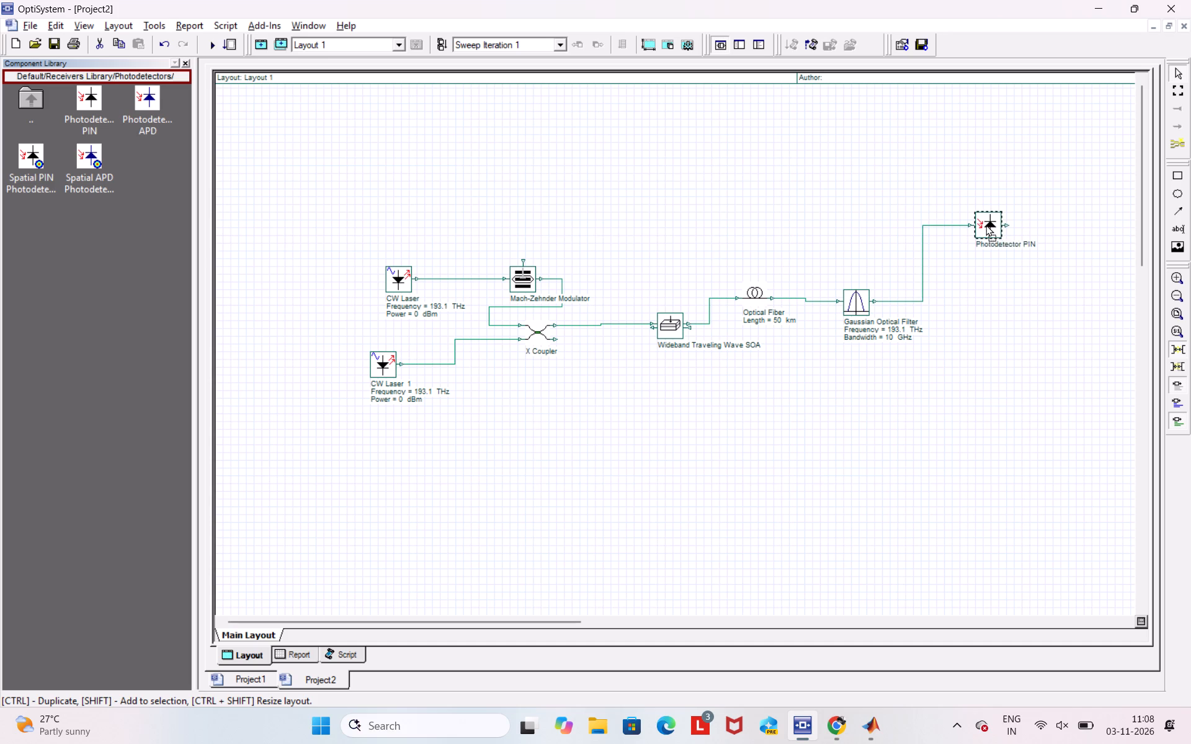
{"action": "left_click_drag", "start_coordinate": [986, 224], "coordinate": [986, 219]}
Delete the connection between the Gaussian Optical Filter and the Photodetector PIN.
{"action": "left_click", "coordinate": [930, 217]}
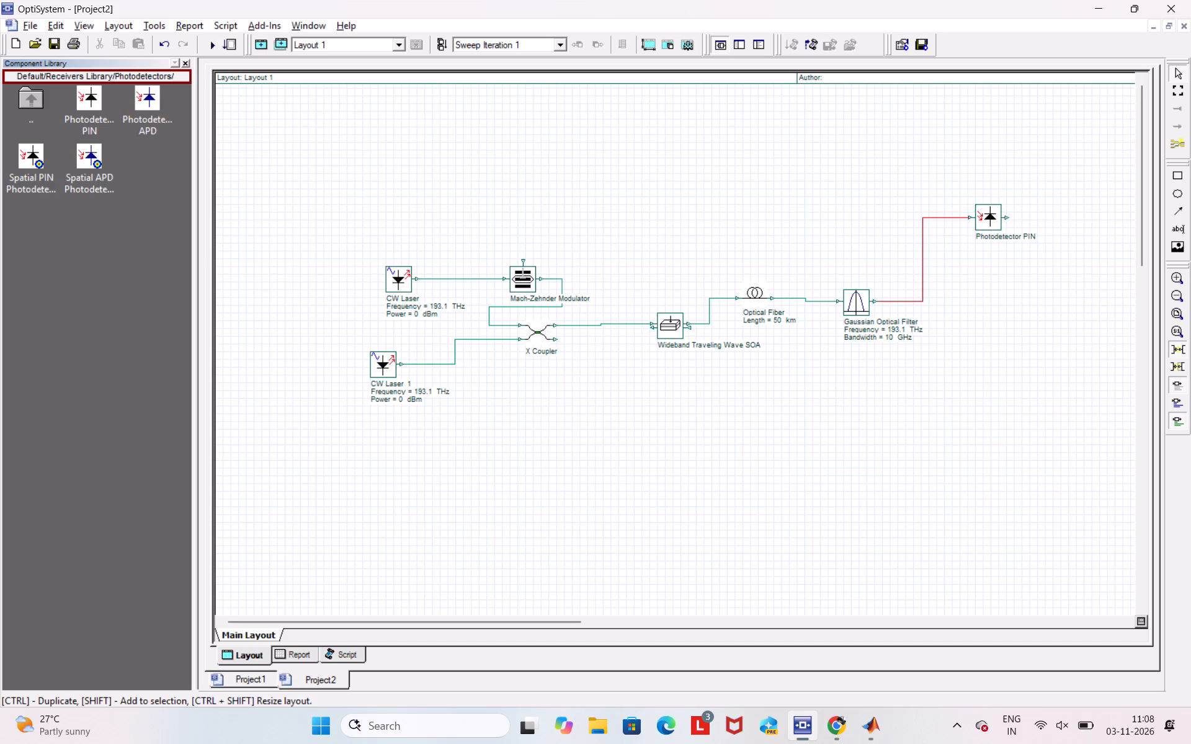
{"action": "key", "text": "Delete"}
Search the whole component library for "osa" with all words matched.
{"action": "double_click", "coordinate": [33, 103]}
{"action": "double_click", "coordinate": [33, 108]}
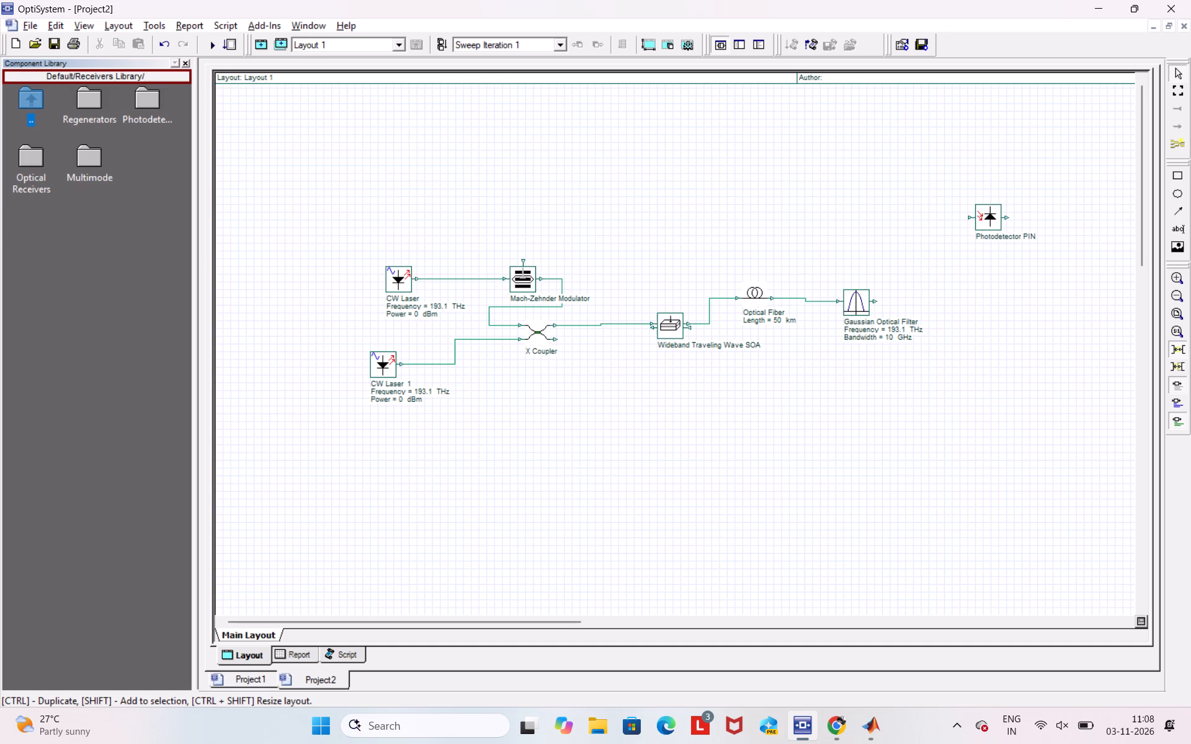
{"action": "double_click", "coordinate": [34, 110]}
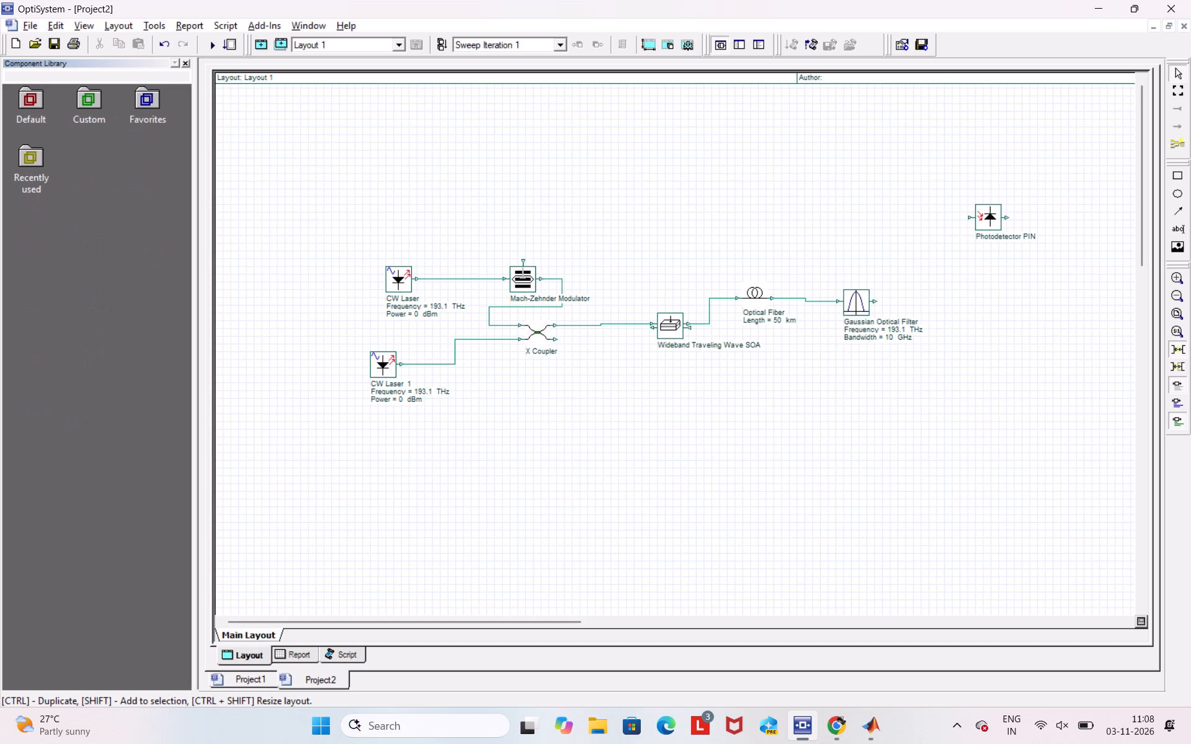
{"action": "left_click", "coordinate": [34, 110]}
{"action": "double_click", "coordinate": [30, 162]}
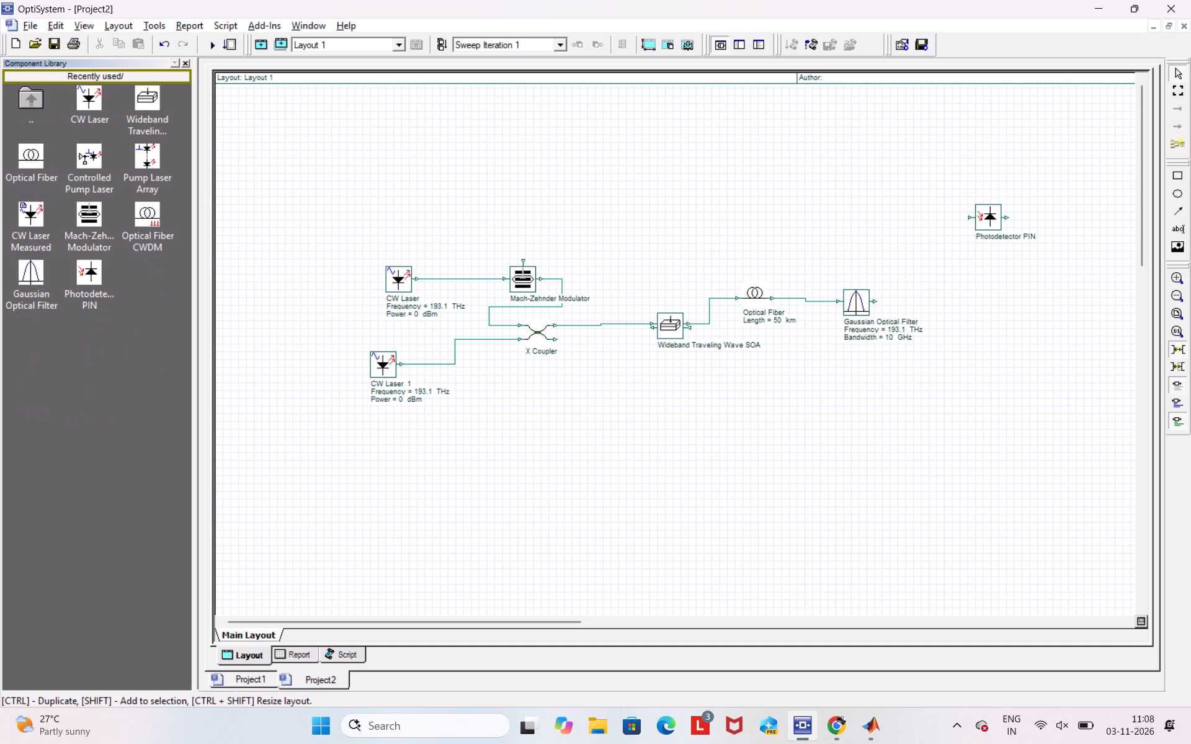
{"action": "left_click", "coordinate": [13, 87]}
{"action": "left_click_drag", "start_coordinate": [13, 87], "coordinate": [109, 420]}
{"action": "right_click", "coordinate": [109, 420]}
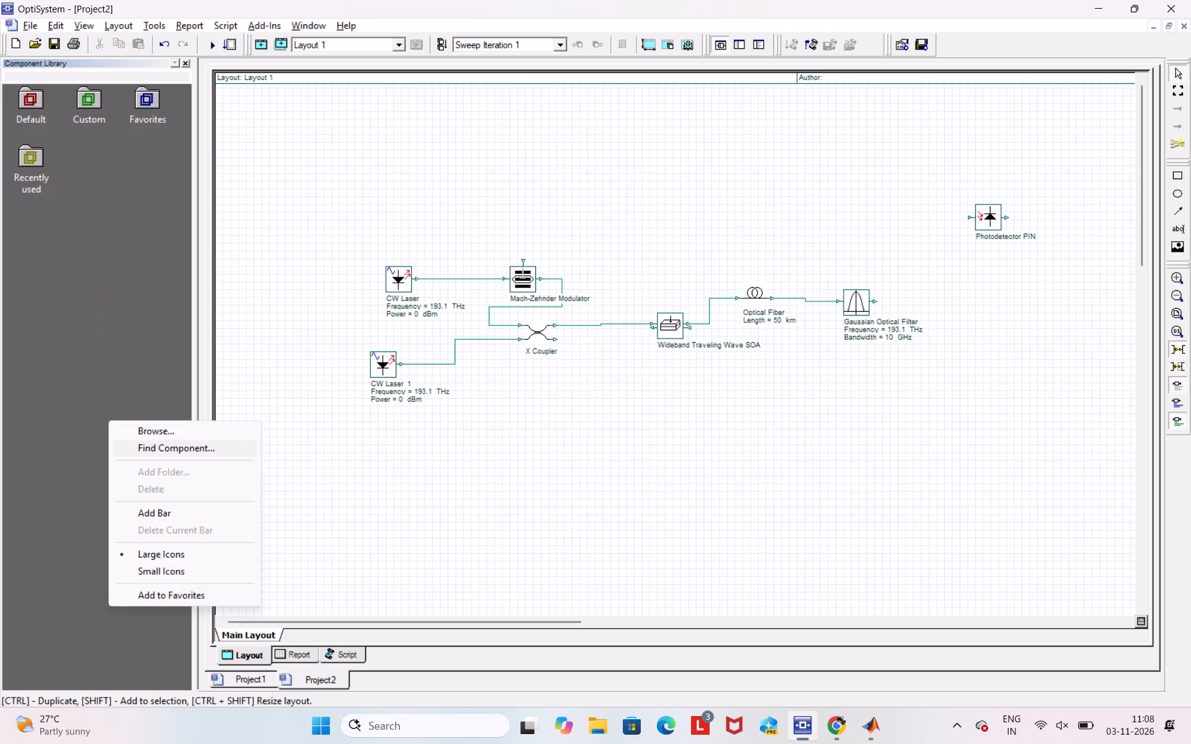
{"action": "left_click", "coordinate": [141, 446]}
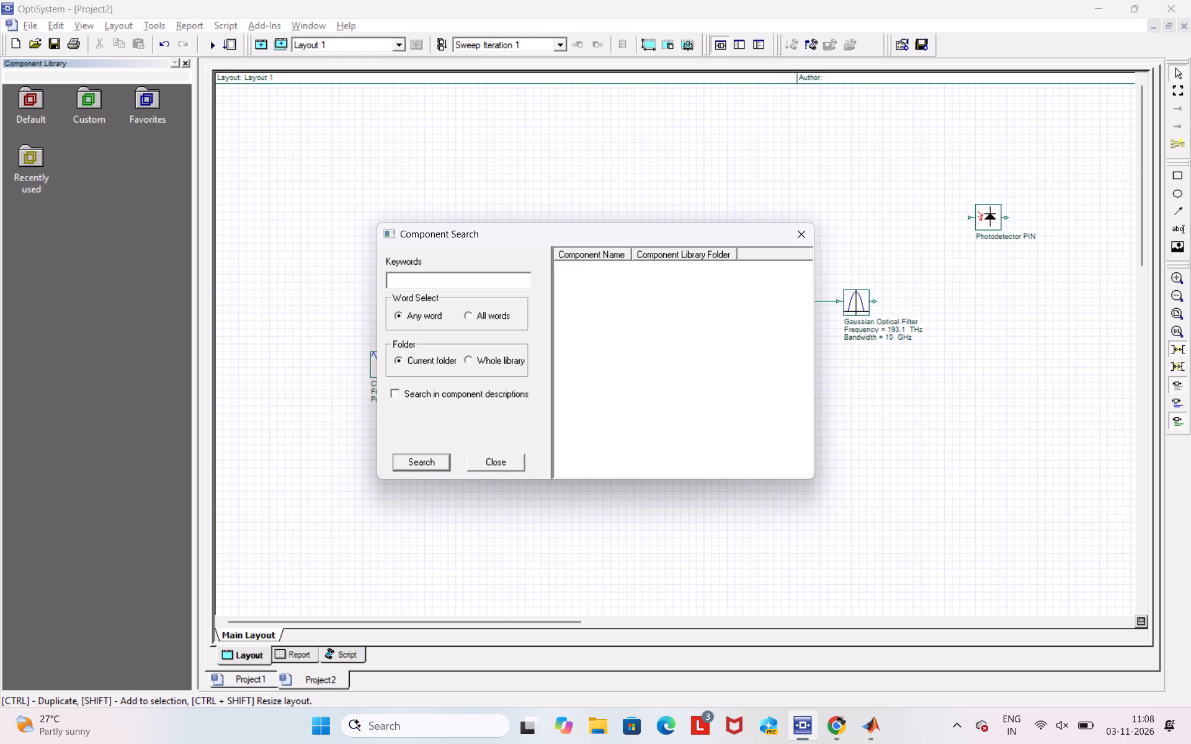
{"action": "left_click", "coordinate": [457, 279]}
{"action": "type", "text": "osa"}
{"action": "left_click", "coordinate": [473, 314]}
{"action": "left_click", "coordinate": [470, 357]}
{"action": "left_click", "coordinate": [421, 460]}
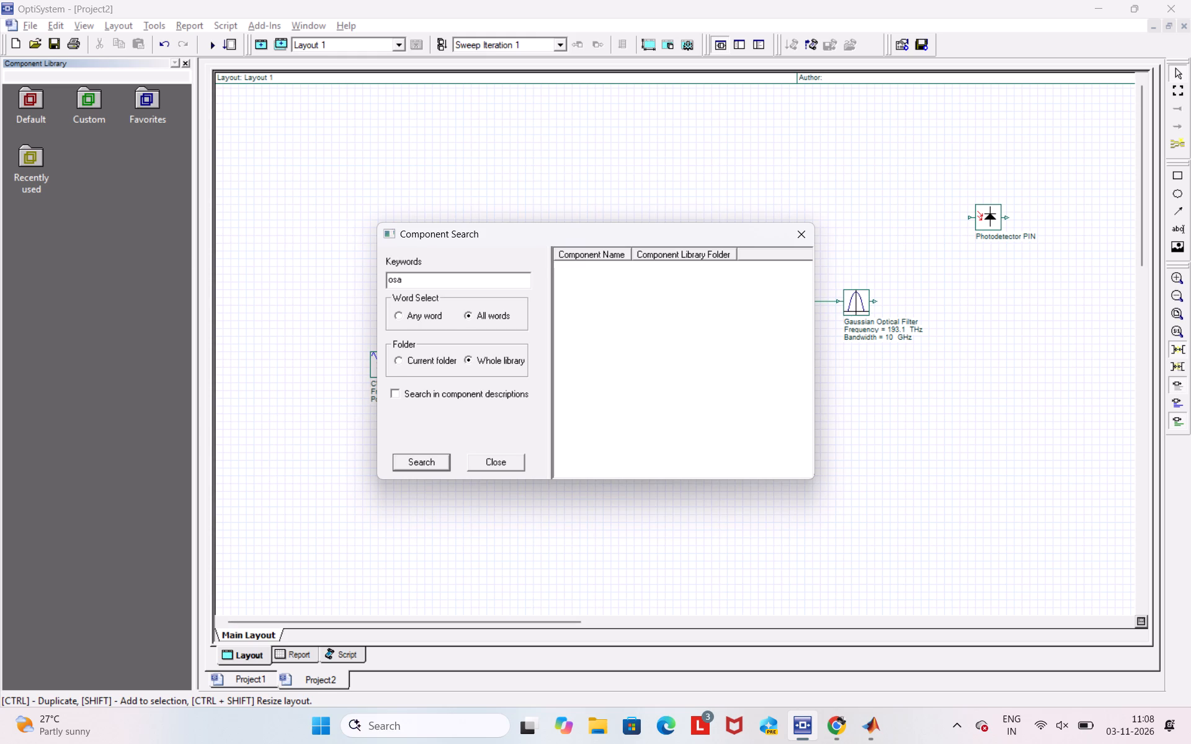
Search the whole component library for "optical" and locate the Optical Spectrum Analyzer in its library folder.
{"action": "left_click", "coordinate": [450, 278]}
{"action": "key", "text": "BackSpace"}
{"action": "key", "text": "BackSpace"}
{"action": "type", "text": "ptica"}
{"action": "key", "text": "l"}
{"action": "left_click", "coordinate": [416, 463]}
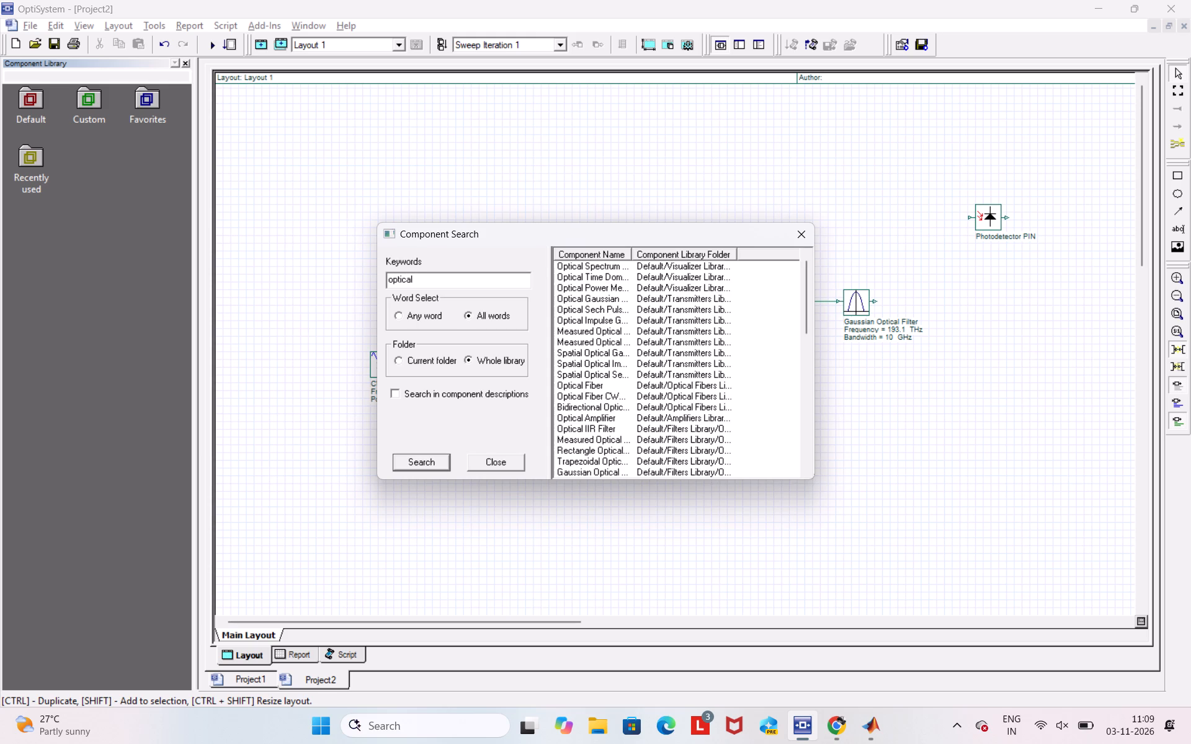
{"action": "left_click", "coordinate": [607, 267]}
{"action": "double_click", "coordinate": [607, 267]}
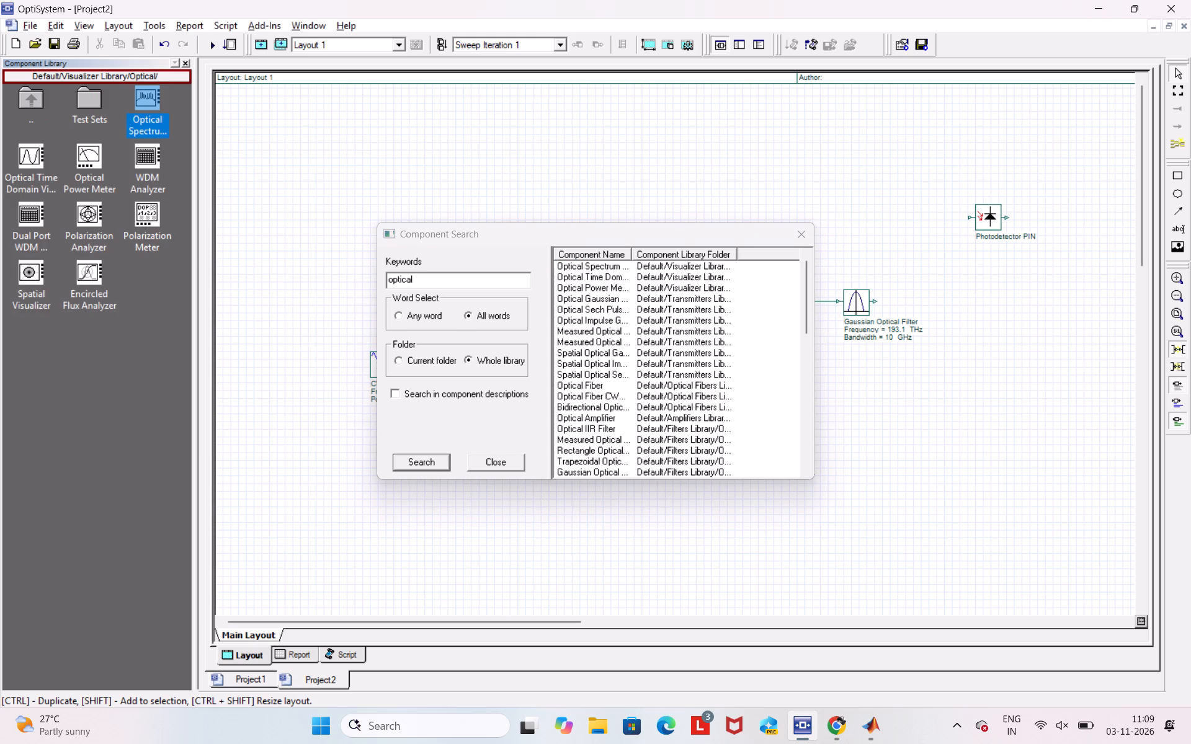
{"action": "left_click", "coordinate": [812, 227]}
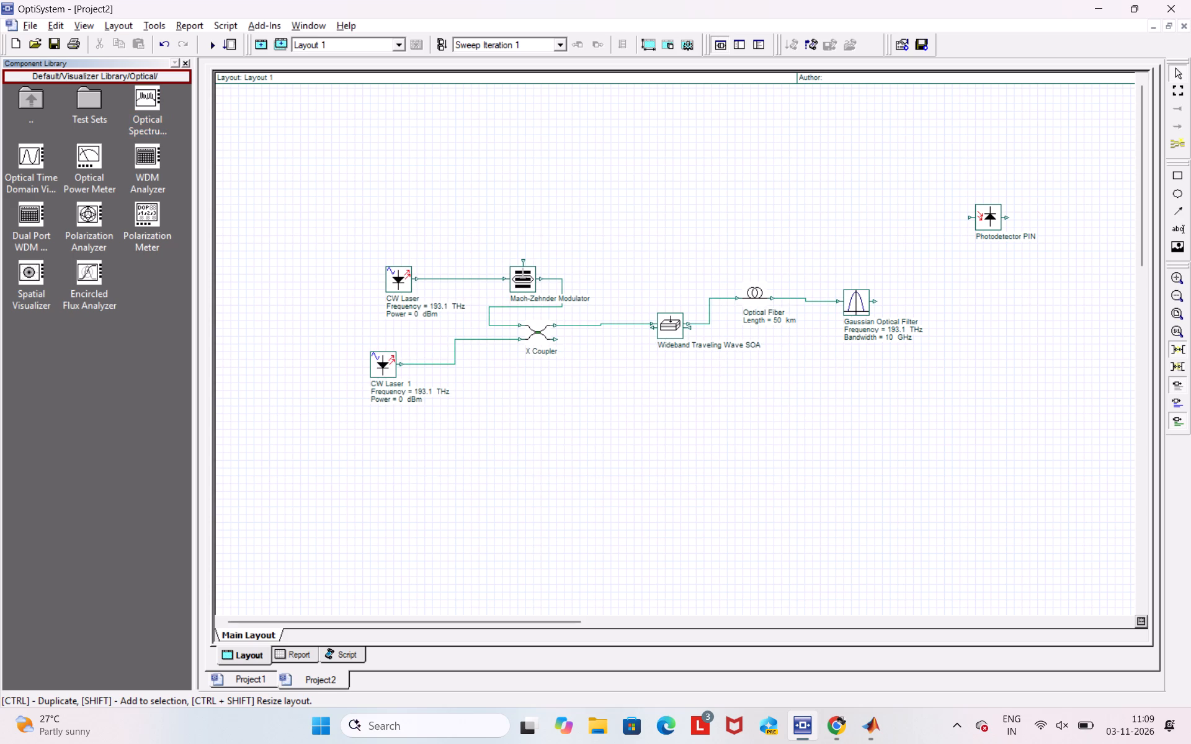
Place an Optical Spectrum Analyzer below and to the right of the Gaussian Optical Filter, linked to the filter's output.
{"action": "left_click_drag", "start_coordinate": [143, 100], "coordinate": [947, 239]}
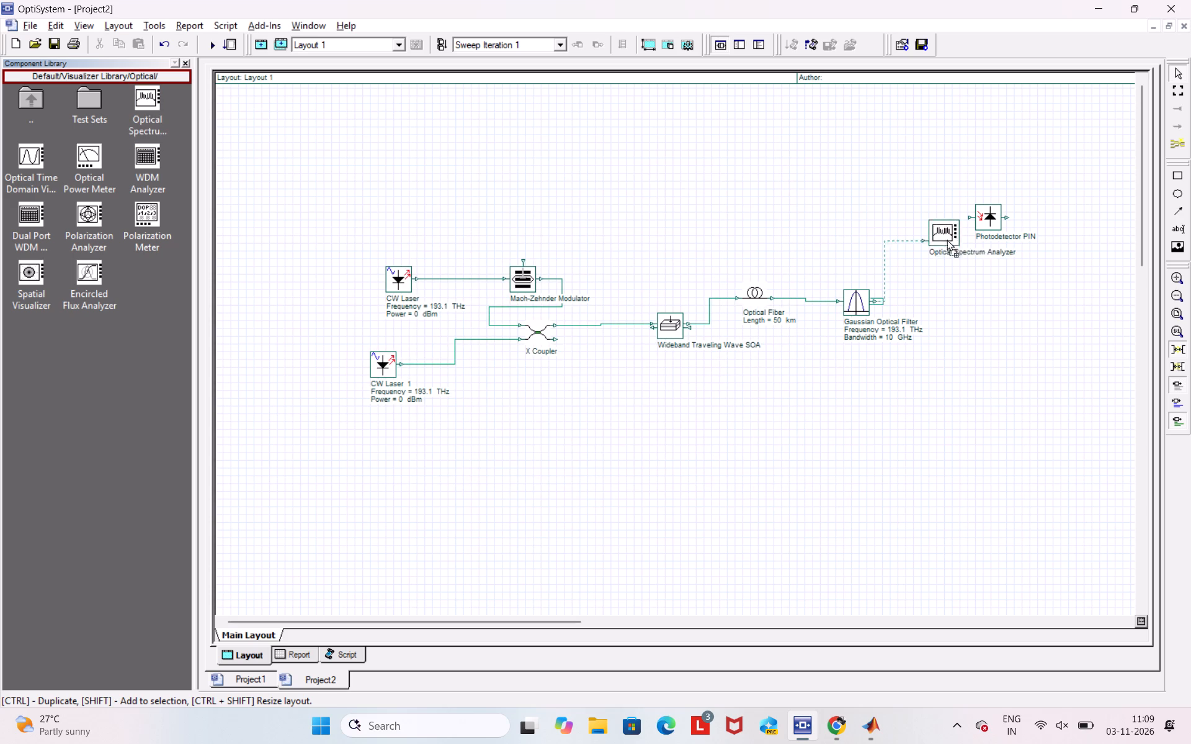
{"action": "left_click_drag", "start_coordinate": [947, 239], "coordinate": [955, 403]}
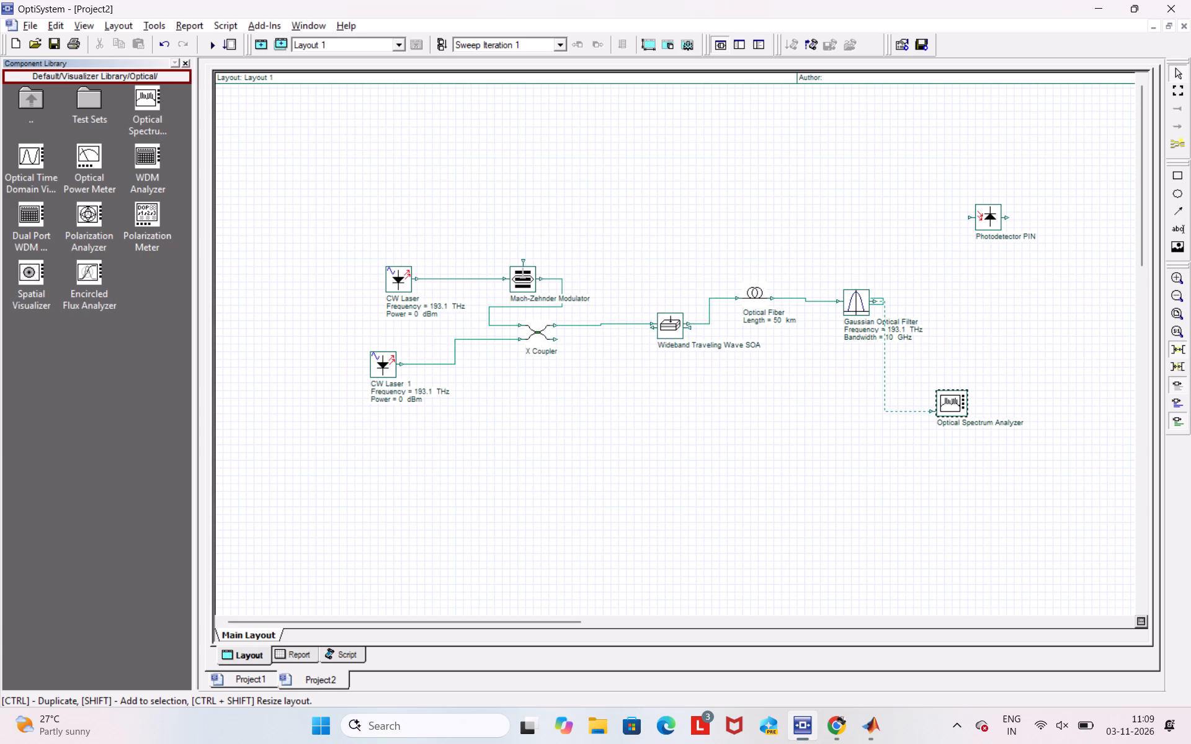
{"action": "left_click", "coordinate": [606, 389]}
In the upper CW Laser's properties, switch the frequency unit to nm and turn off the power display.
{"action": "double_click", "coordinate": [395, 267]}
{"action": "left_click", "coordinate": [395, 267]}
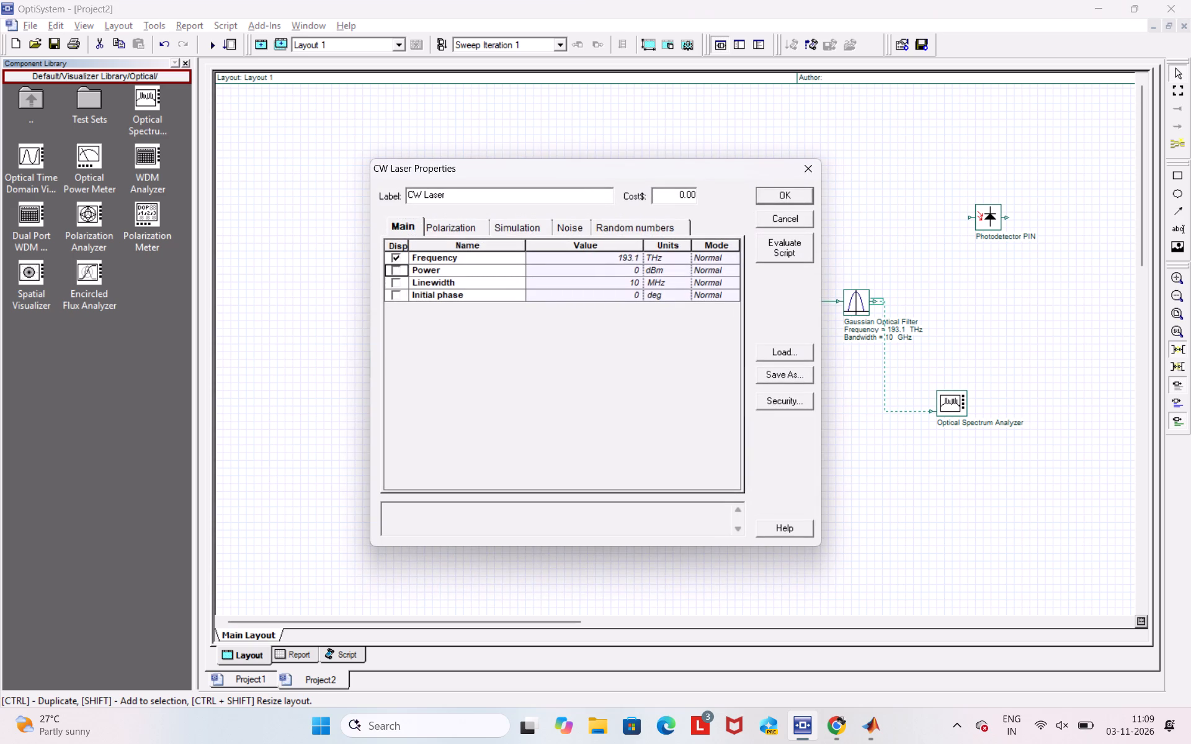
{"action": "left_click", "coordinate": [676, 259]}
{"action": "left_click", "coordinate": [659, 289]}
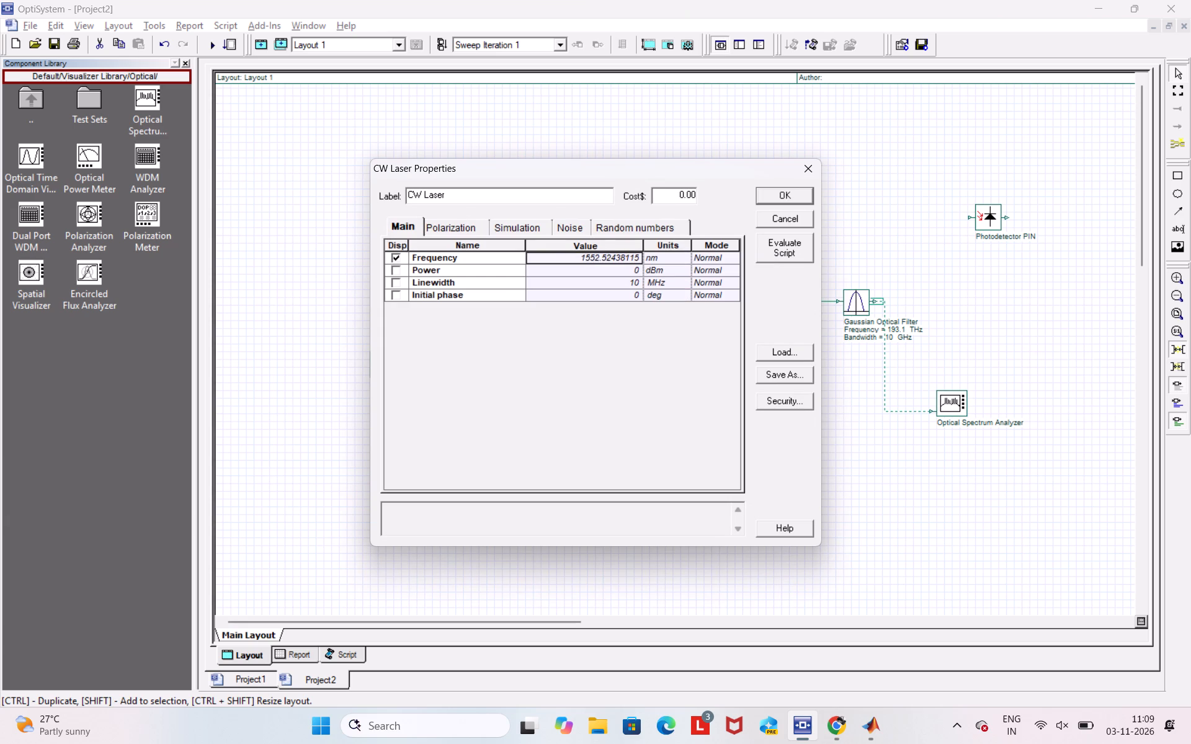
Set the CW Laser's frequency to 1550 nm and apply the properties.
{"action": "double_click", "coordinate": [618, 259]}
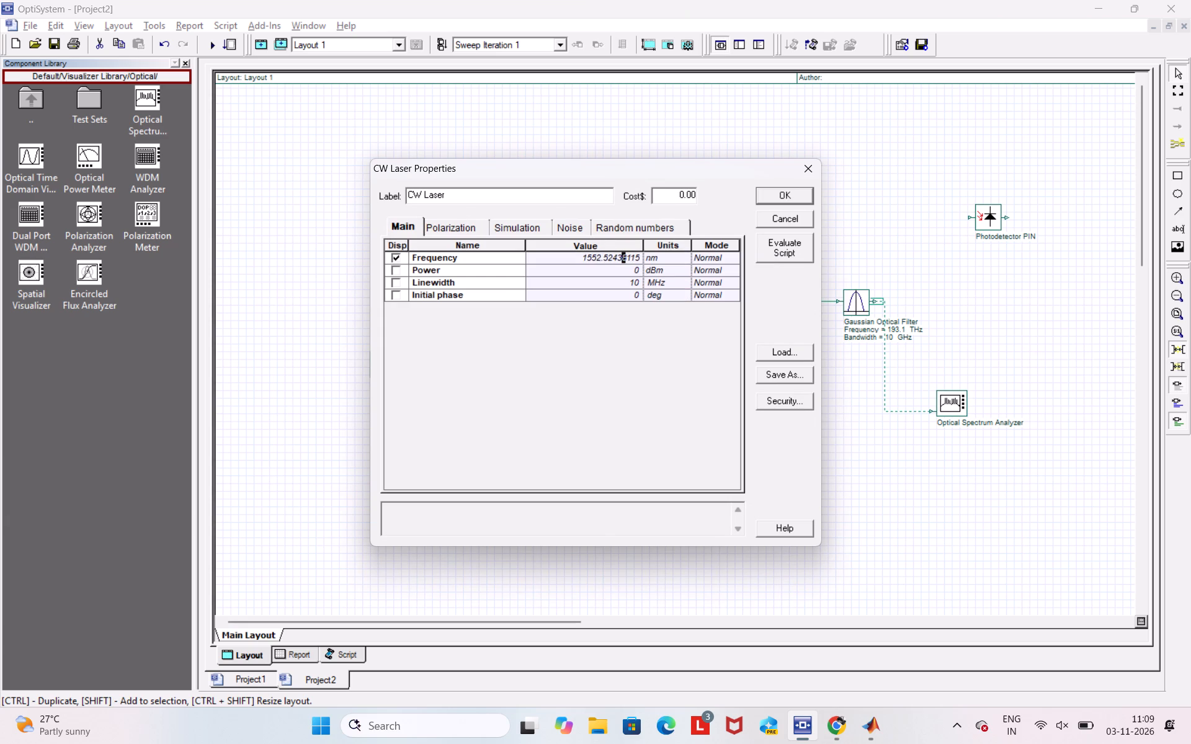
{"action": "left_click", "coordinate": [618, 259]}
{"action": "key", "text": "Right"}
{"action": "key", "text": "Right"}
{"action": "key", "text": "Right"}
{"action": "key", "text": "Right"}
{"action": "key", "text": "Right"}
{"action": "key", "text": "Right"}
{"action": "key", "text": "Right"}
{"action": "key", "text": "Right"}
{"action": "key", "text": "Right"}
{"action": "key", "text": "Right"}
{"action": "key", "text": "Right"}
{"action": "key", "text": "Right"}
{"action": "key", "text": "Right"}
{"action": "key", "text": "Right"}
{"action": "key", "text": "Right"}
{"action": "key", "text": "Right"}
{"action": "key", "text": "Right"}
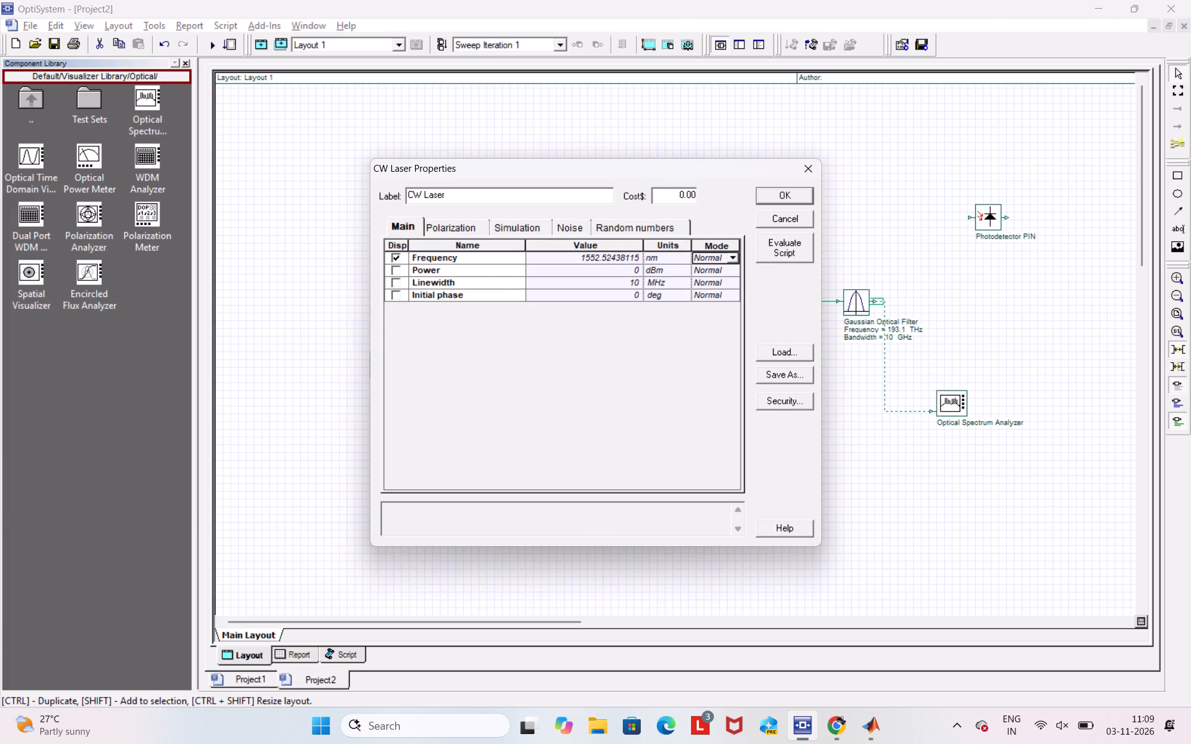
{"action": "key", "text": "Left"}
{"action": "key", "text": "Left"}
{"action": "left_click", "coordinate": [618, 259]}
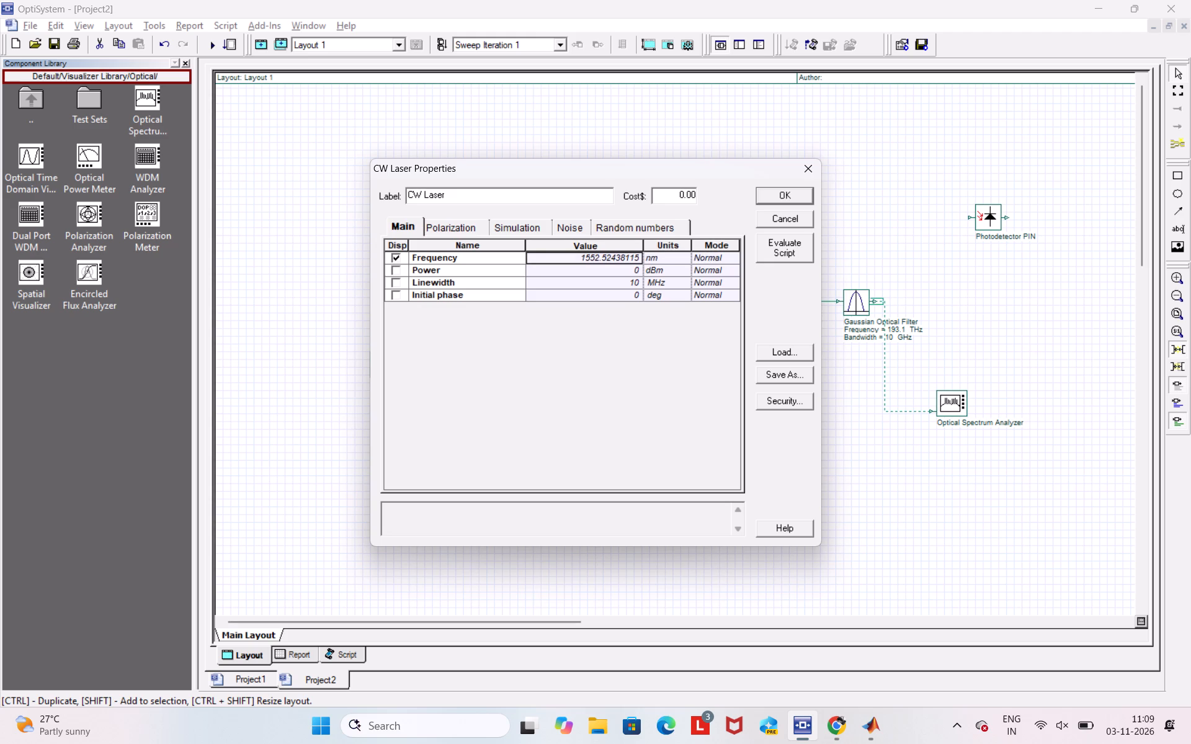
{"action": "left_click", "coordinate": [641, 260]}
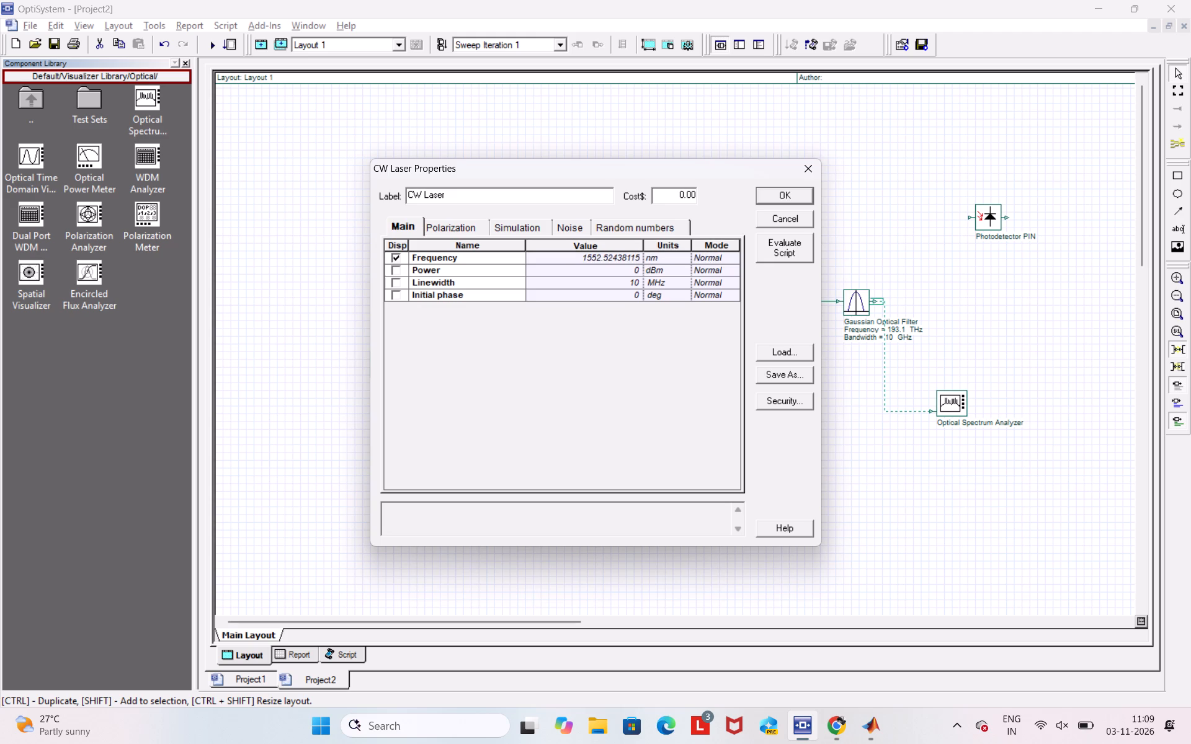
{"action": "key", "text": "BackSpace"}
{"action": "key", "text": "BackSpace"}
{"action": "key", "text": "BackSpace"}
{"action": "key", "text": "BackSpace"}
{"action": "key", "text": "BackSpace"}
{"action": "key", "text": "BackSpace"}
{"action": "key", "text": "BackSpace"}
{"action": "key", "text": "BackSpace"}
{"action": "key", "text": "BackSpace"}
{"action": "key", "text": "0"}
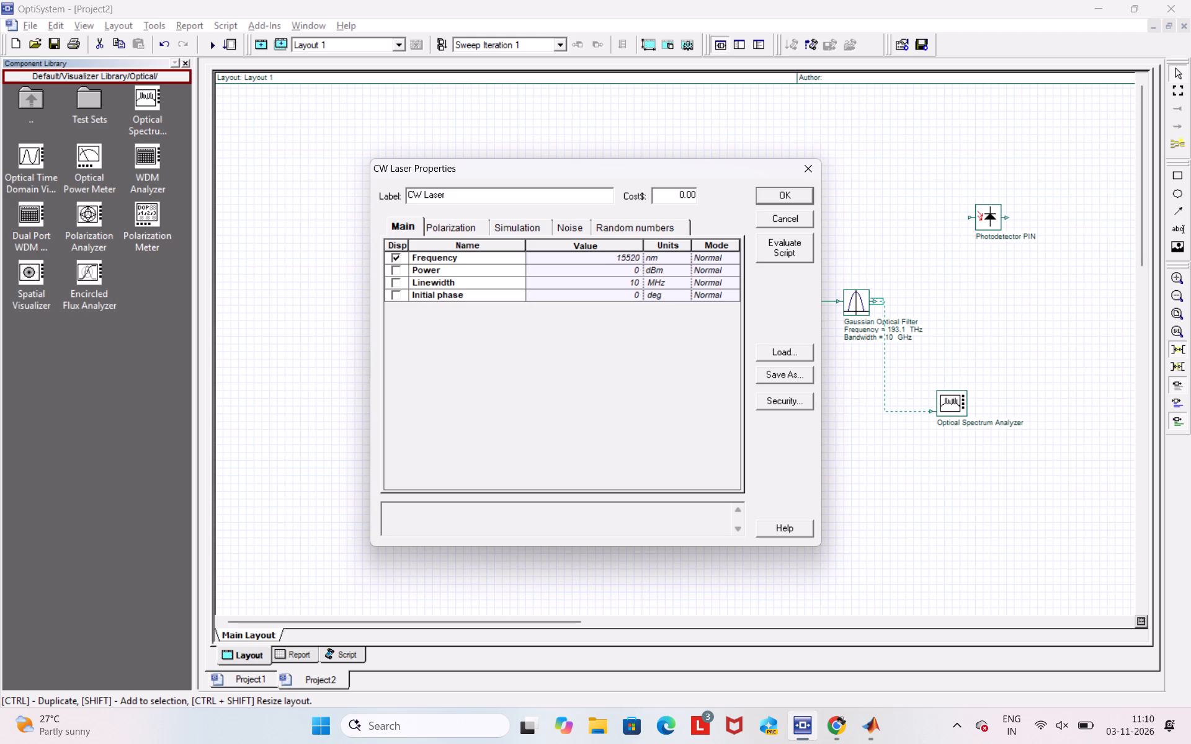
{"action": "left_click", "coordinate": [785, 190]}
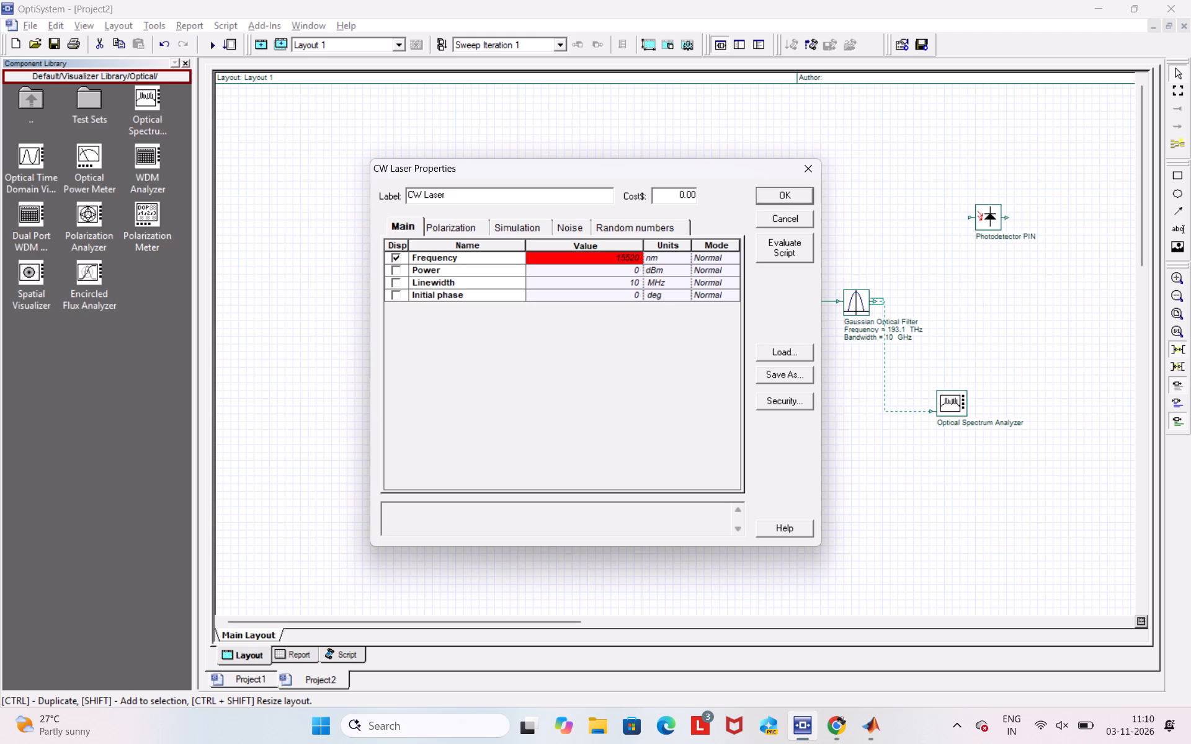
{"action": "left_click", "coordinate": [633, 260]}
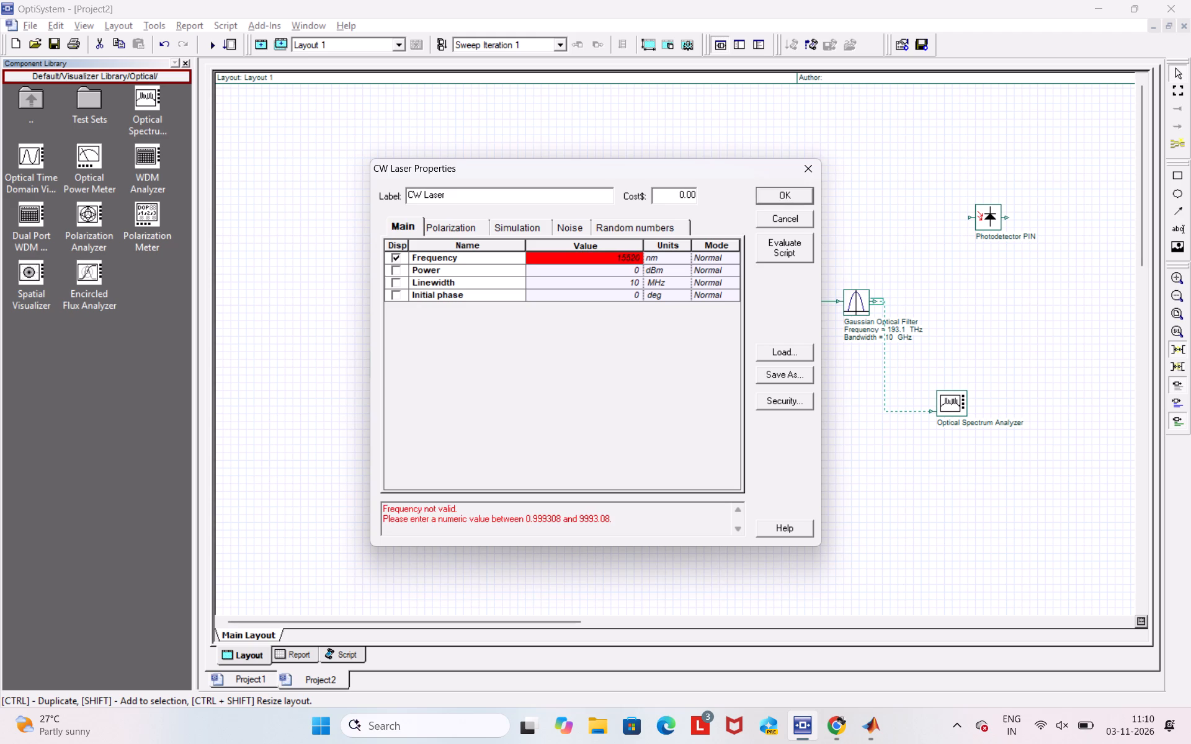
{"action": "key", "text": "Right"}
{"action": "key", "text": "BackSpace"}
{"action": "left_click", "coordinate": [687, 368]}
{"action": "left_click", "coordinate": [788, 195]}
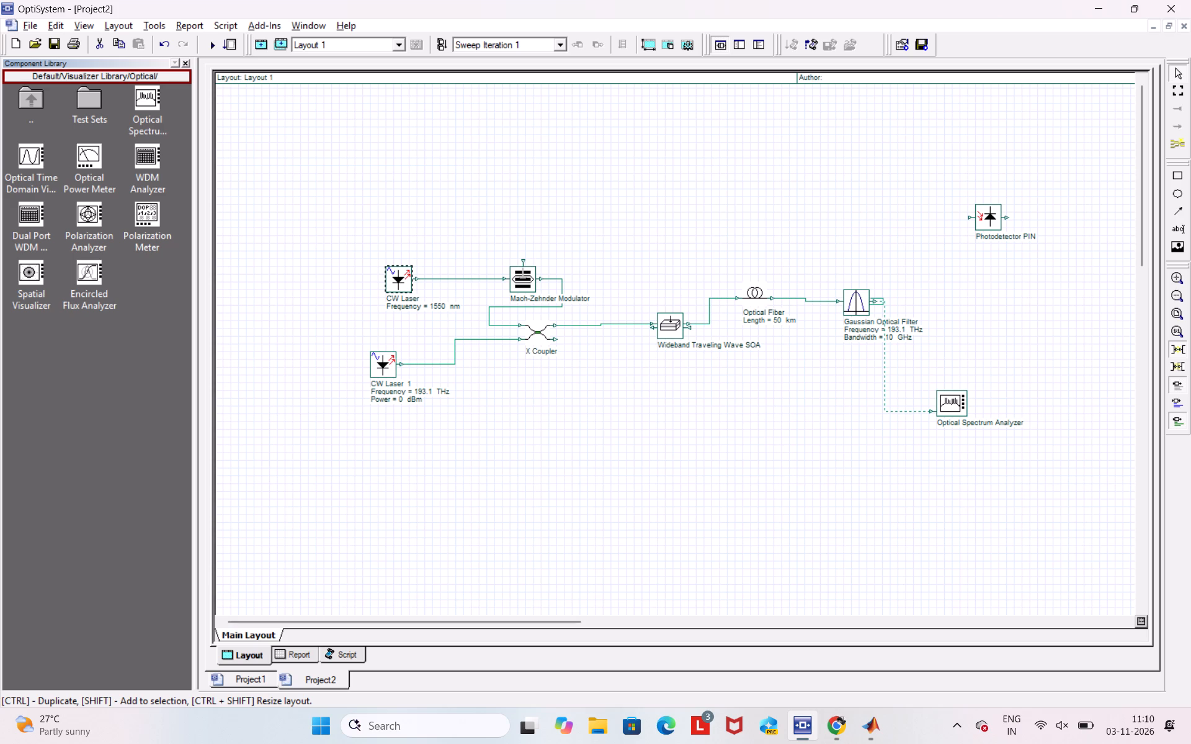
In the properties of the lower laser, CW Laser_1, switch the frequency unit to nm.
{"action": "double_click", "coordinate": [392, 387]}
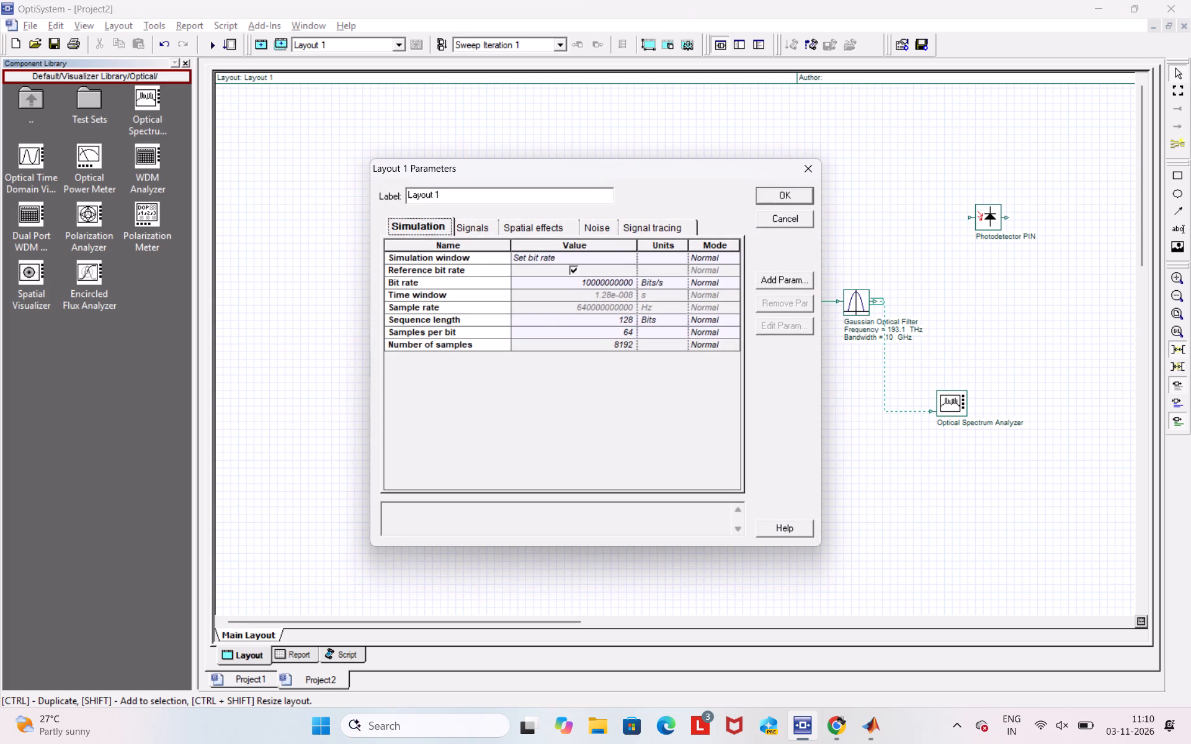
{"action": "left_click", "coordinate": [800, 171]}
{"action": "double_click", "coordinate": [386, 364]}
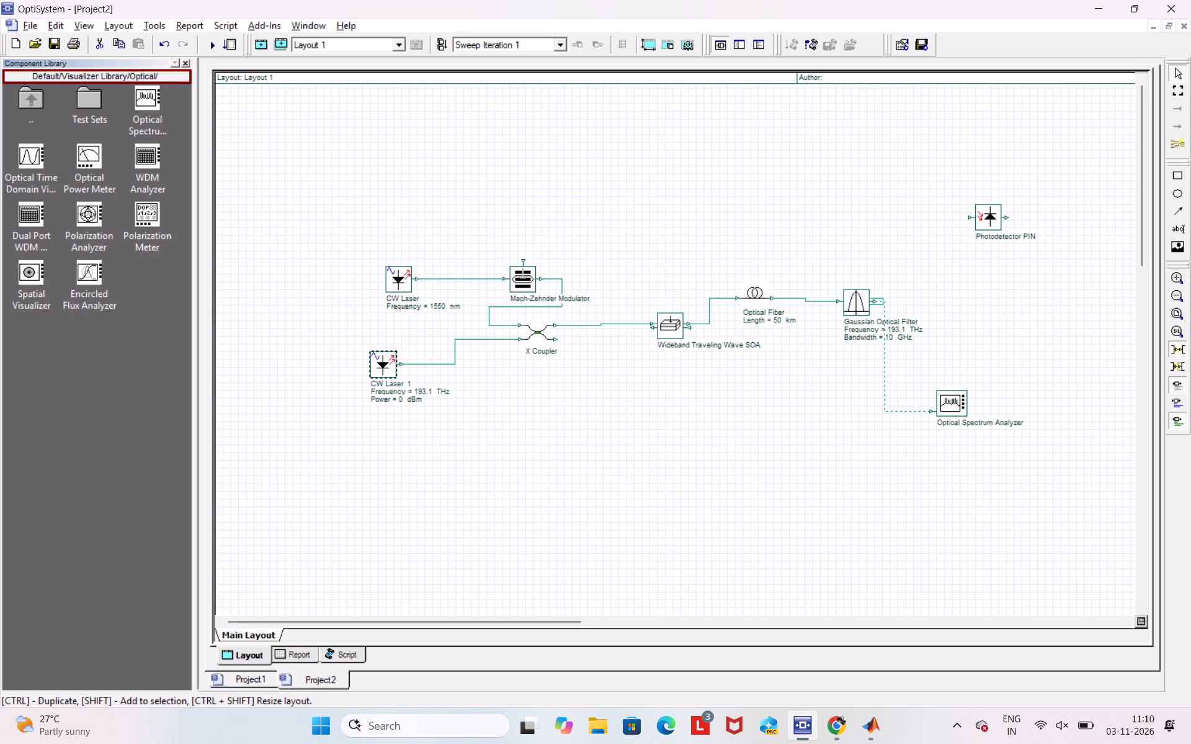
{"action": "left_click", "coordinate": [624, 259]}
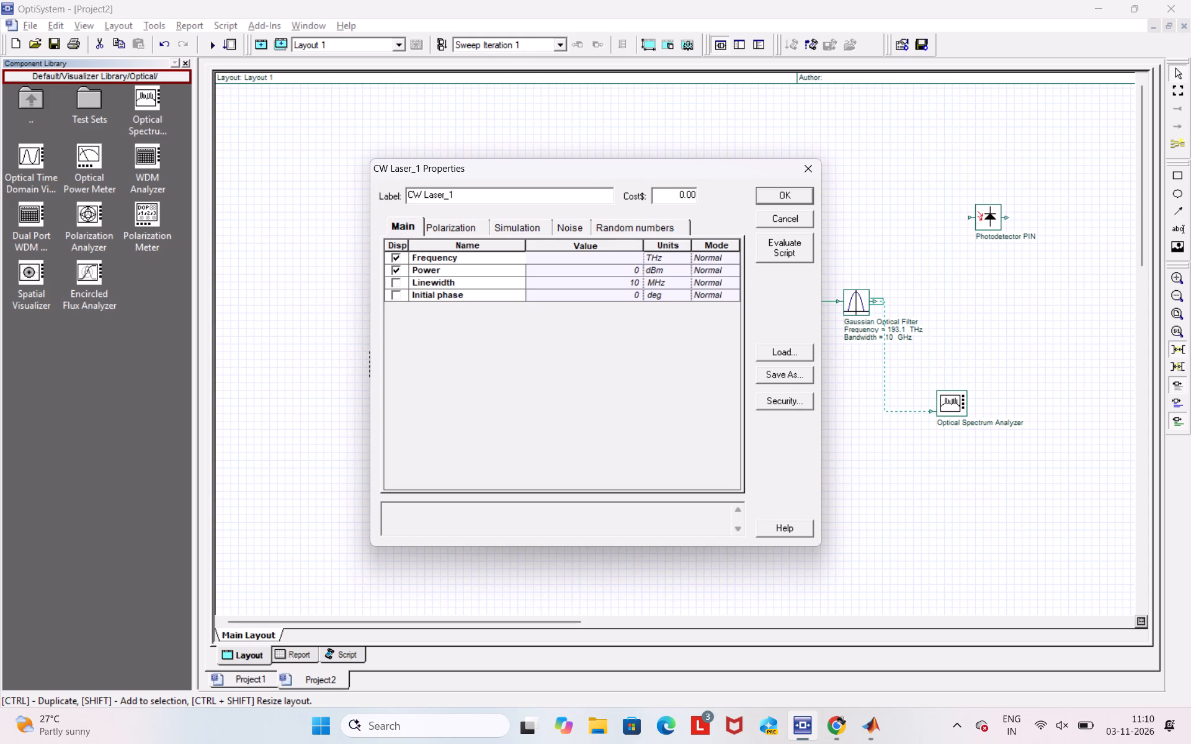
{"action": "left_click", "coordinate": [651, 259]}
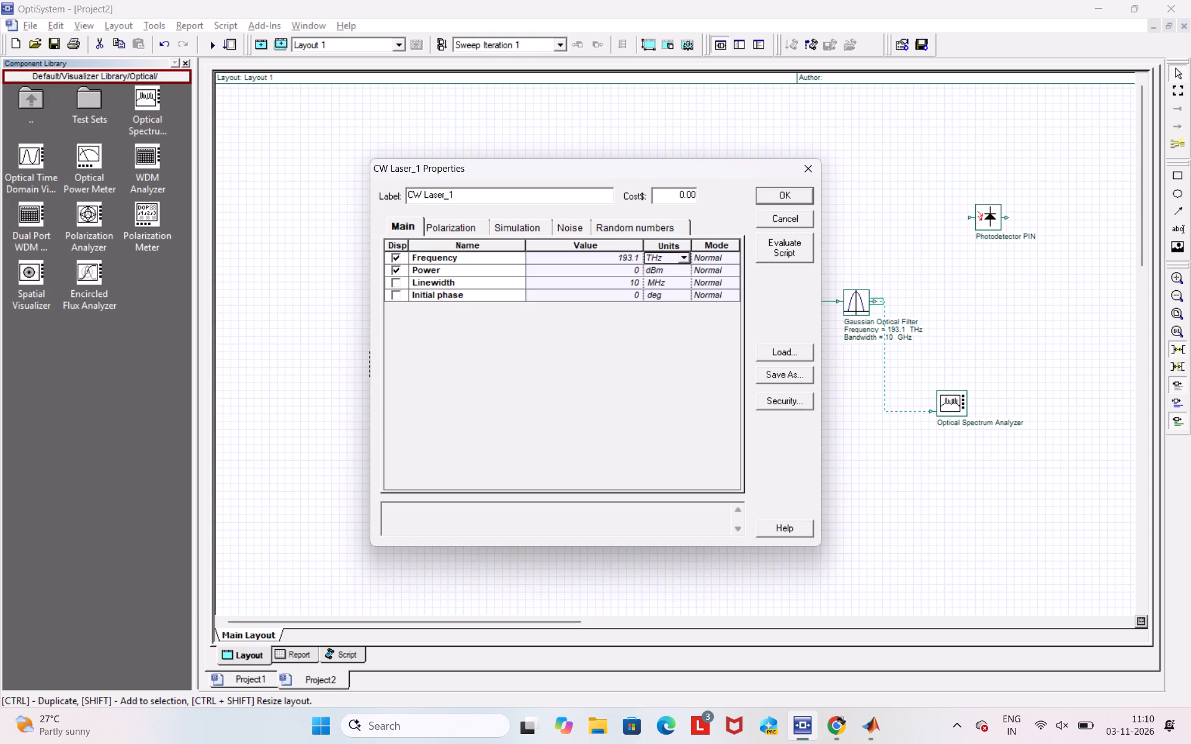
{"action": "left_click", "coordinate": [671, 259]}
{"action": "left_click", "coordinate": [664, 290]}
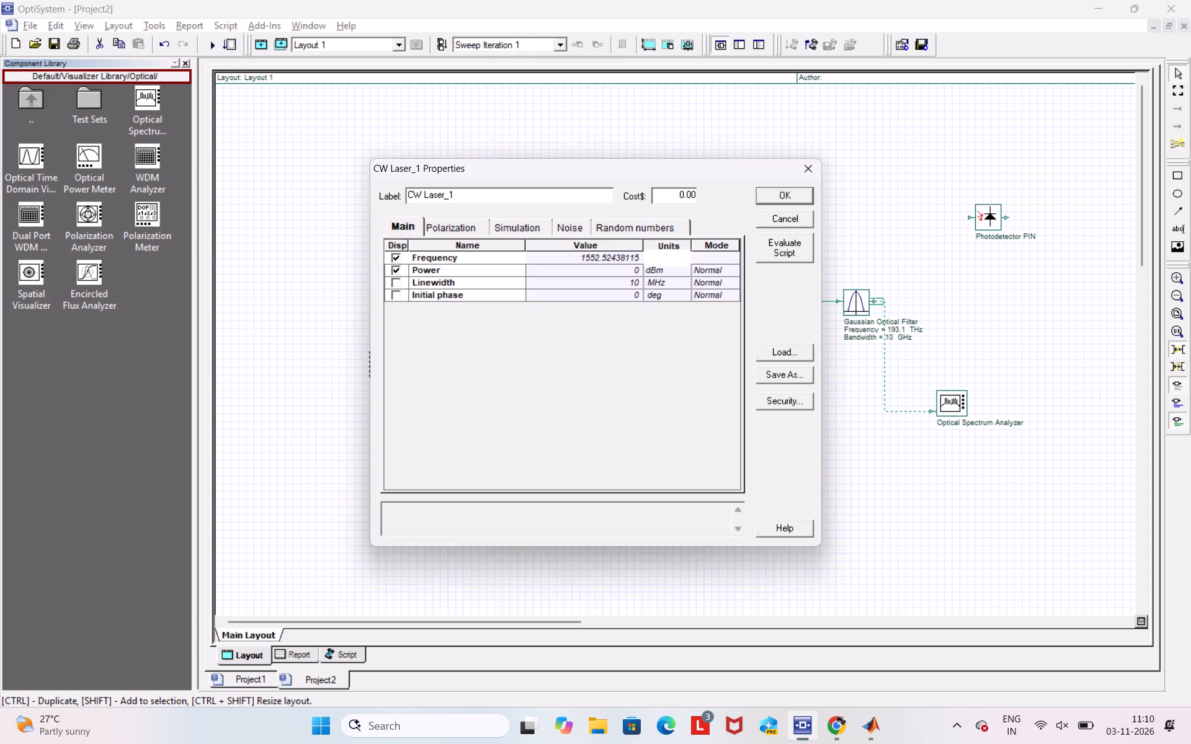
Set CW Laser_1's frequency to 1545 nm and apply the properties.
{"action": "double_click", "coordinate": [623, 259]}
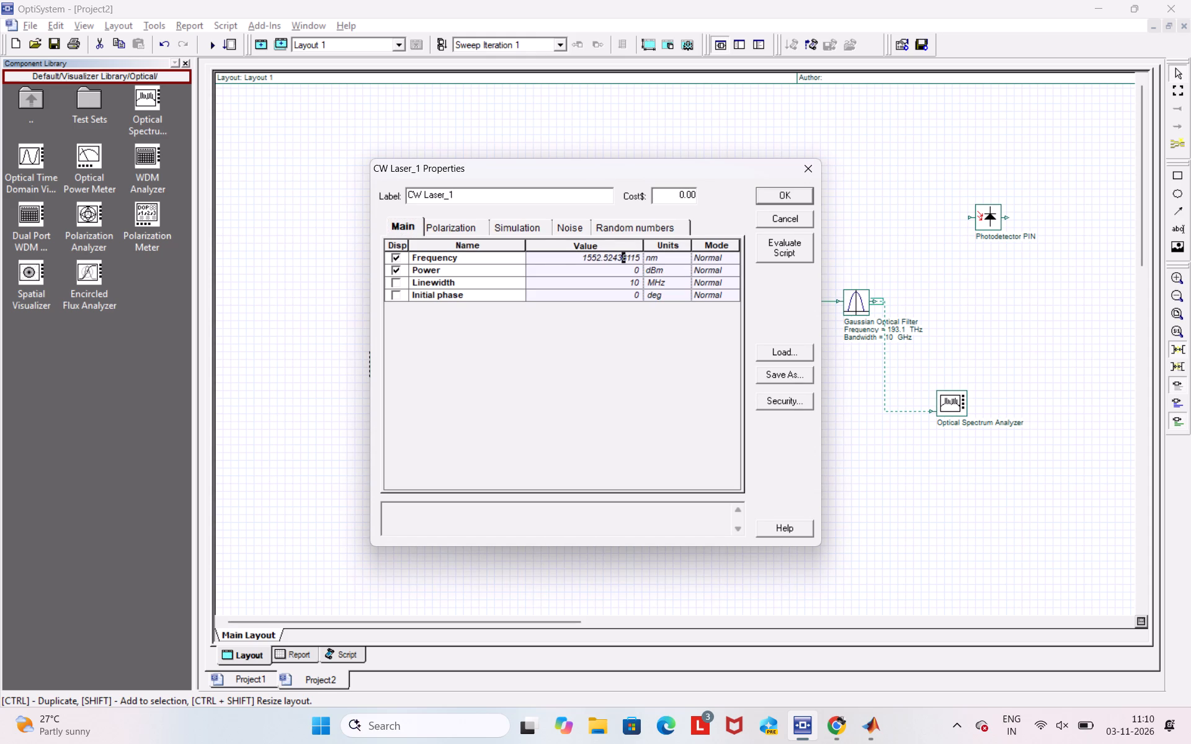
{"action": "left_click", "coordinate": [638, 259]}
{"action": "key", "text": "BackSpace"}
{"action": "key", "text": "BackSpace"}
{"action": "key", "text": "BackSpace"}
{"action": "key", "text": "BackSpace"}
{"action": "key", "text": "BackSpace"}
{"action": "key", "text": "BackSpace"}
{"action": "key", "text": "BackSpace"}
{"action": "key", "text": "BackSpace"}
{"action": "key", "text": "BackSpace"}
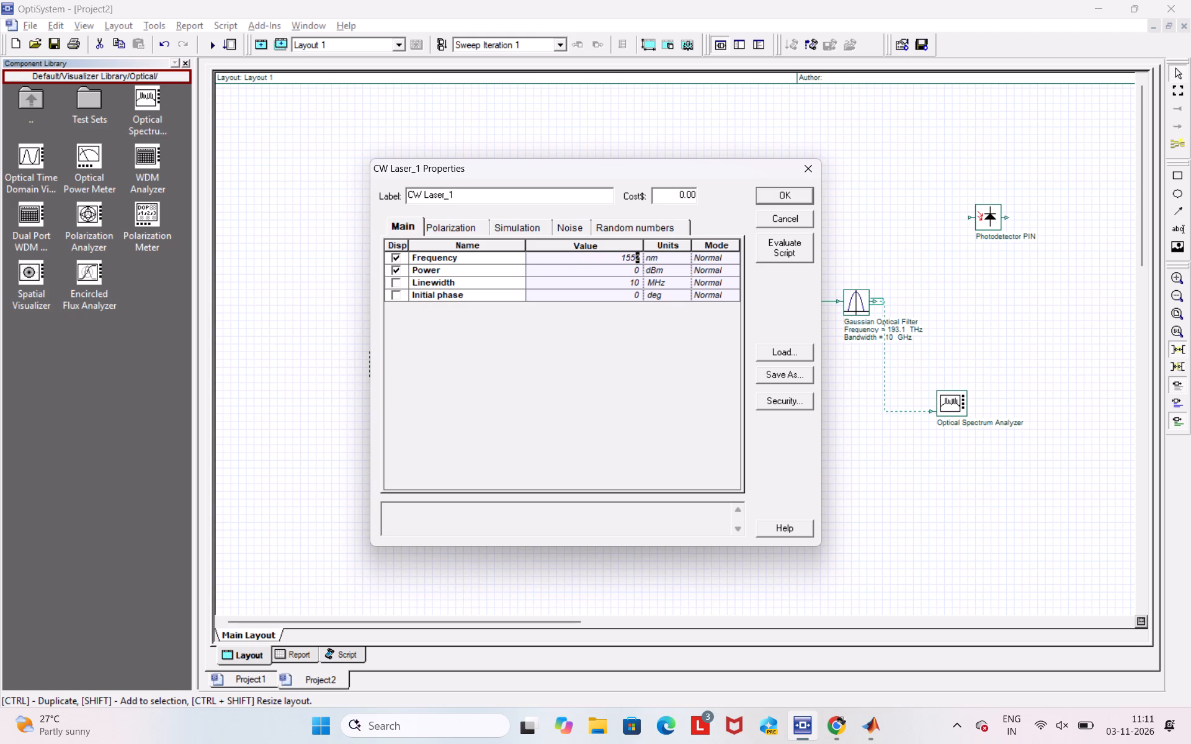
{"action": "key", "text": "BackSpace"}
{"action": "type", "text": "45"}
{"action": "left_click", "coordinate": [630, 257]}
{"action": "key", "text": "BackSpace"}
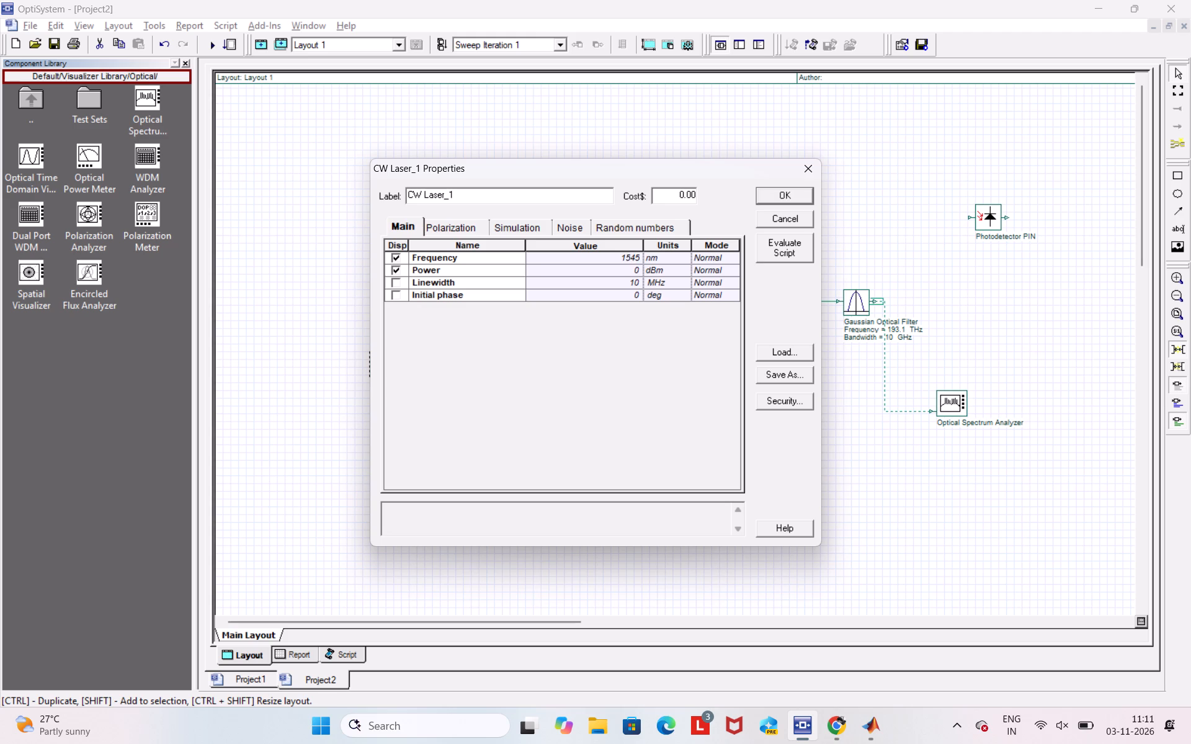
{"action": "left_click", "coordinate": [795, 188]}
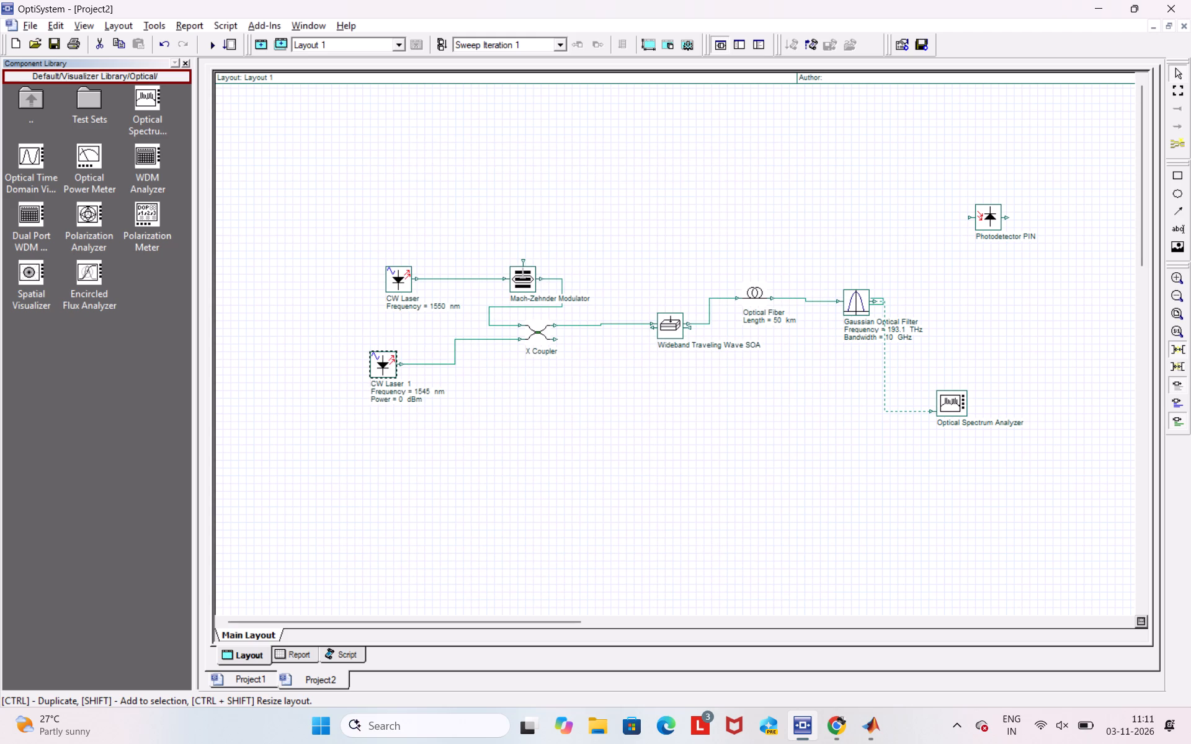
Run the simulation for the whole project and close the calculation window.
{"action": "left_click", "coordinate": [210, 46]}
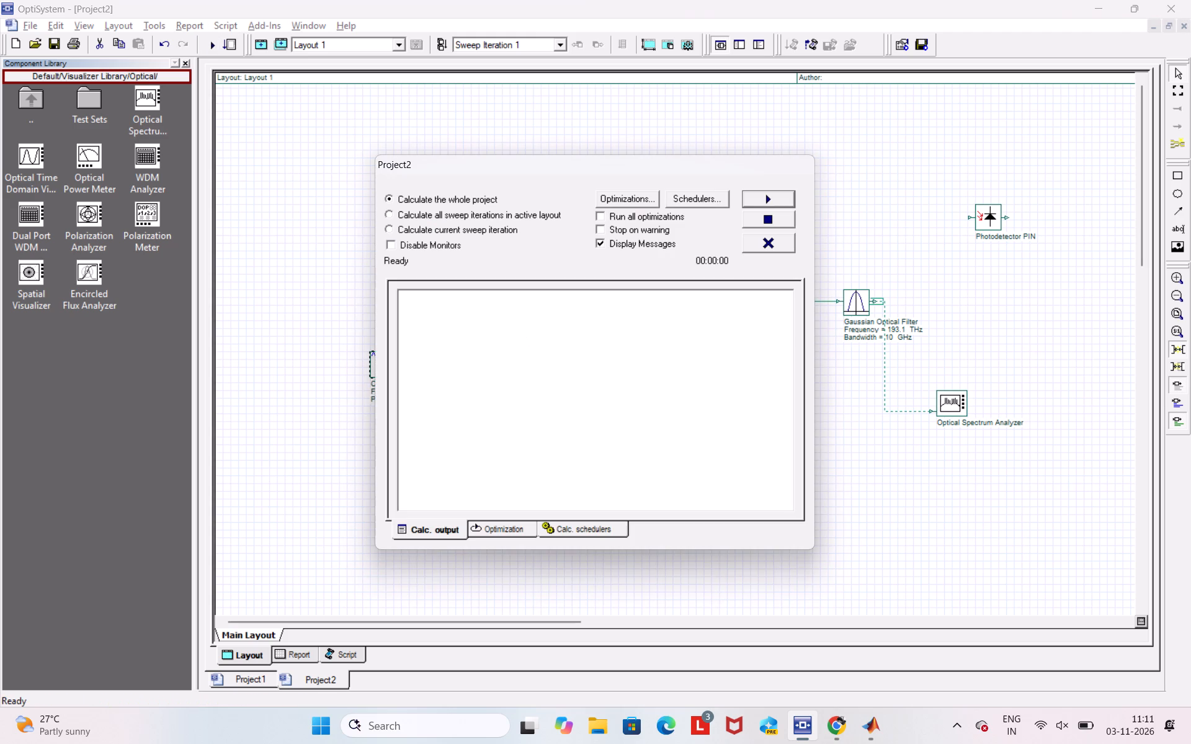
{"action": "left_click", "coordinate": [778, 196]}
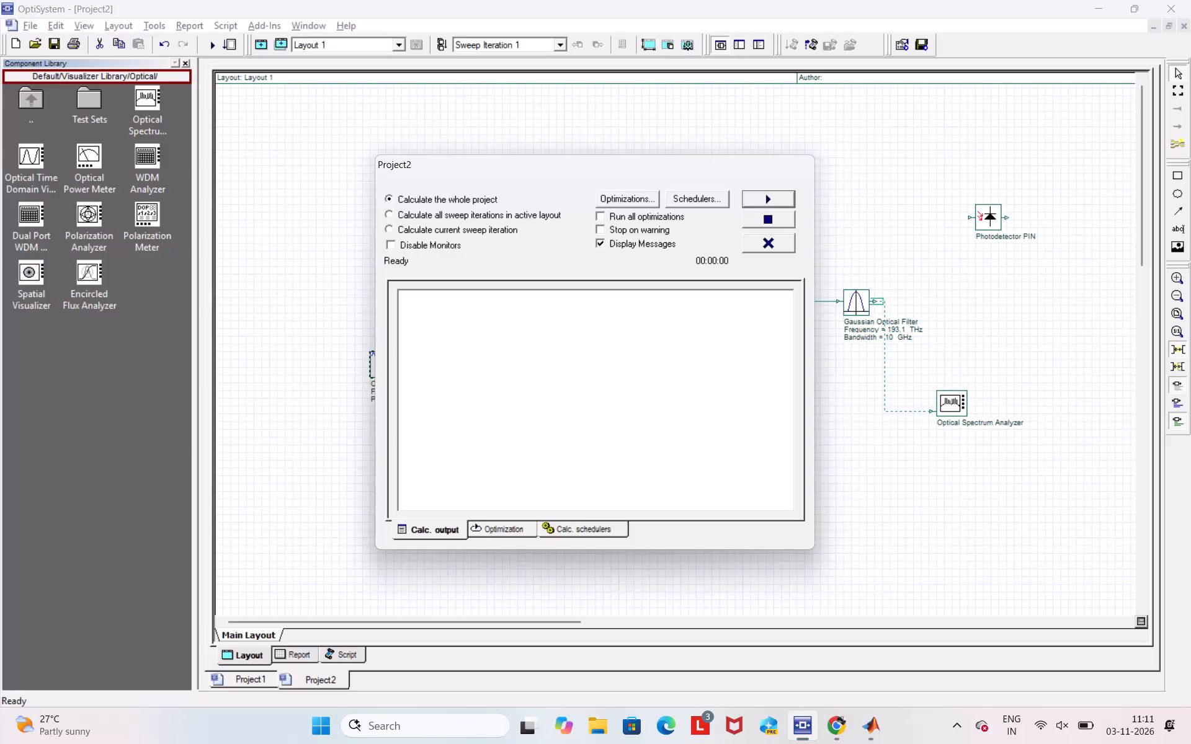
{"action": "left_click", "coordinate": [785, 246]}
Examine the Optical Spectrum Analyzer's power spectrum plot and close it.
{"action": "double_click", "coordinate": [965, 415]}
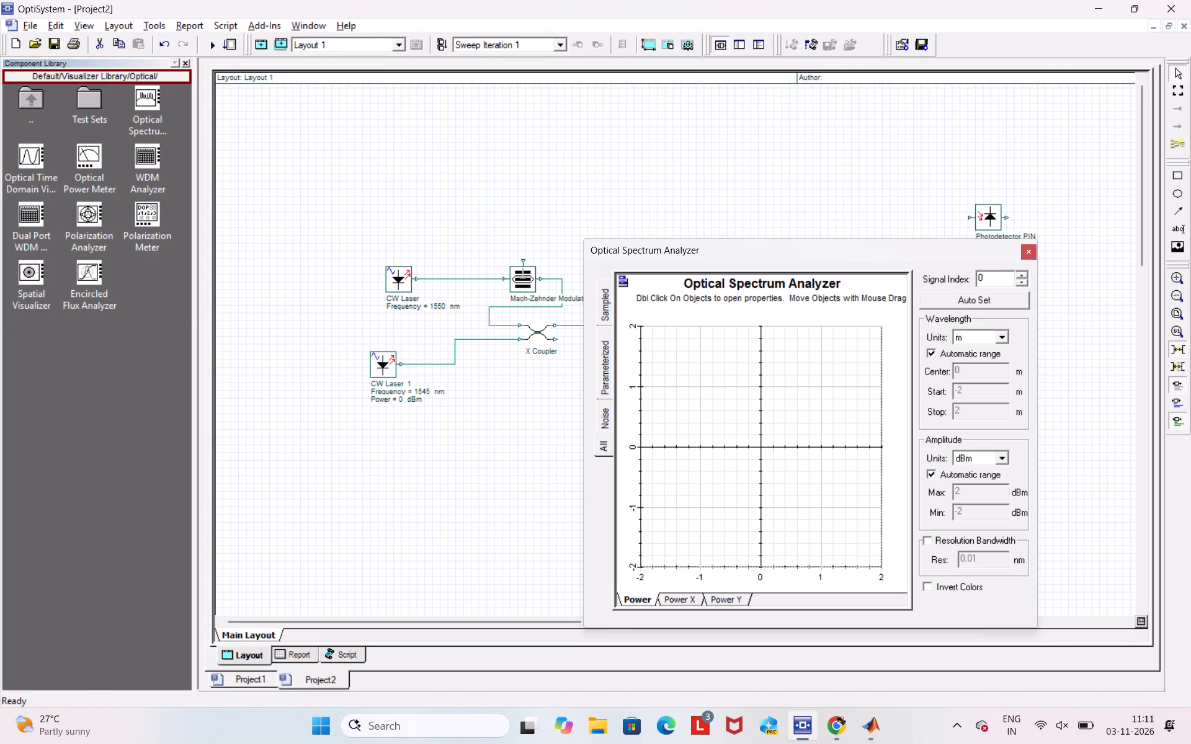
{"action": "left_click", "coordinate": [1025, 253]}
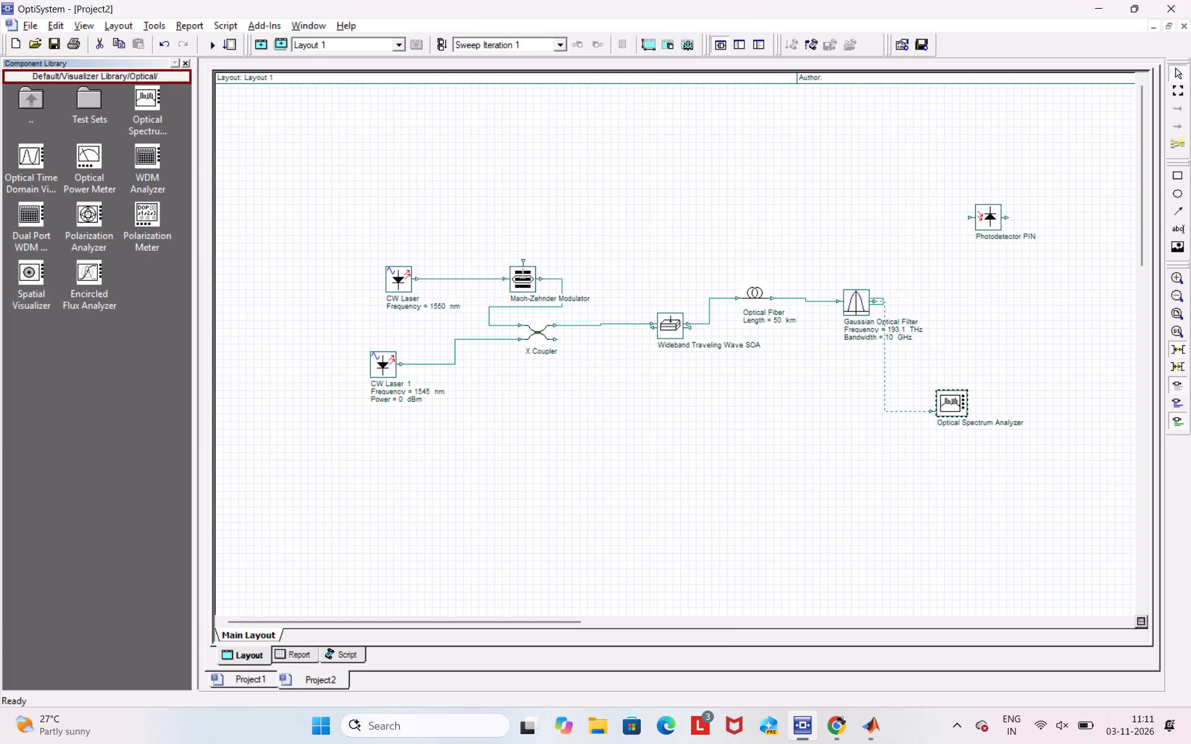
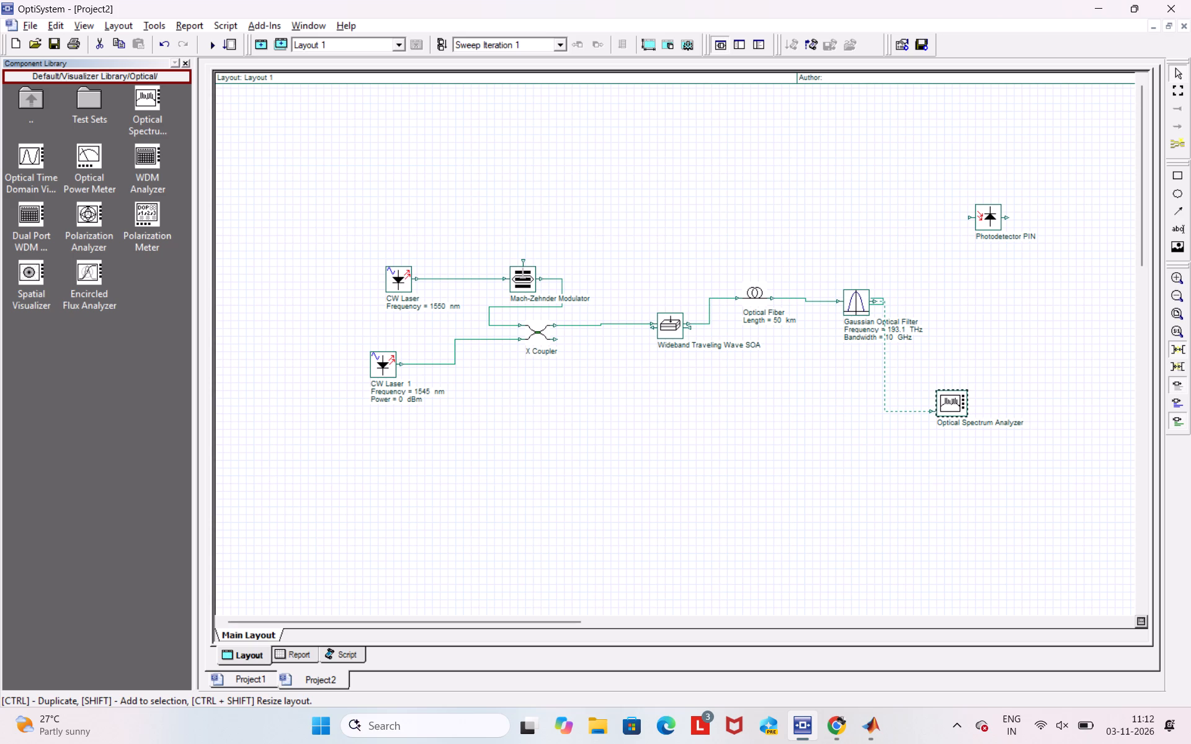
Check the main properties of the upper laser, CW Laser, and close them.
{"action": "double_click", "coordinate": [395, 275]}
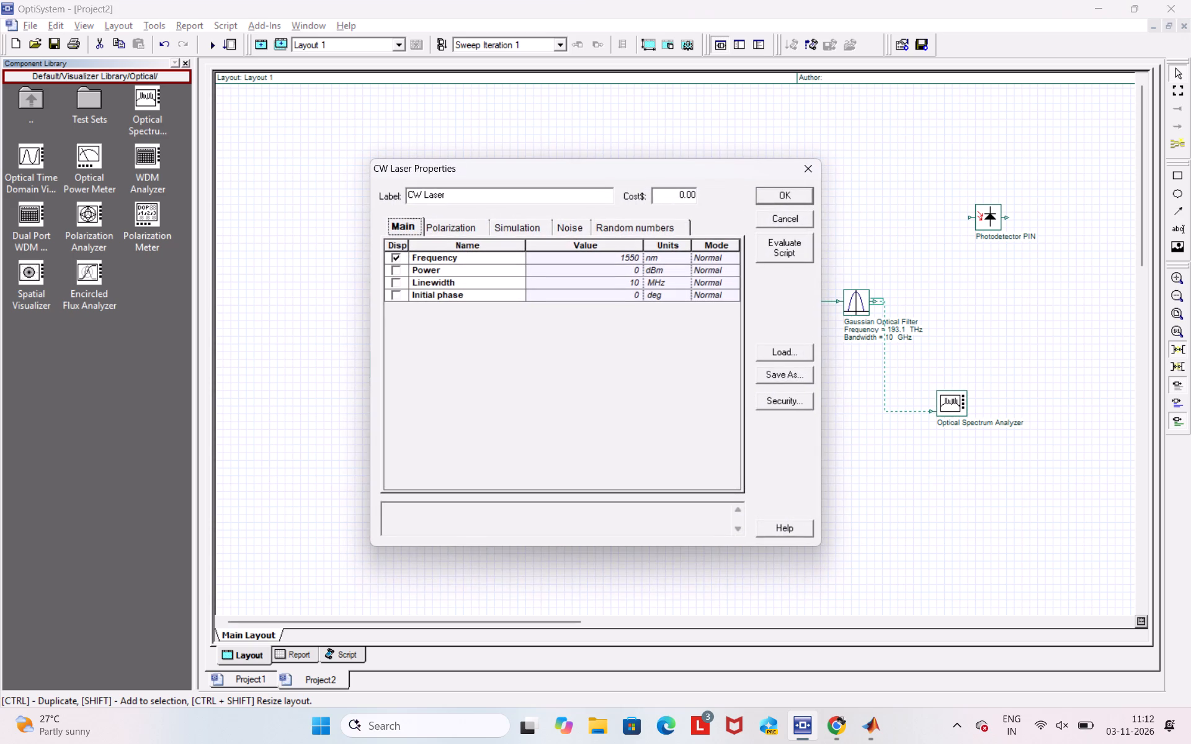
{"action": "left_click", "coordinate": [785, 192]}
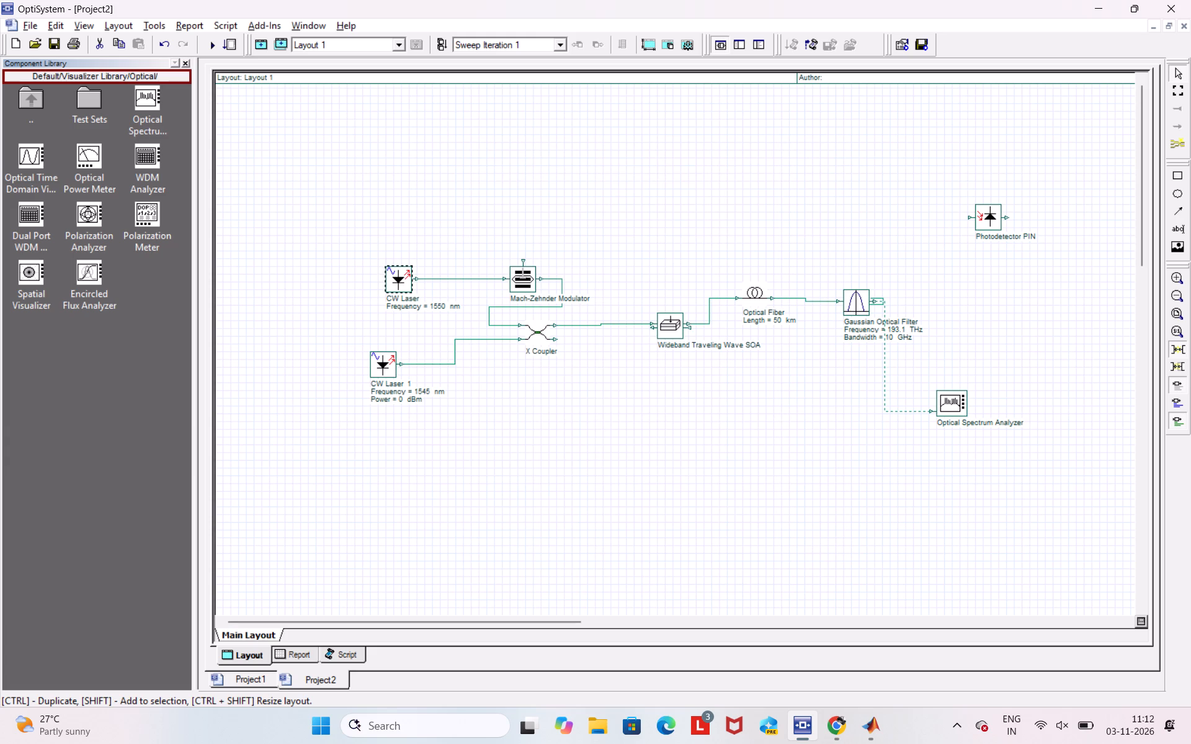
Set the power of the lower laser, CW Laser_1, to 20 dBm and apply the properties.
{"action": "double_click", "coordinate": [384, 374]}
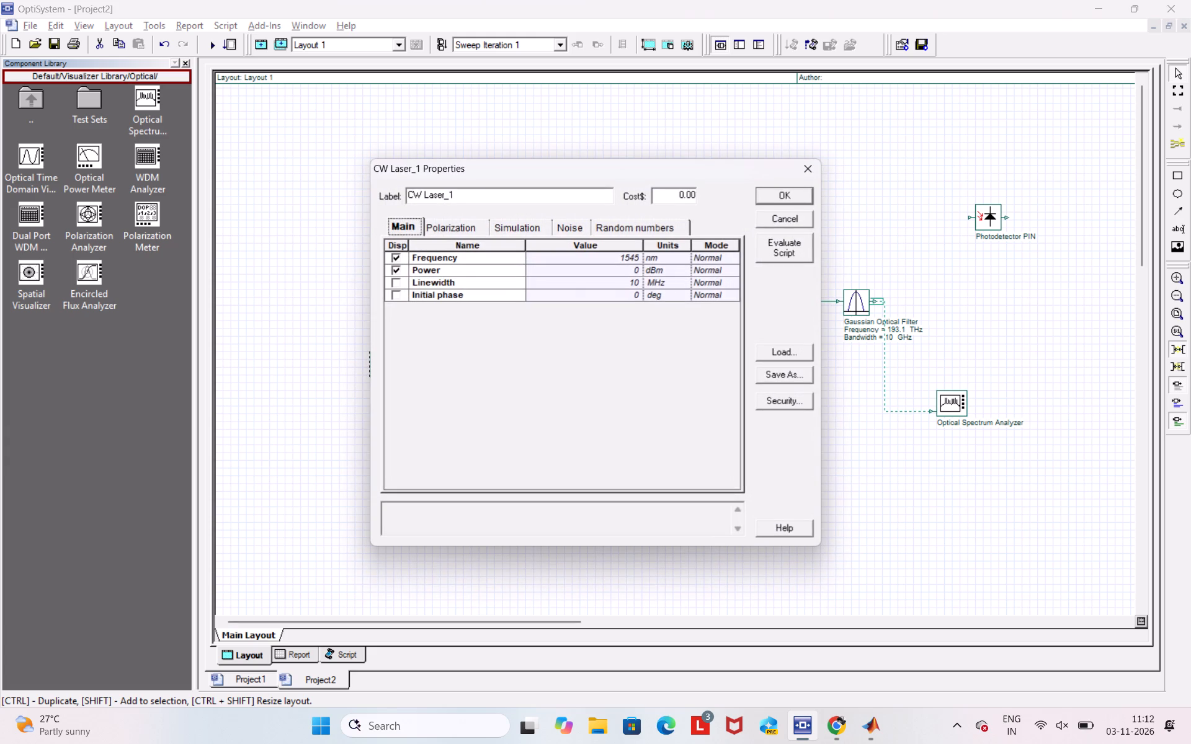
{"action": "left_click", "coordinate": [631, 268]}
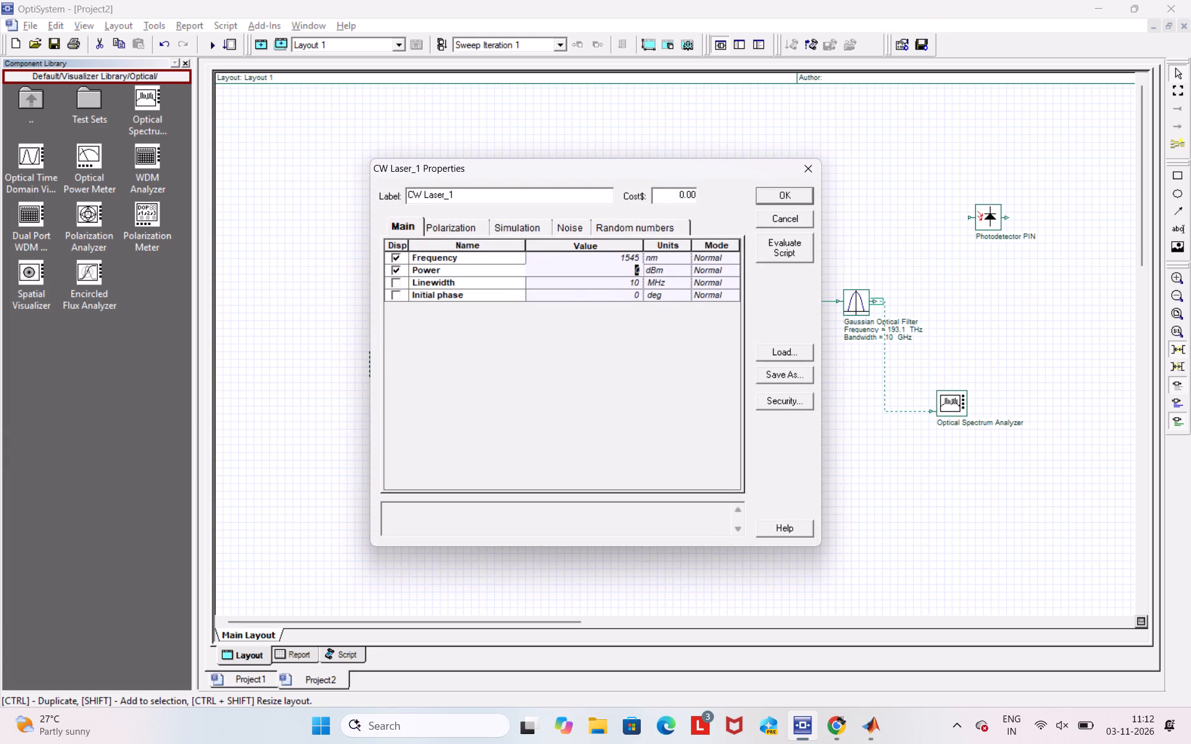
{"action": "key", "text": "BackSpace"}
{"action": "key", "text": "2"}
{"action": "key", "text": "Right"}
{"action": "key", "text": "0"}
{"action": "key", "text": "BackSpace"}
{"action": "left_click", "coordinate": [764, 200]}
Run the calculation for the whole project and close the calculation window.
{"action": "left_click", "coordinate": [218, 45]}
{"action": "left_click", "coordinate": [770, 237]}
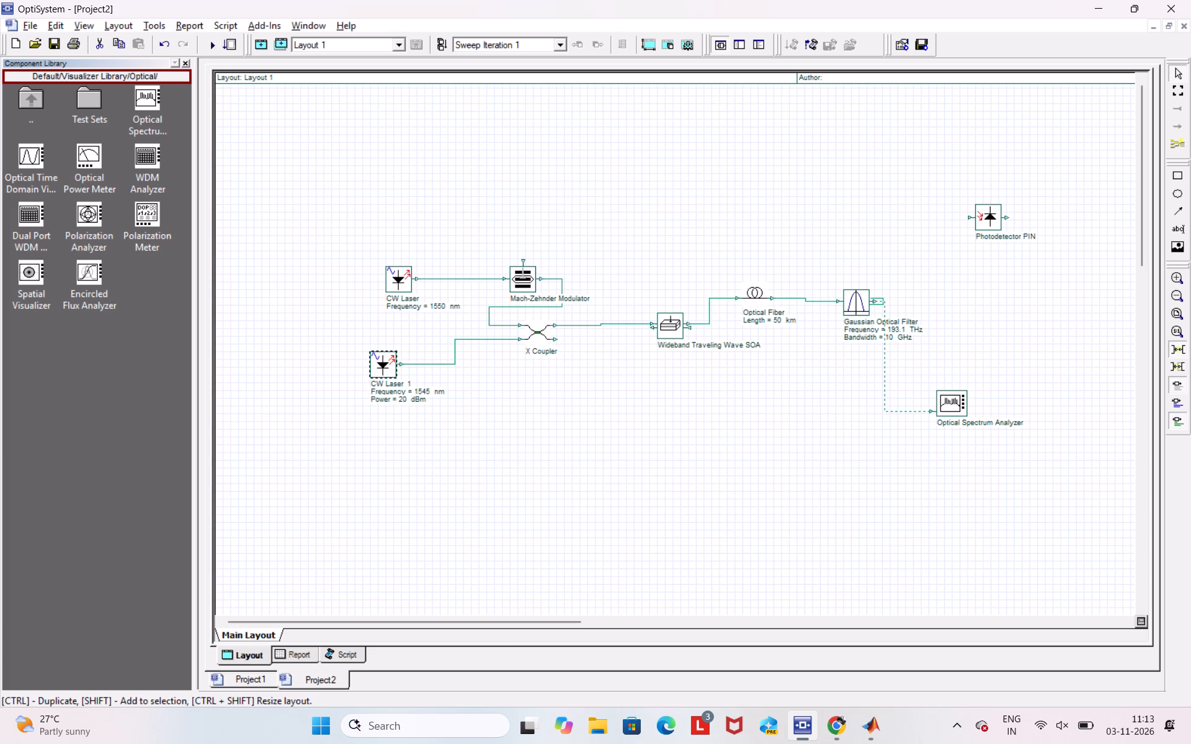
{"action": "left_click", "coordinate": [209, 51]}
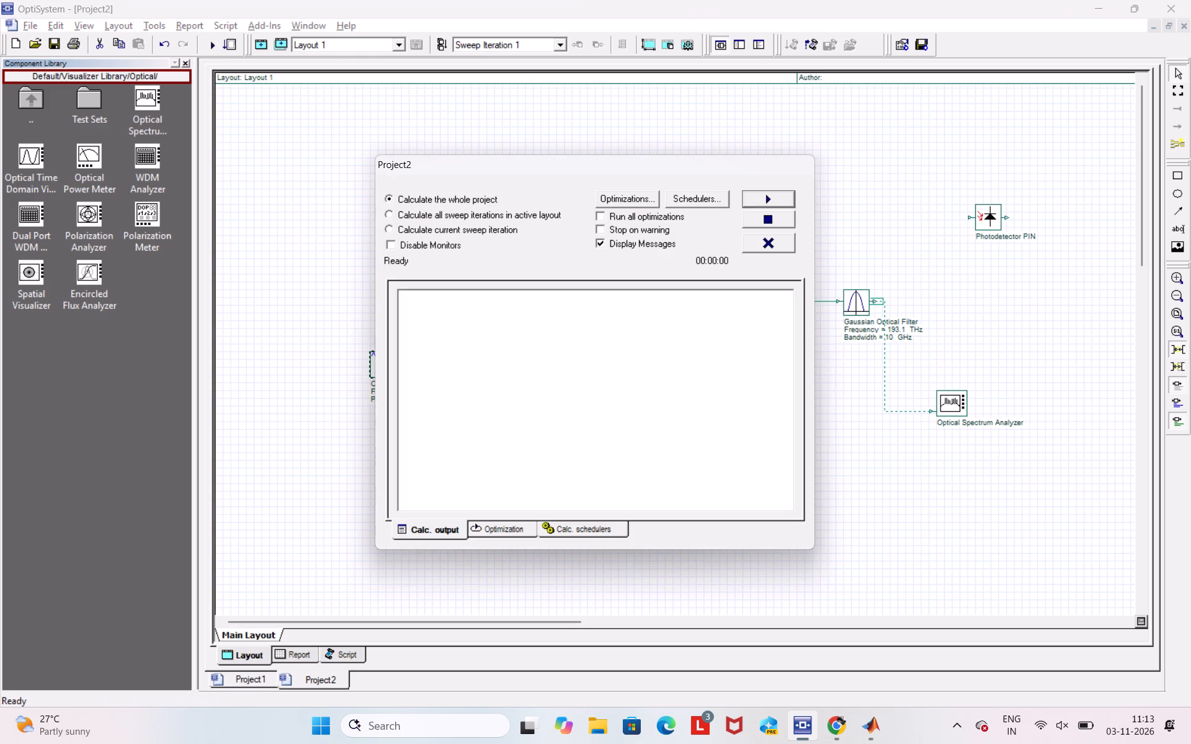
{"action": "left_click", "coordinate": [768, 198]}
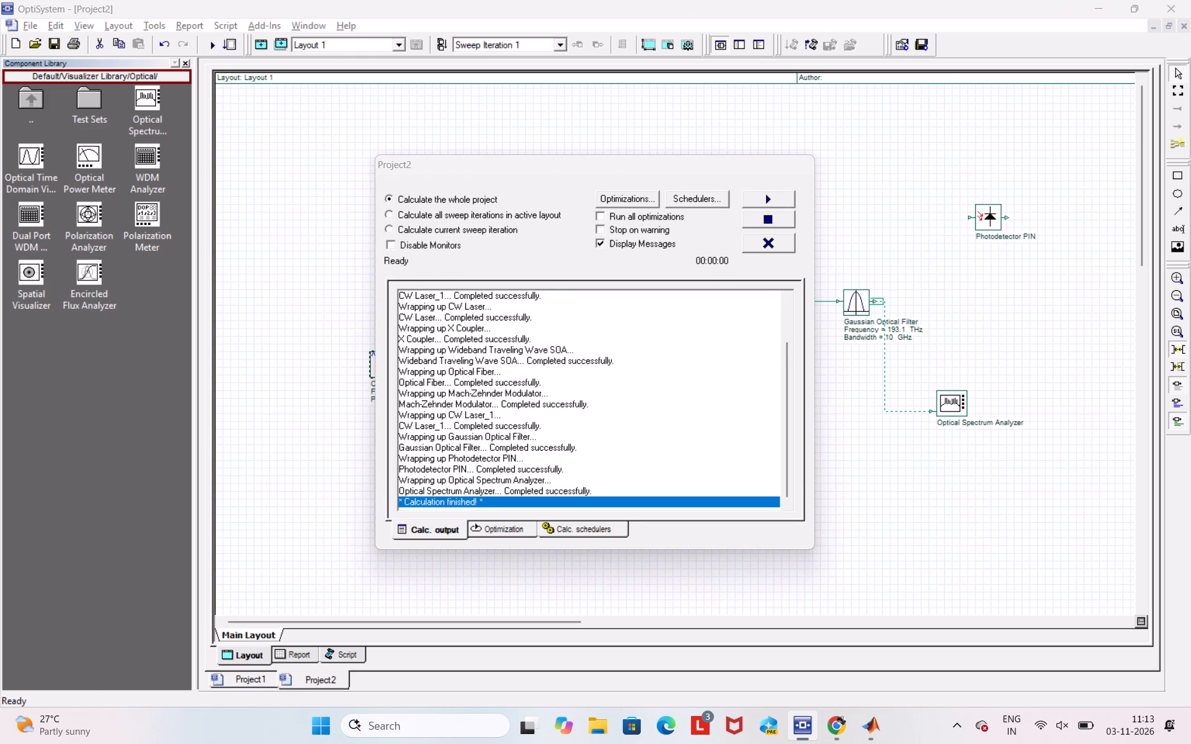
{"action": "left_click", "coordinate": [777, 252]}
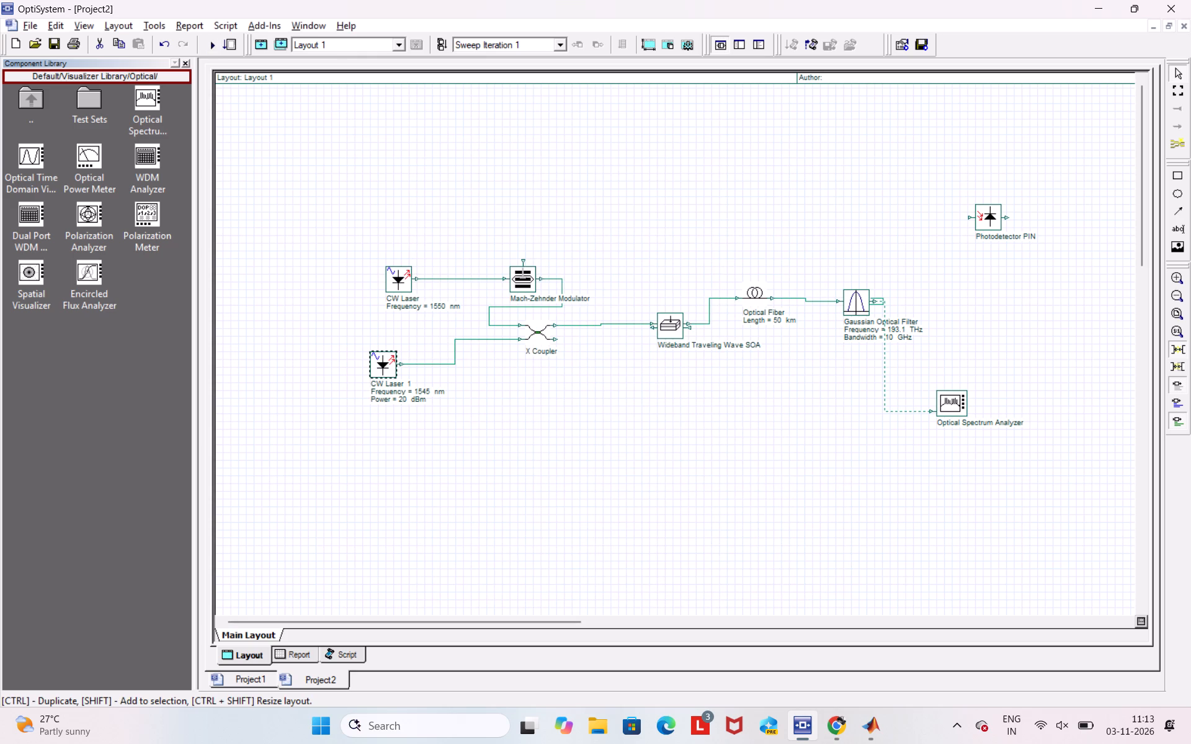
Examine the Optical Spectrum Analyzer's plot and close it.
{"action": "double_click", "coordinate": [953, 400]}
{"action": "left_click", "coordinate": [1035, 248]}
Set the Gaussian Optical Filter's frequency to 194.675 THz and apply the properties.
{"action": "double_click", "coordinate": [852, 309]}
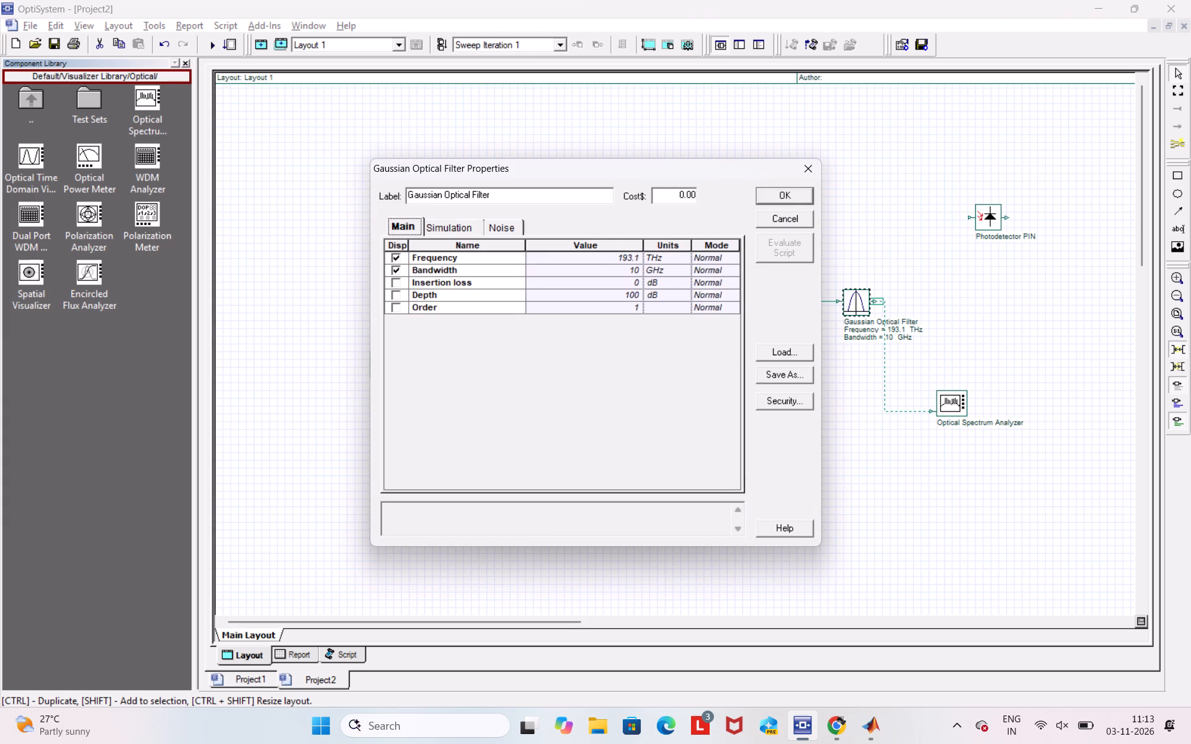
{"action": "double_click", "coordinate": [629, 257]}
{"action": "left_click", "coordinate": [636, 256]}
{"action": "key", "text": "BackSpace"}
{"action": "key", "text": "BackSpace"}
{"action": "type", "text": "4."}
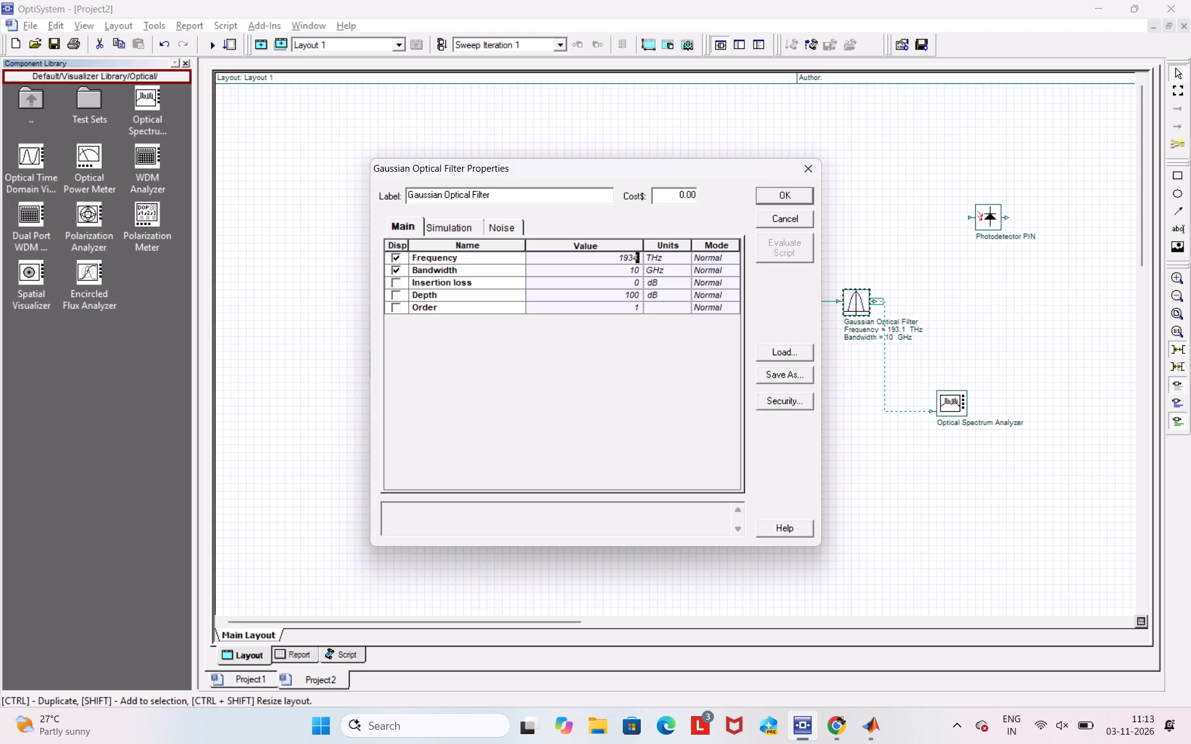
{"action": "type", "text": "675"}
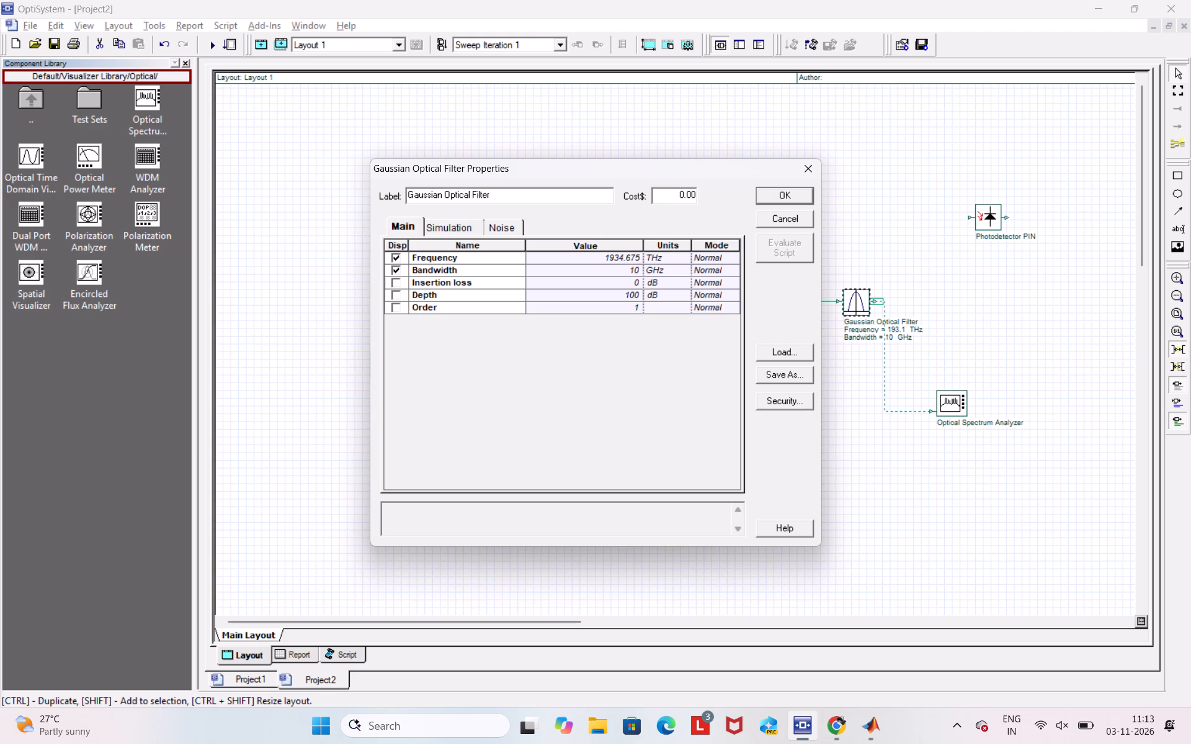
{"action": "left_click", "coordinate": [618, 257]}
{"action": "key", "text": "BackSpace"}
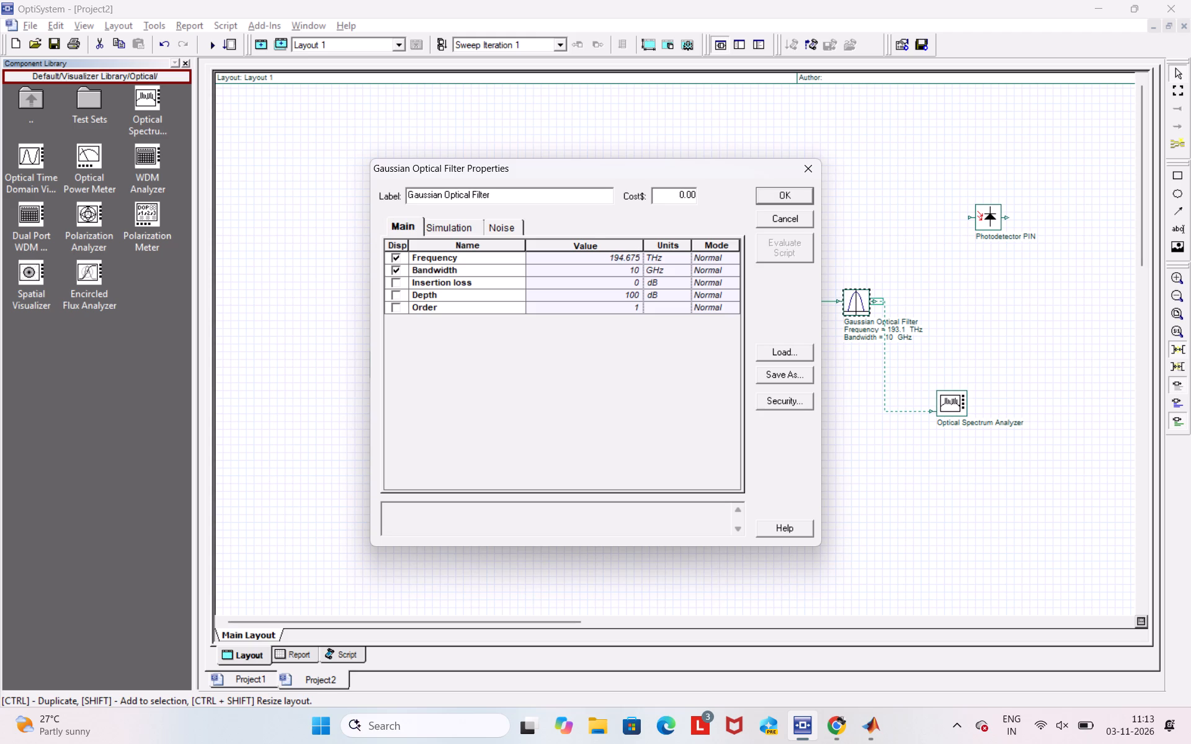
{"action": "left_click", "coordinate": [733, 233]}
{"action": "left_click", "coordinate": [793, 193]}
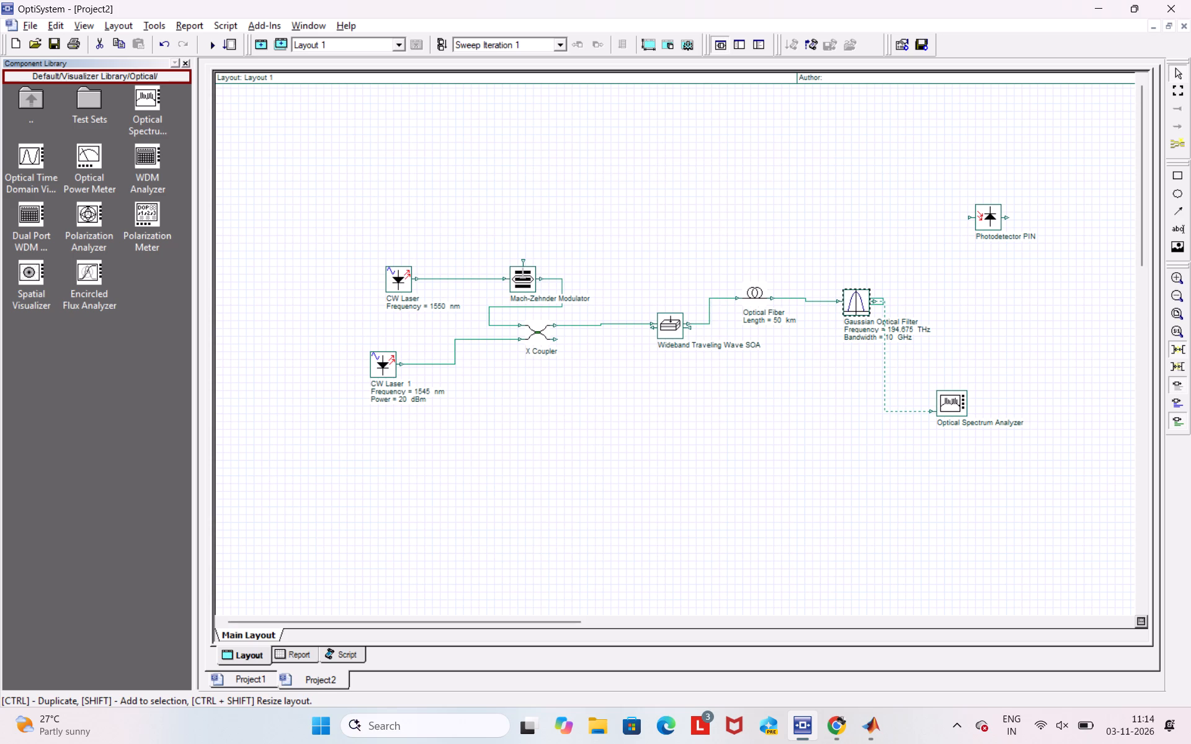
Turn on the layout display of the Power parameter for the upper CW Laser and apply it.
{"action": "double_click", "coordinate": [396, 277]}
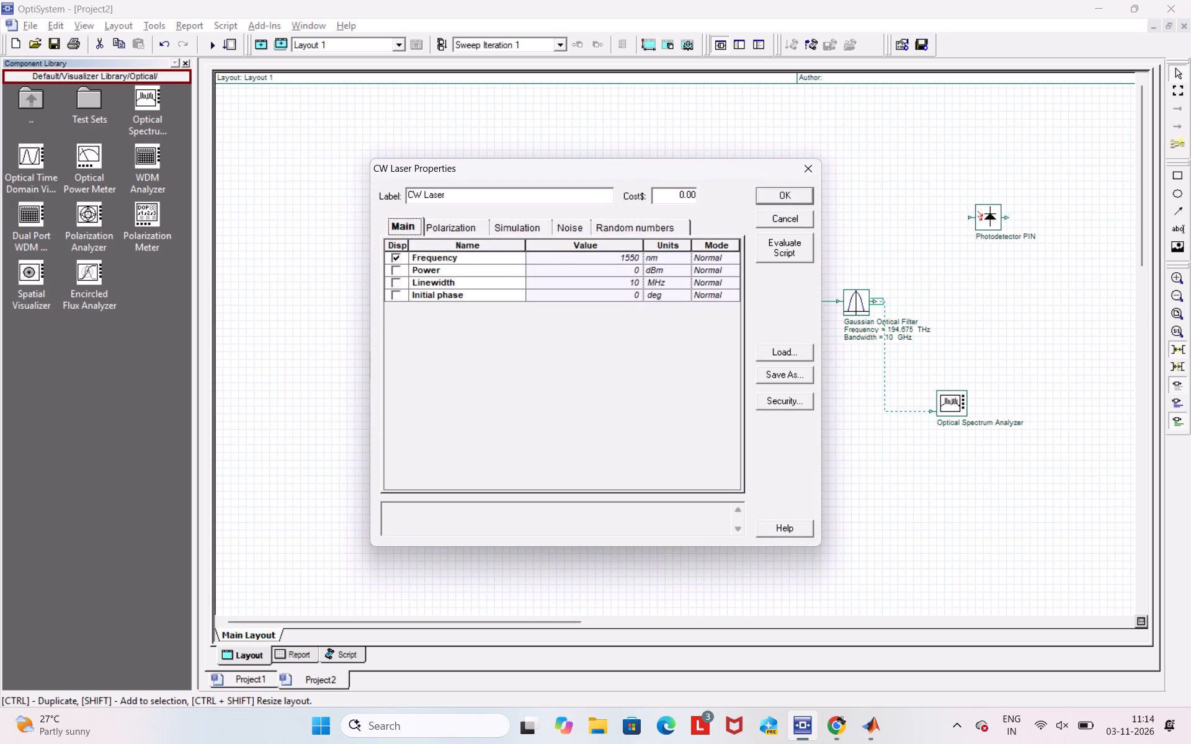
{"action": "left_click", "coordinate": [398, 271]}
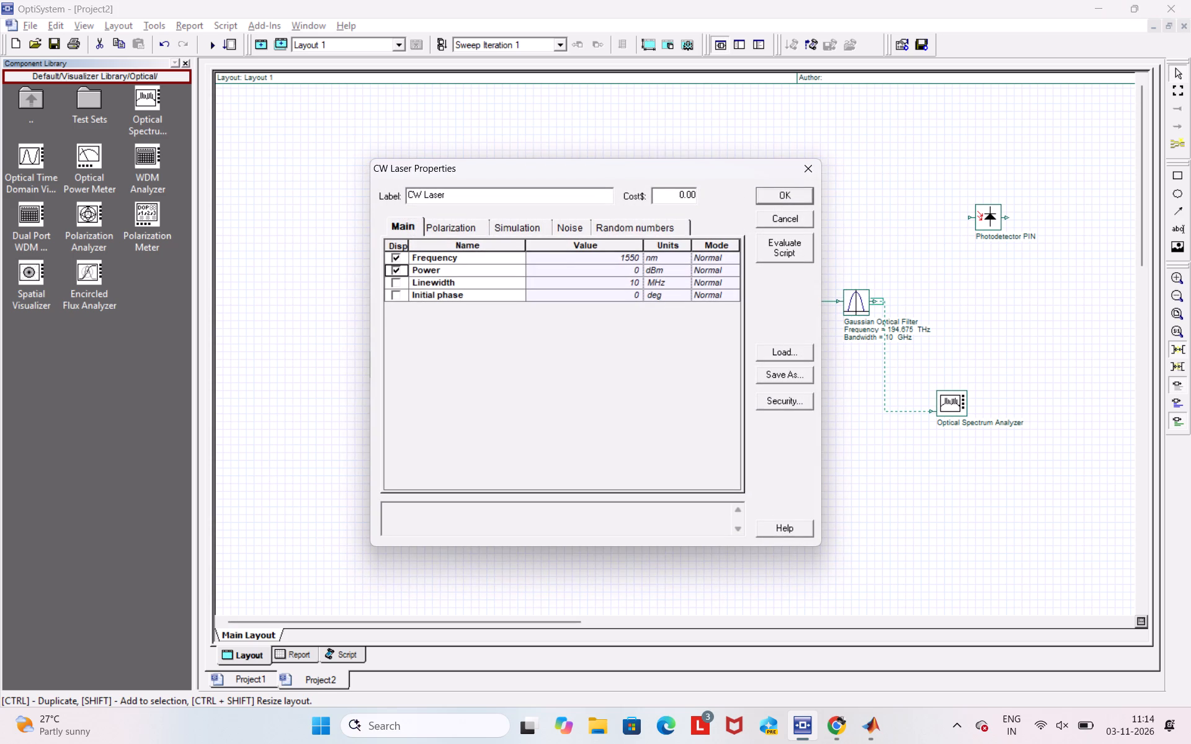
{"action": "left_click", "coordinate": [776, 196]}
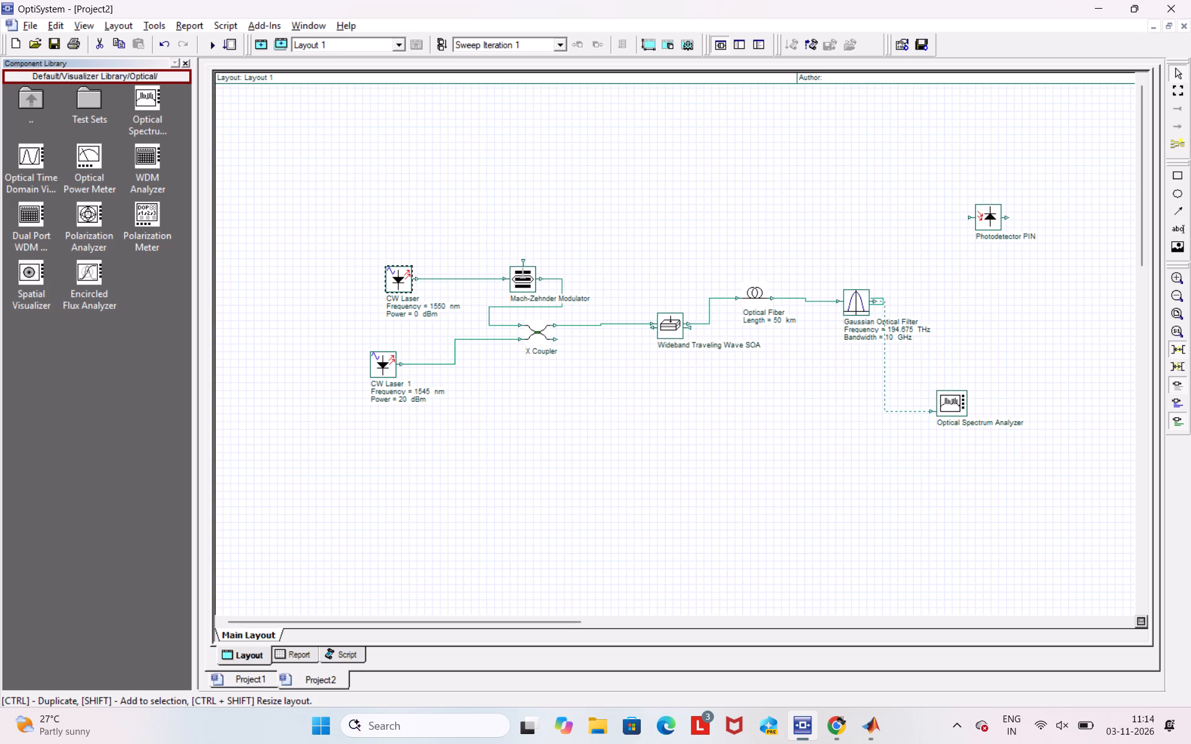
Run the calculation for the whole project again and close the calculation window.
{"action": "left_click", "coordinate": [212, 47]}
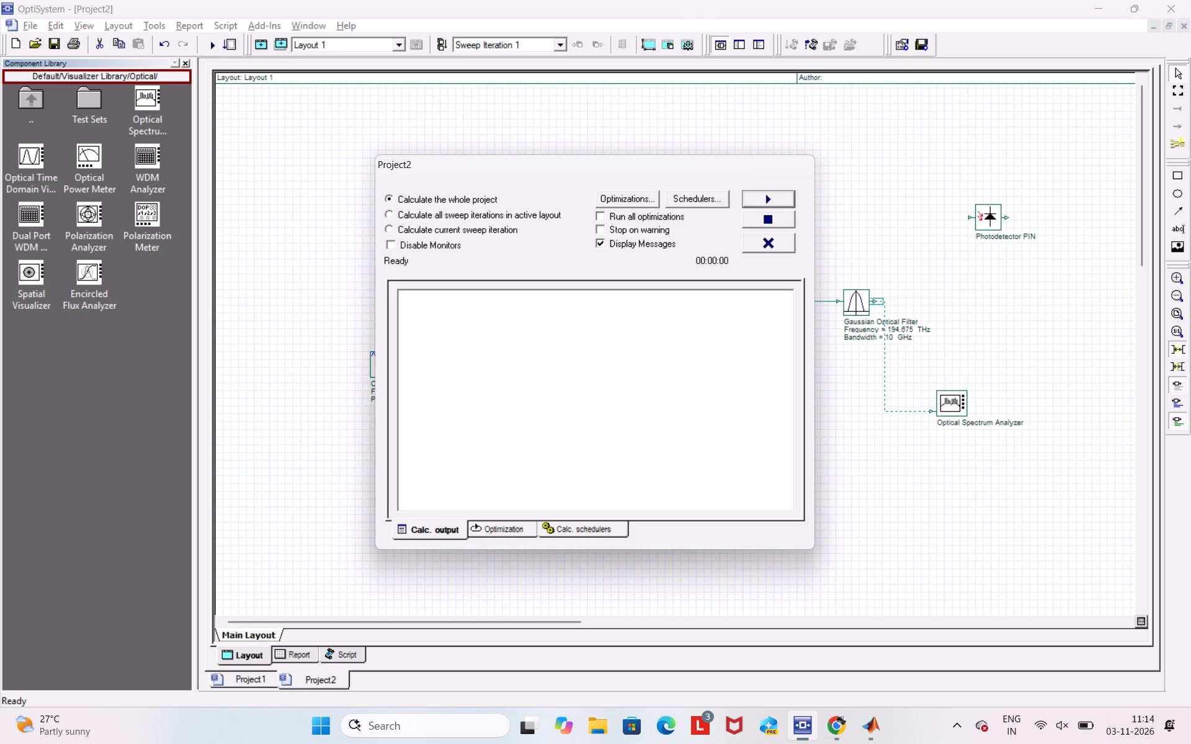
{"action": "left_click", "coordinate": [757, 192]}
{"action": "left_click", "coordinate": [775, 242]}
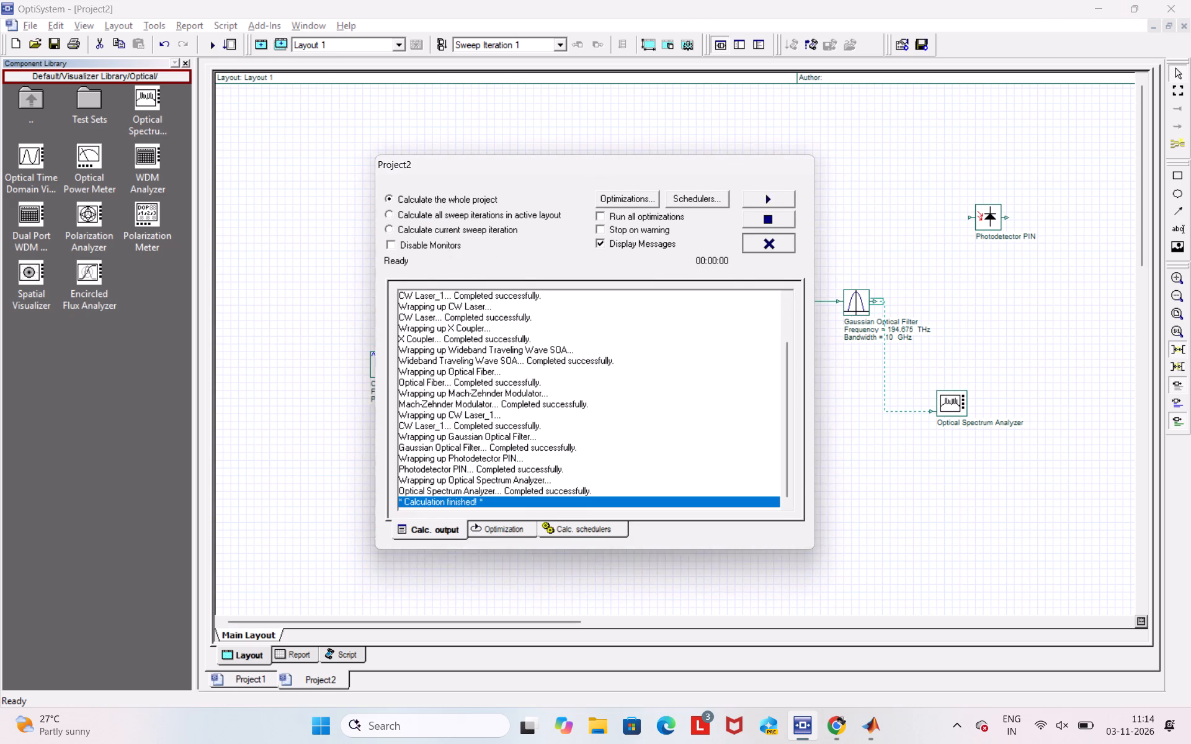
Examine the Optical Spectrum Analyzer's power plot and close it.
{"action": "double_click", "coordinate": [941, 402]}
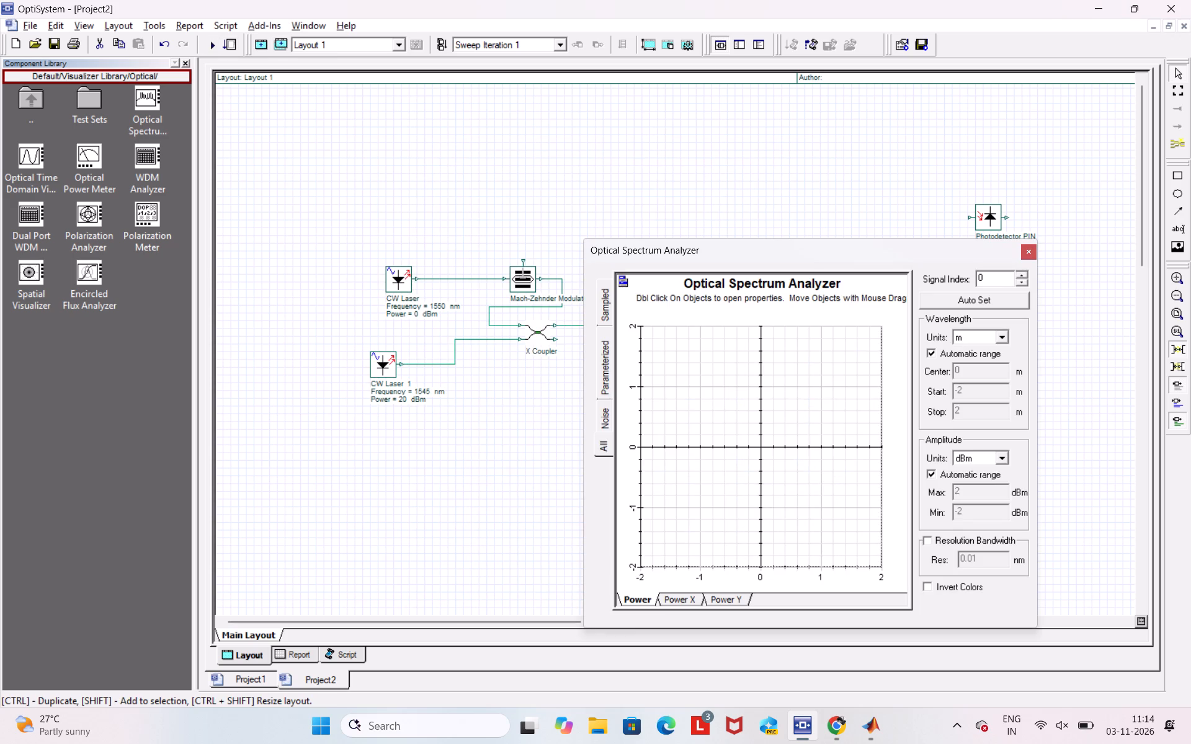
{"action": "left_click", "coordinate": [1031, 254]}
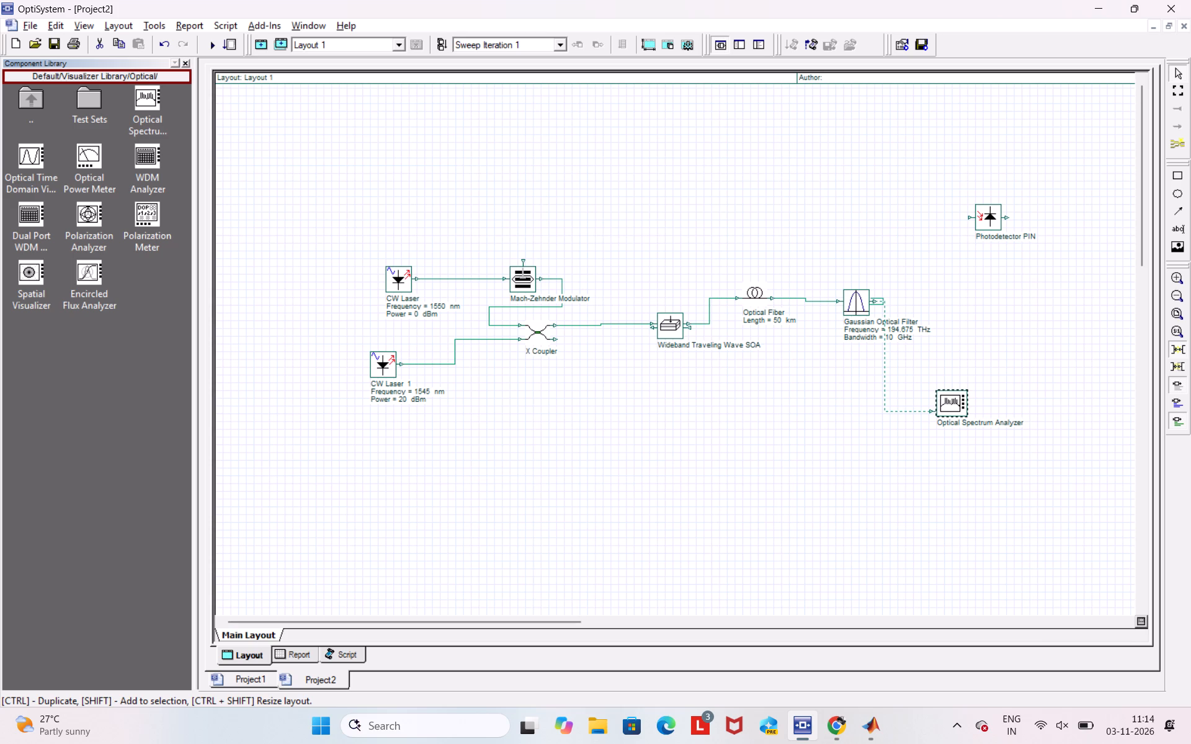
Delete the connection between the Gaussian Optical Filter and the Optical Spectrum Analyzer.
{"action": "left_click", "coordinate": [906, 412]}
{"action": "key", "text": "Delete"}
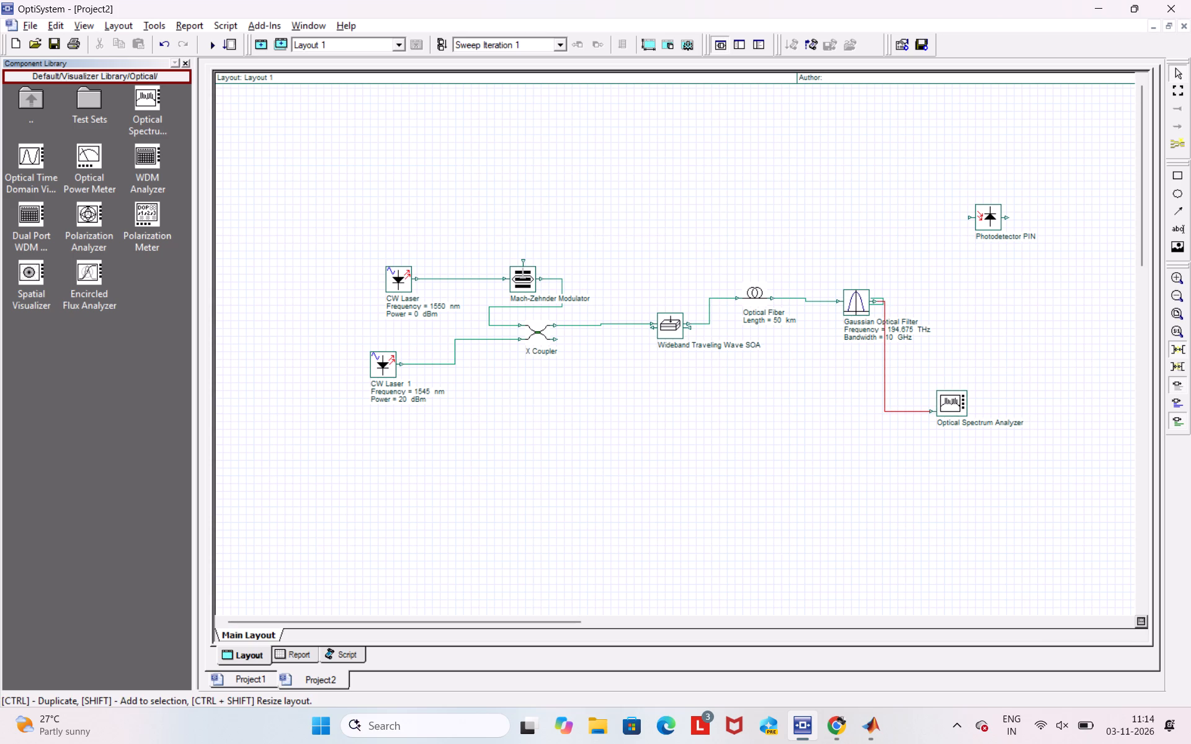
Connect the Gaussian Optical Filter's output to the Photodetector PIN's input.
{"action": "left_click_drag", "start_coordinate": [877, 303], "coordinate": [961, 220]}
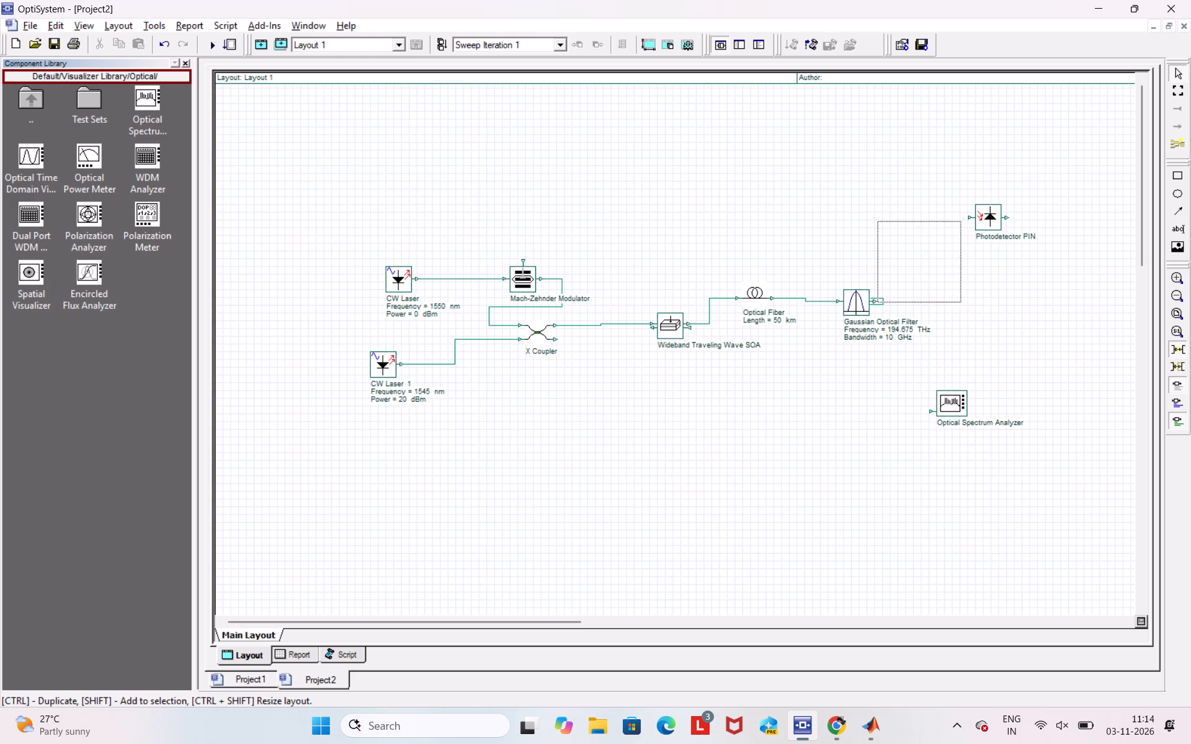
{"action": "left_click_drag", "start_coordinate": [961, 220], "coordinate": [971, 215]}
{"action": "left_click_drag", "start_coordinate": [971, 215], "coordinate": [882, 301]}
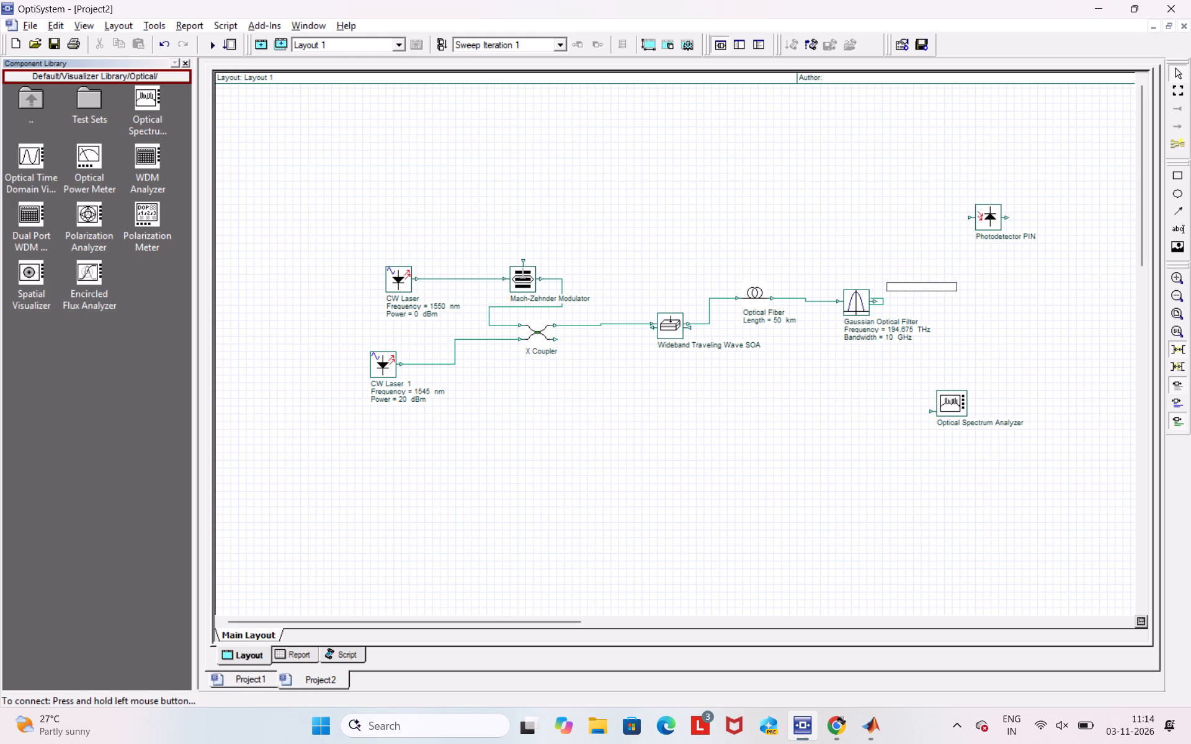
{"action": "left_click_drag", "start_coordinate": [875, 299], "coordinate": [968, 217]}
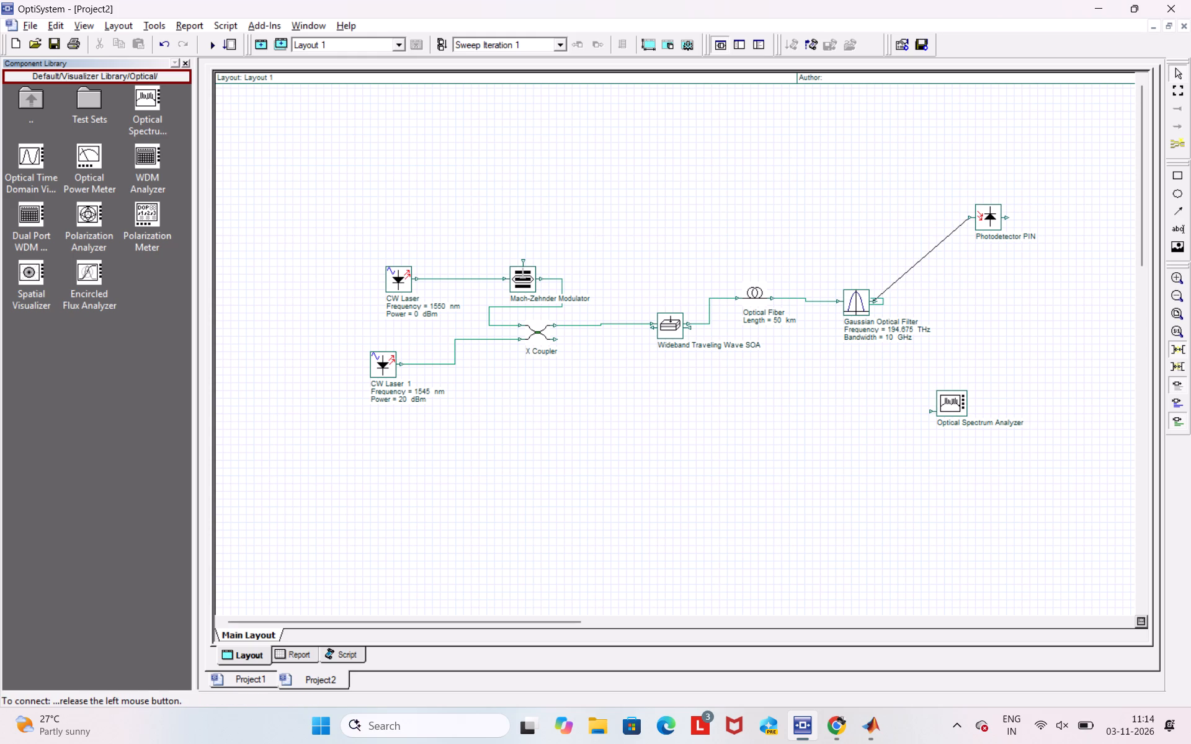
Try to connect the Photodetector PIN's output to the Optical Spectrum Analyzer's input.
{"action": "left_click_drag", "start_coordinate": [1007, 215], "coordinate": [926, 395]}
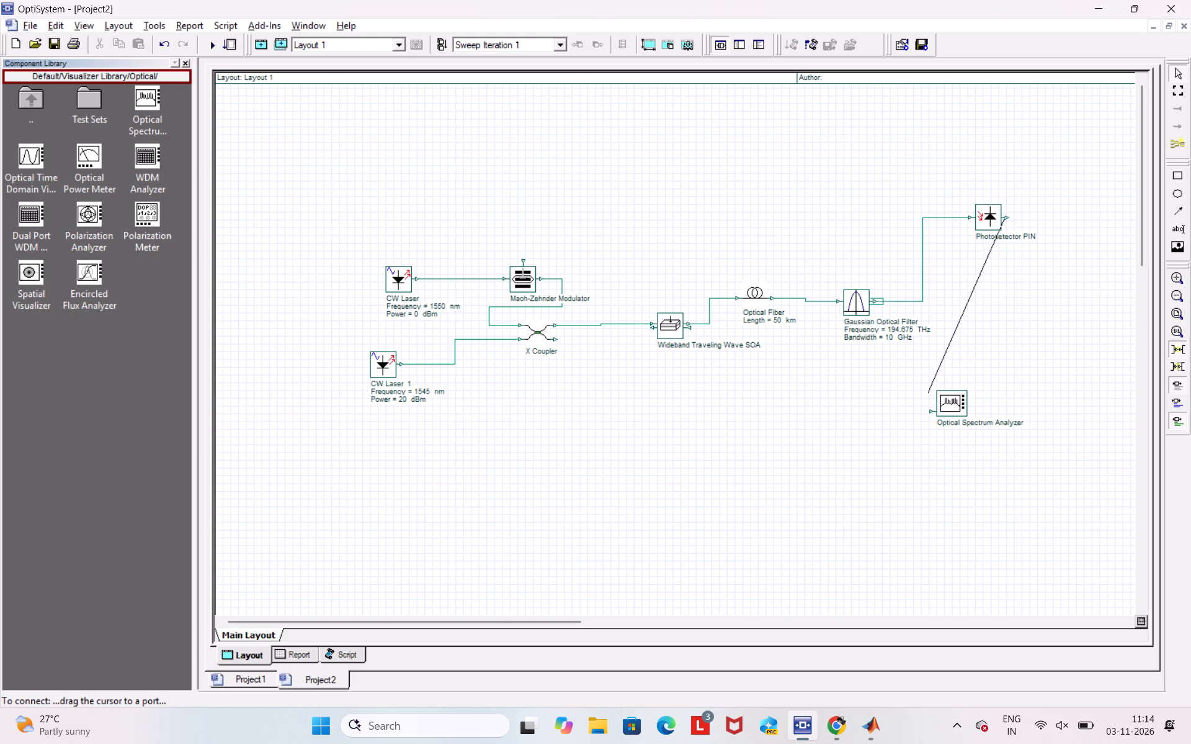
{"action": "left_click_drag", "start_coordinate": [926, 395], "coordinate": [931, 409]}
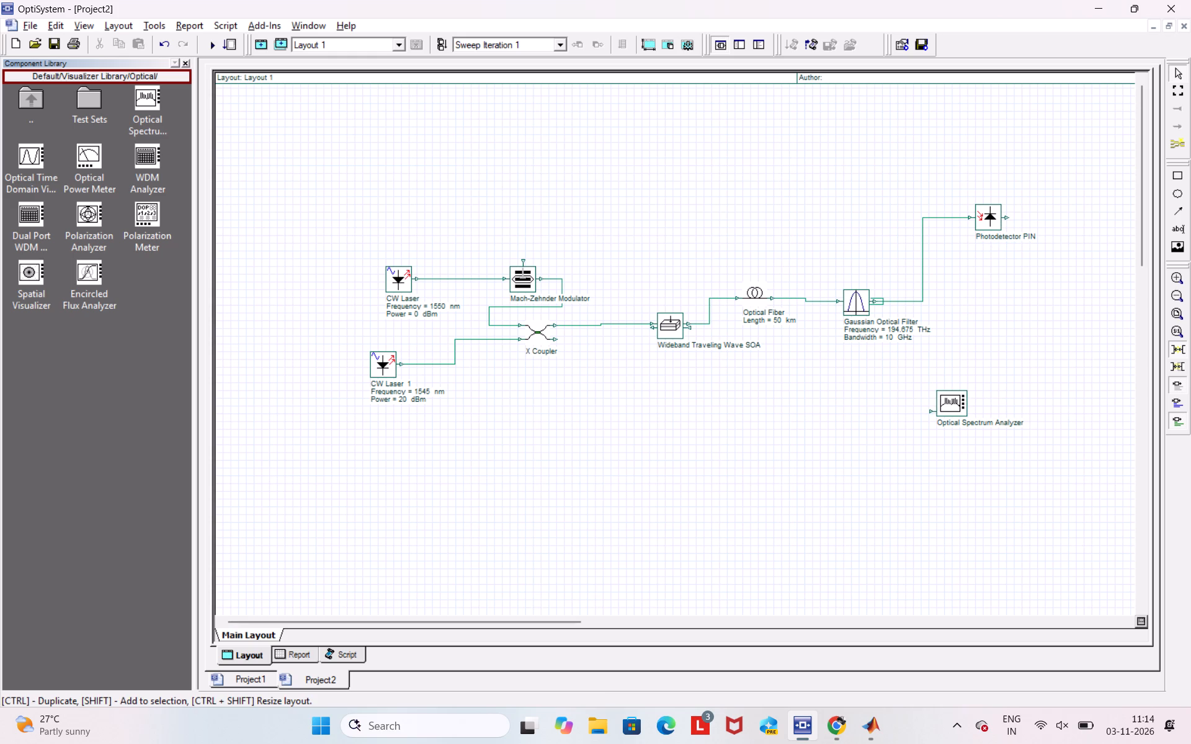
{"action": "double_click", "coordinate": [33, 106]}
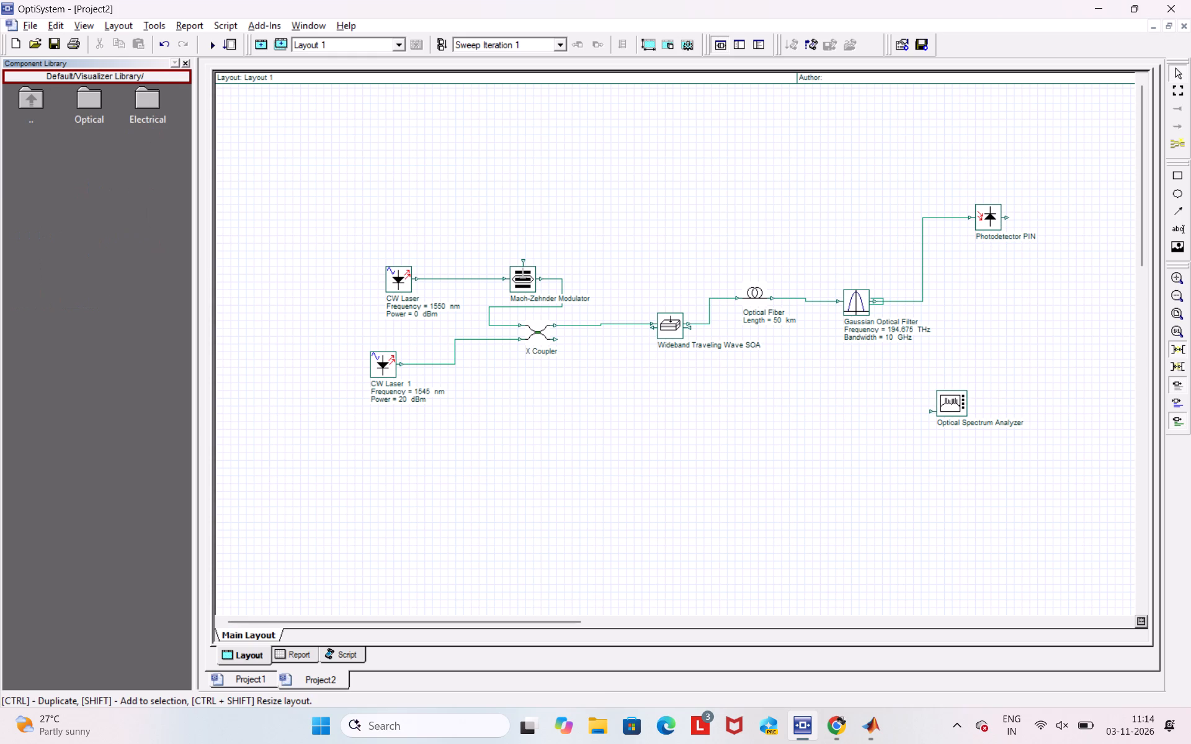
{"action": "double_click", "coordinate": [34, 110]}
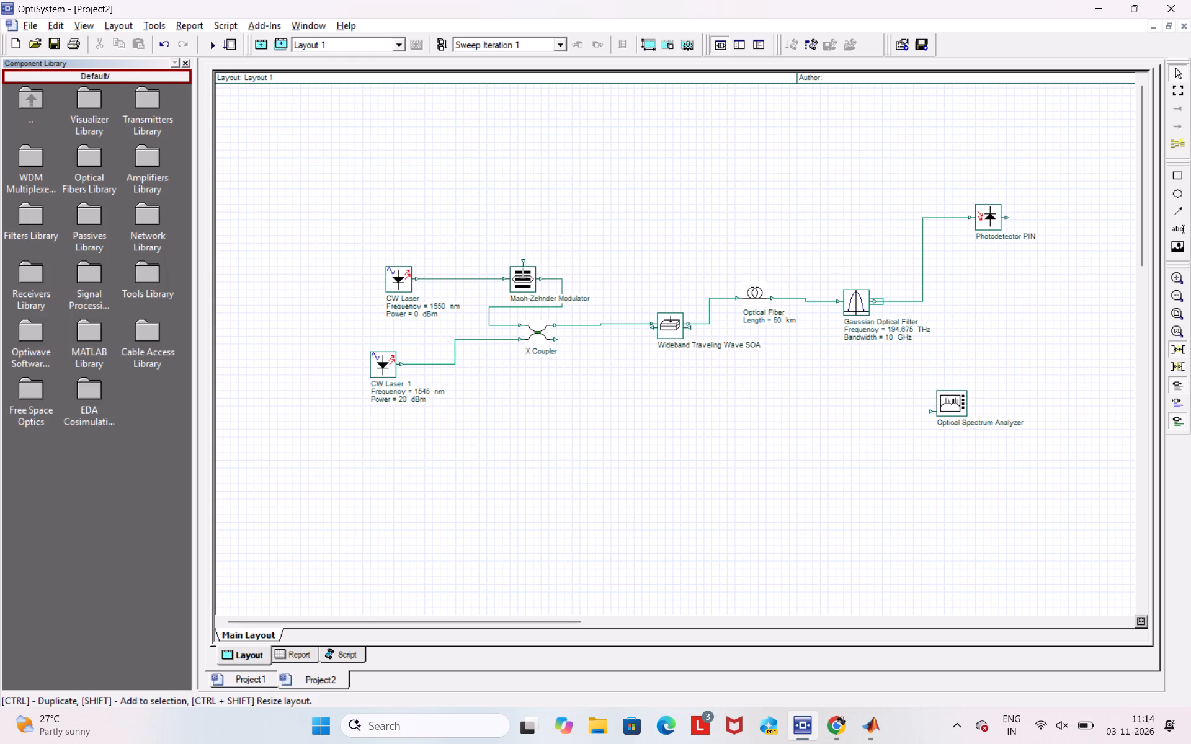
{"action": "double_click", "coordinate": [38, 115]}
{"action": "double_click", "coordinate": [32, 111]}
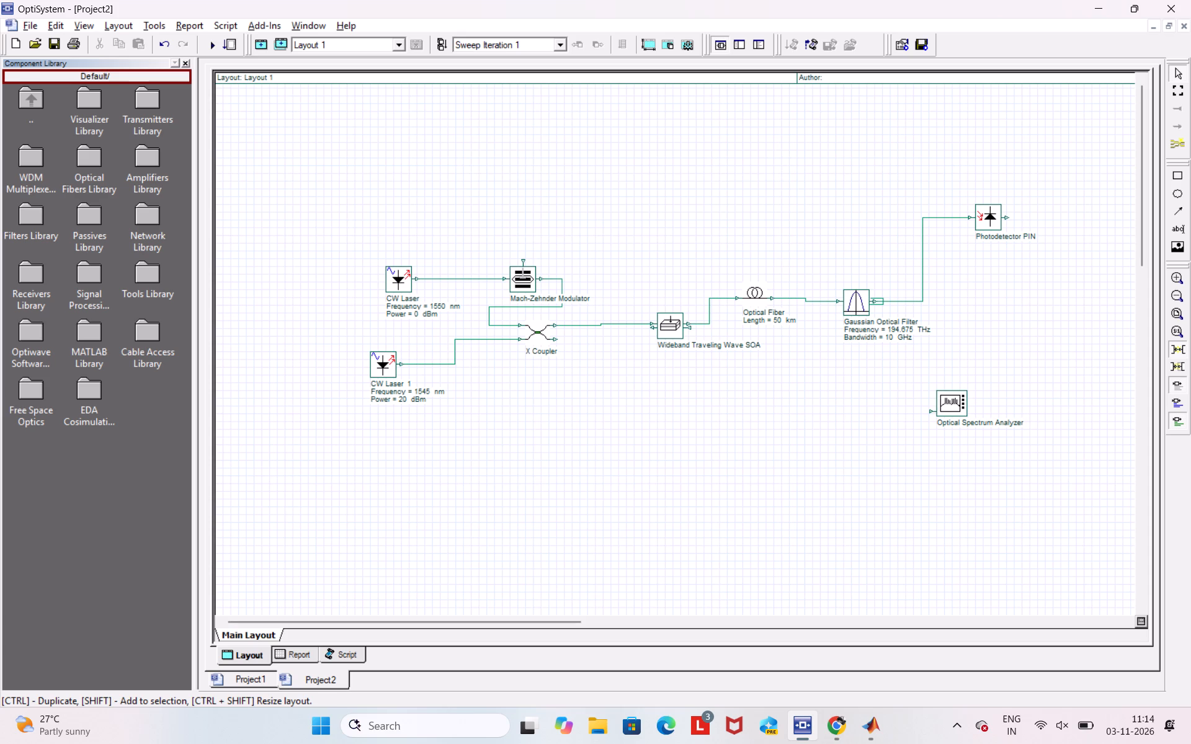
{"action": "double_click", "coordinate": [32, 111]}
Connect the Optical Spectrum Analyzer's input to the Gaussian Optical Filter's output.
{"action": "left_click", "coordinate": [927, 219]}
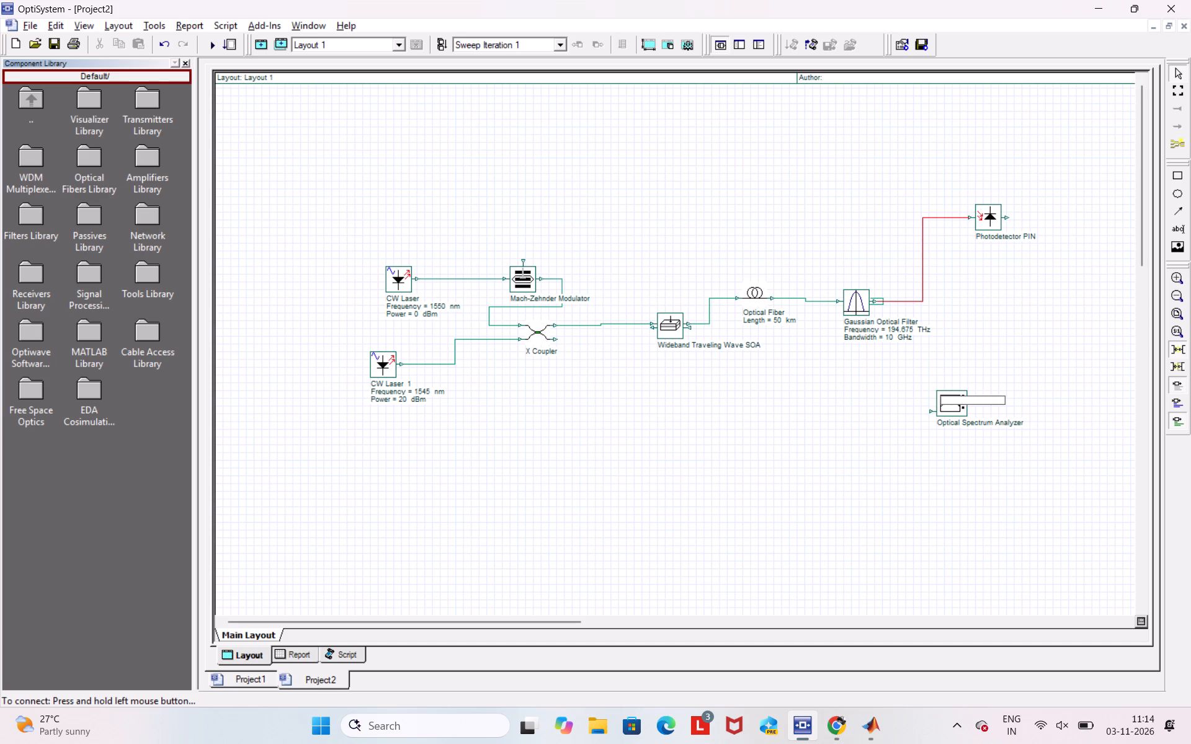
{"action": "left_click_drag", "start_coordinate": [930, 409], "coordinate": [870, 295]}
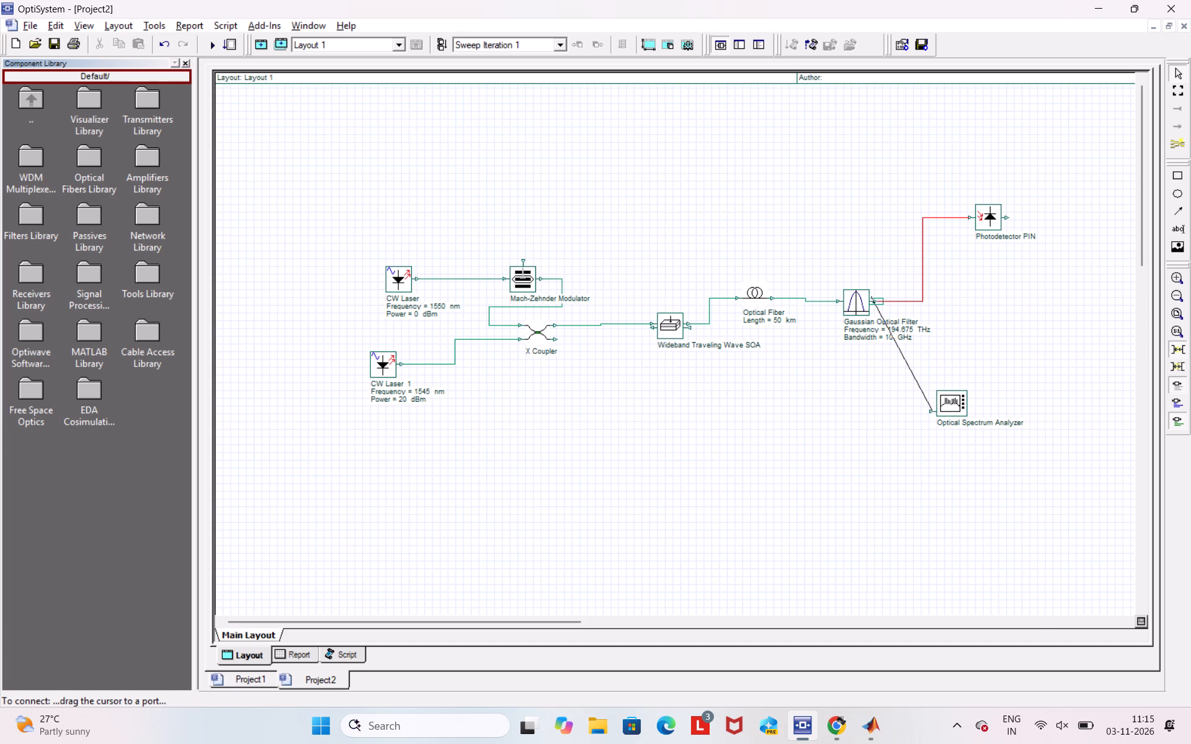
{"action": "left_click_drag", "start_coordinate": [870, 295], "coordinate": [876, 301]}
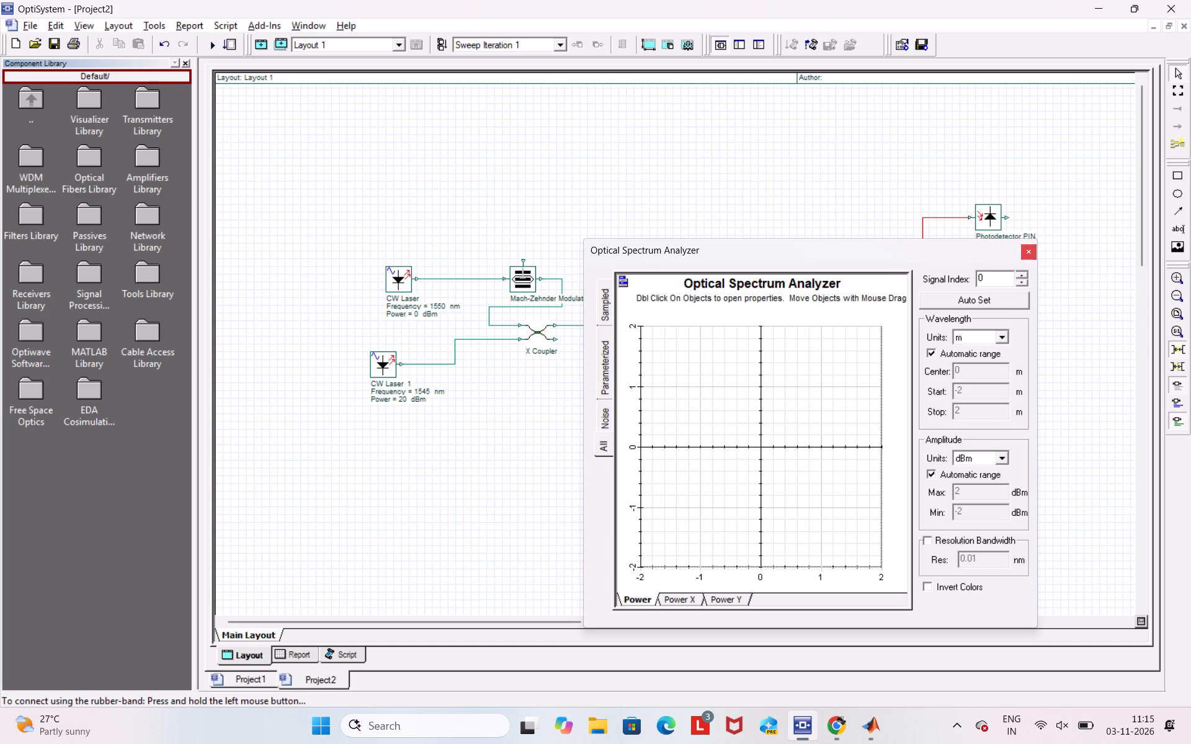
{"action": "left_click", "coordinate": [1034, 254]}
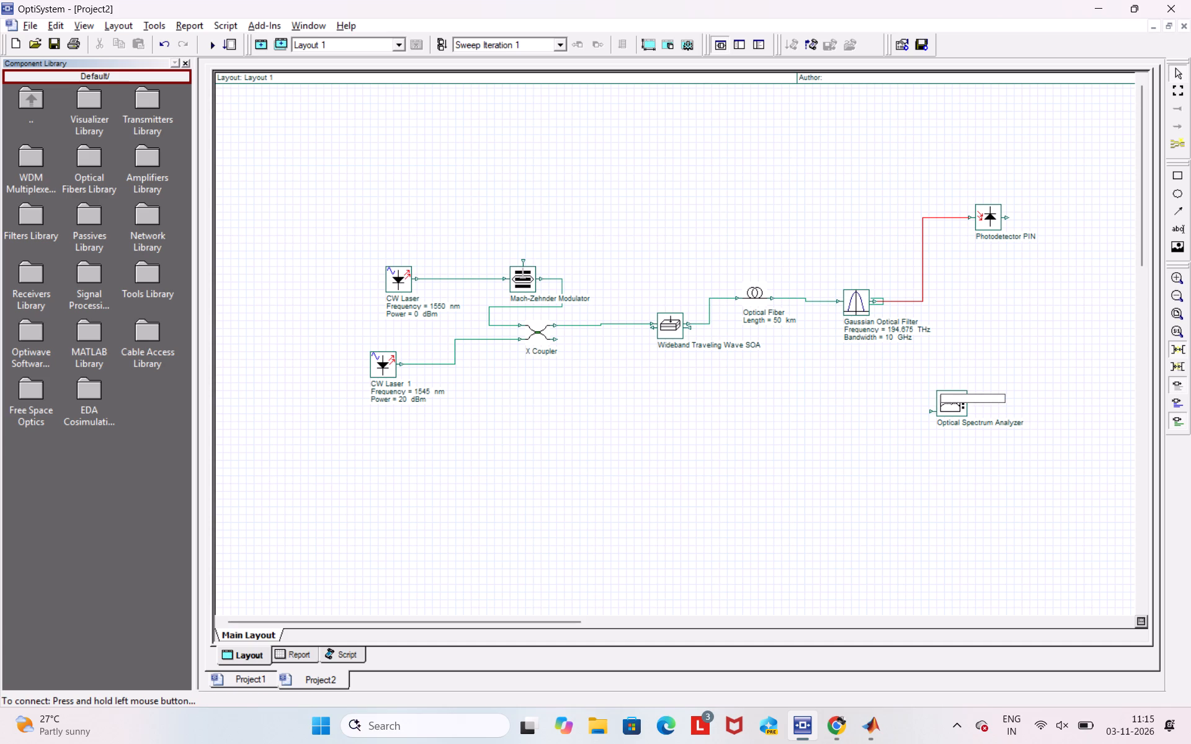
{"action": "left_click_drag", "start_coordinate": [930, 411], "coordinate": [872, 299]}
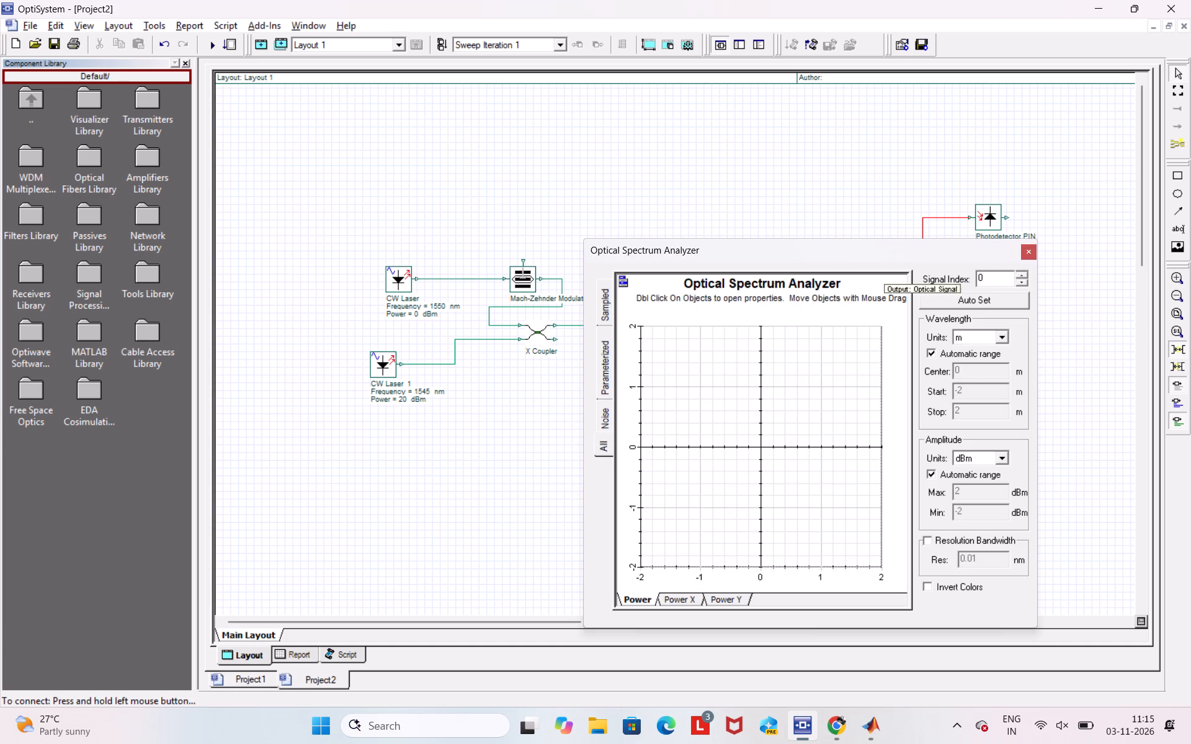
{"action": "left_click", "coordinate": [1033, 256]}
Delete the connection between the Gaussian Optical Filter and the Photodetector PIN.
{"action": "left_click", "coordinate": [922, 258]}
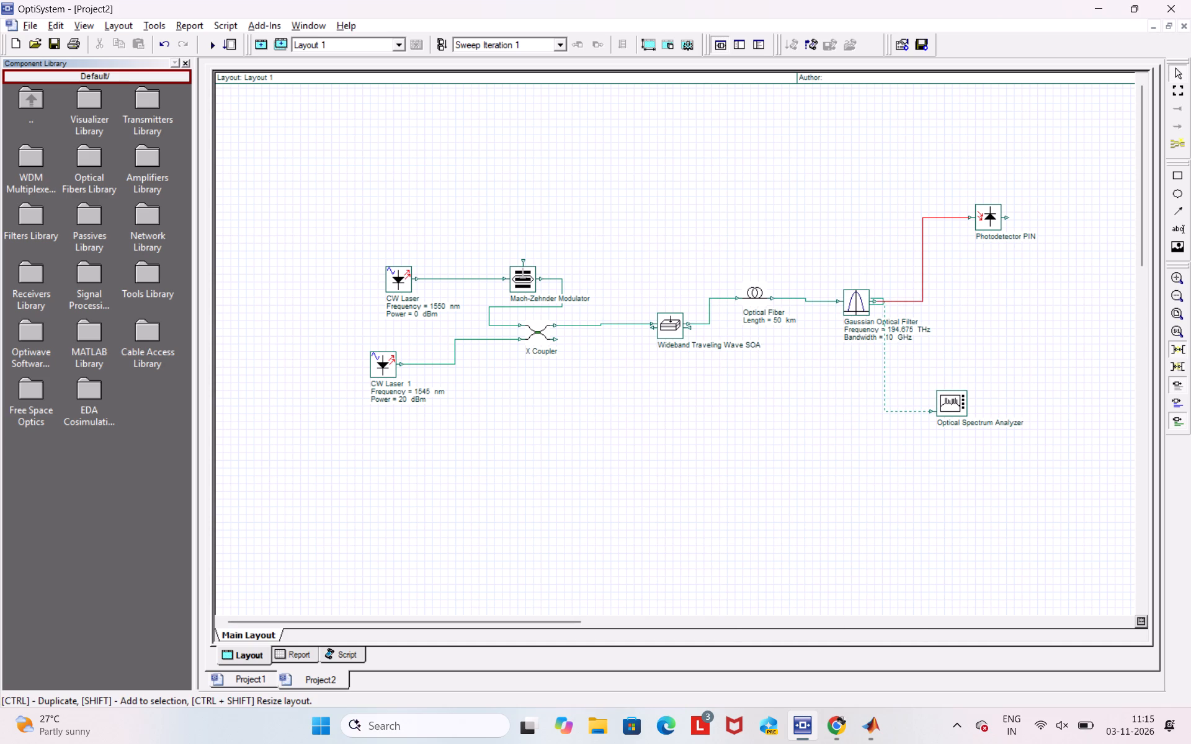
{"action": "key", "text": "Delete"}
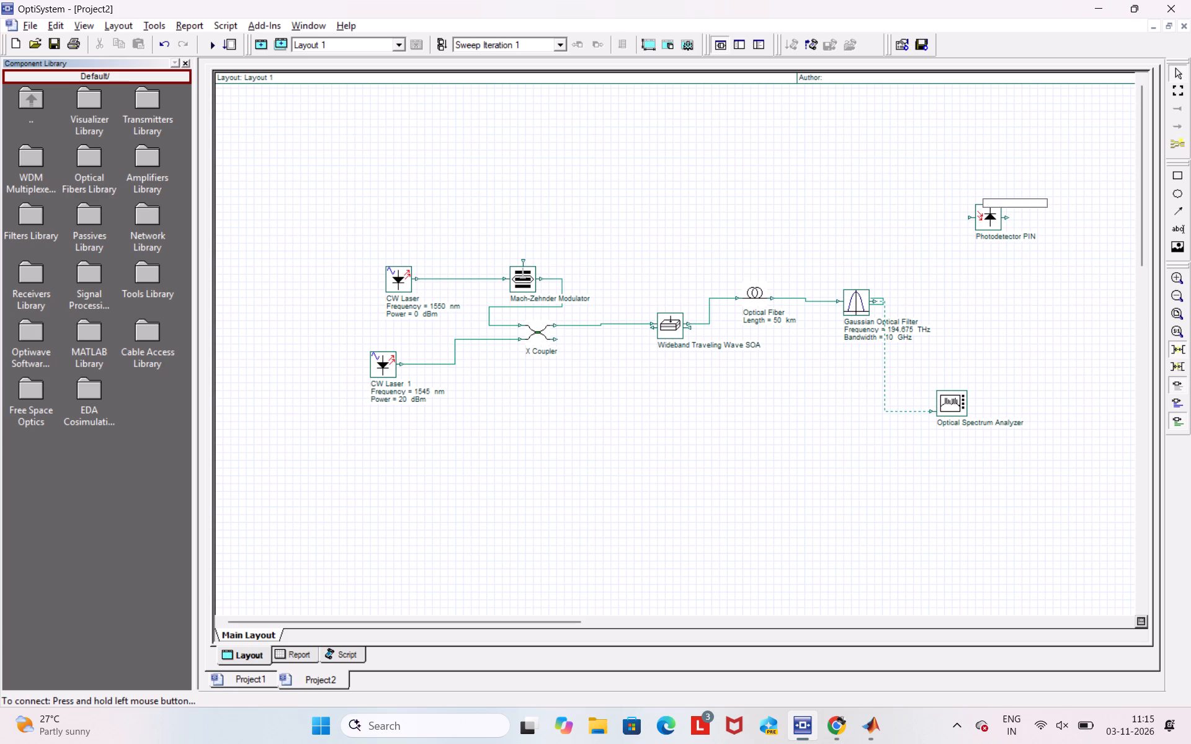
Delete the Photodetector PIN component from the layout.
{"action": "left_click_drag", "start_coordinate": [970, 219], "coordinate": [963, 231]}
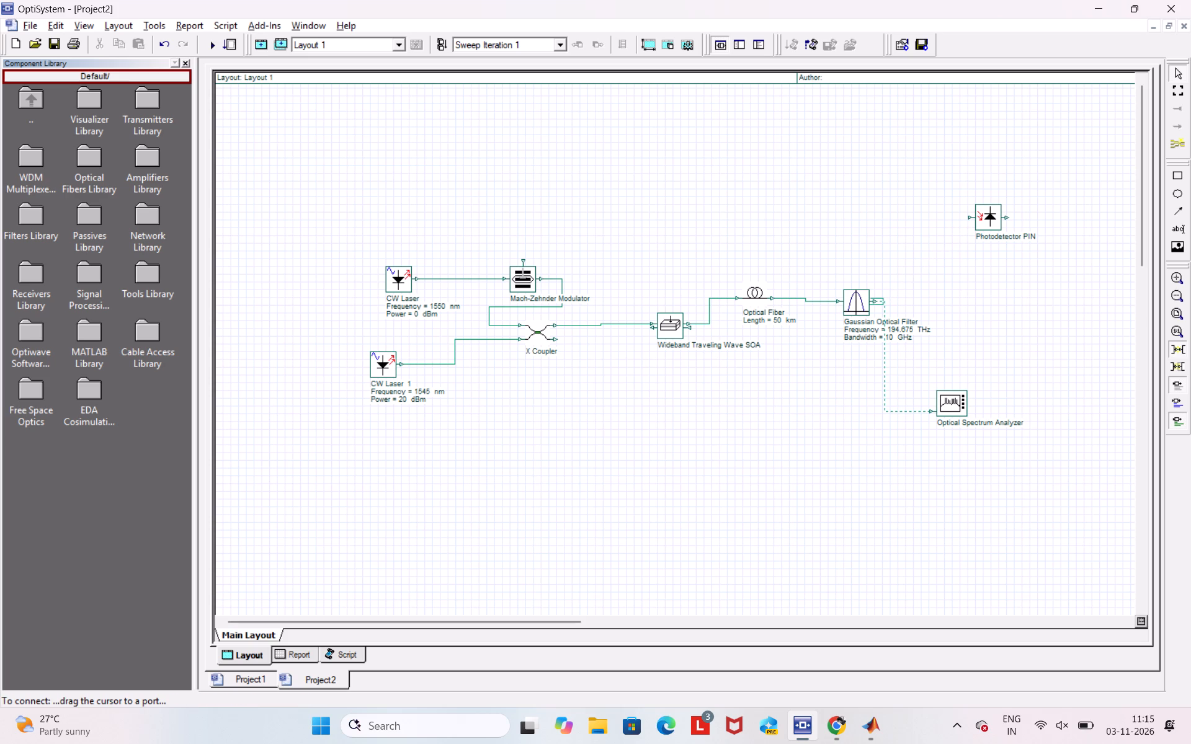
{"action": "left_click_drag", "start_coordinate": [963, 231], "coordinate": [963, 230]}
{"action": "left_click", "coordinate": [997, 211]}
{"action": "key", "text": "Delete"}
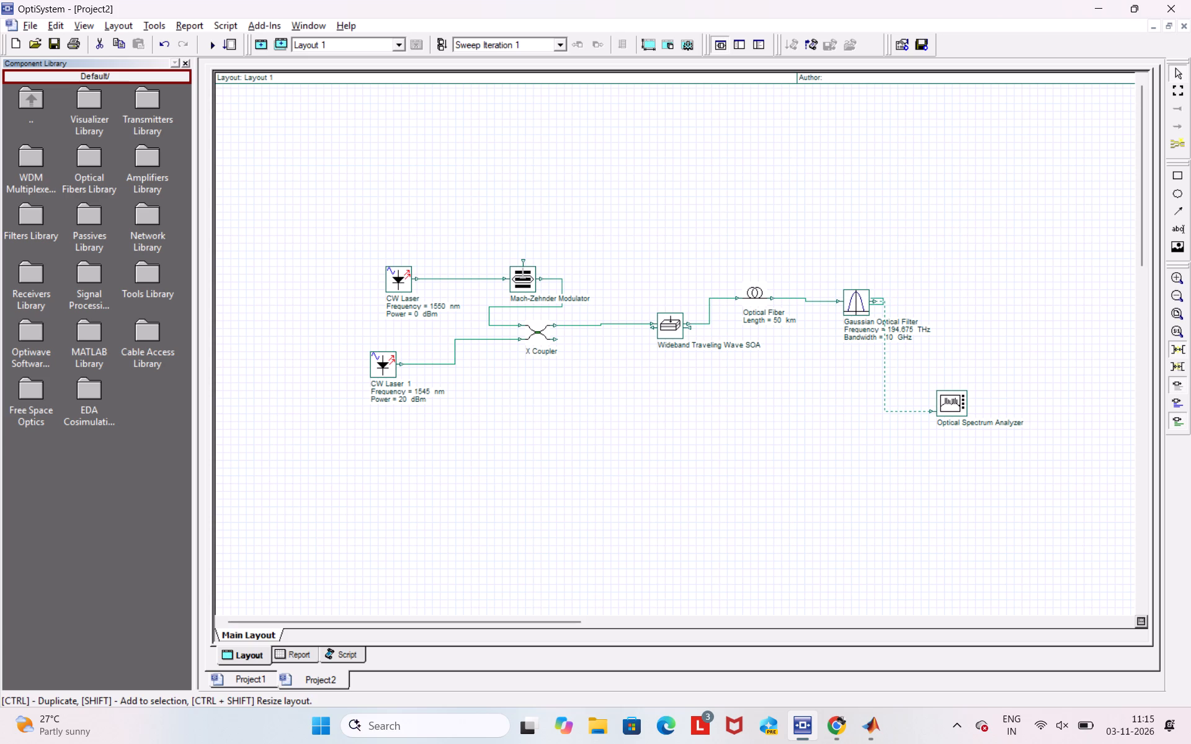
Run the calculation of the whole project and close the calculation window.
{"action": "left_click", "coordinate": [218, 47]}
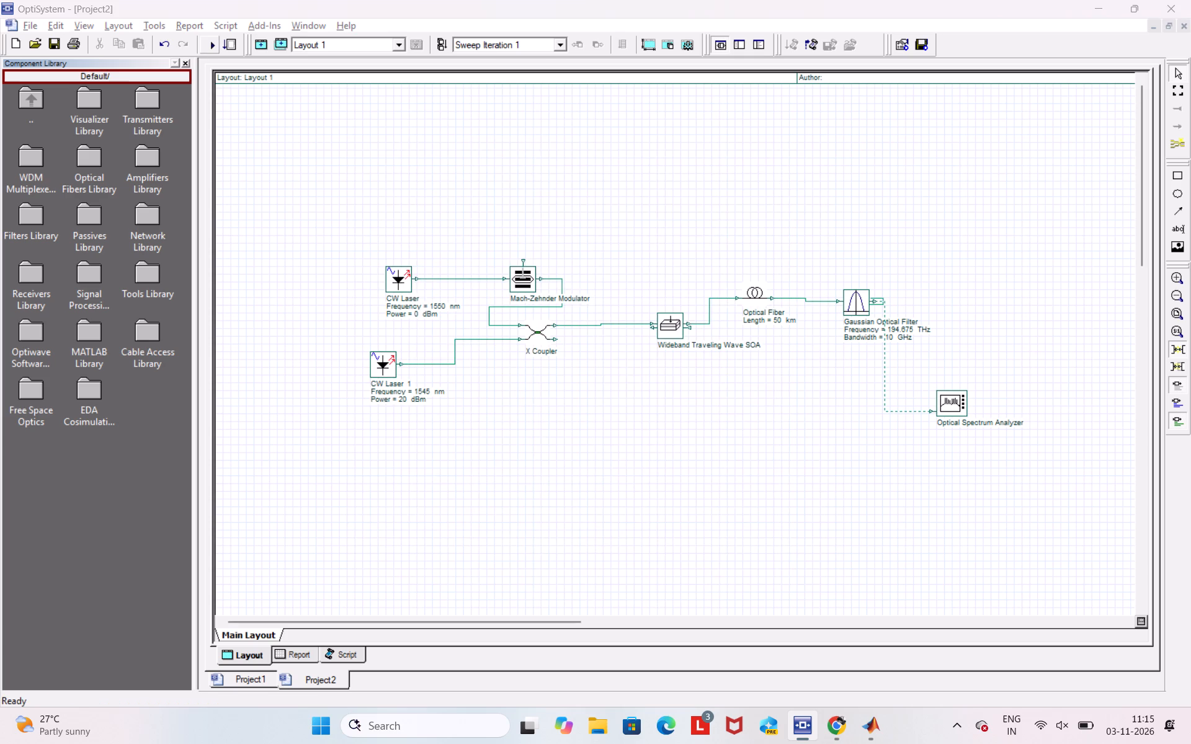
{"action": "left_click", "coordinate": [751, 193]}
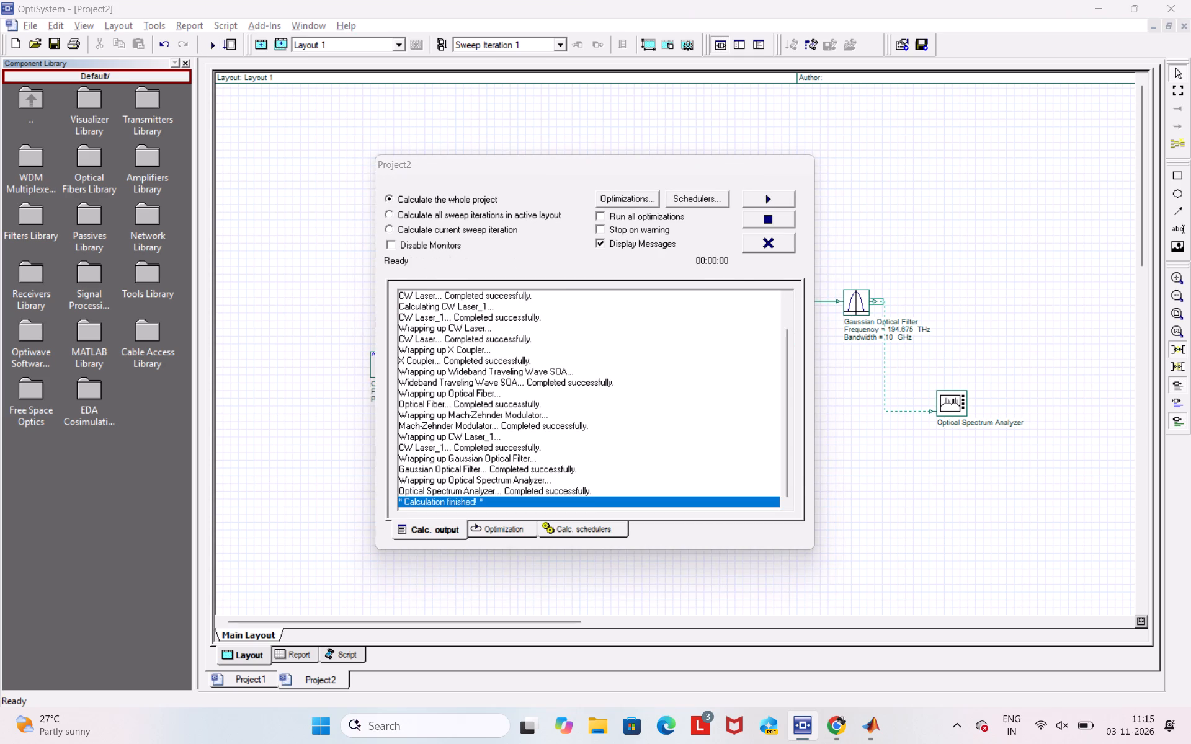
{"action": "left_click", "coordinate": [772, 243]}
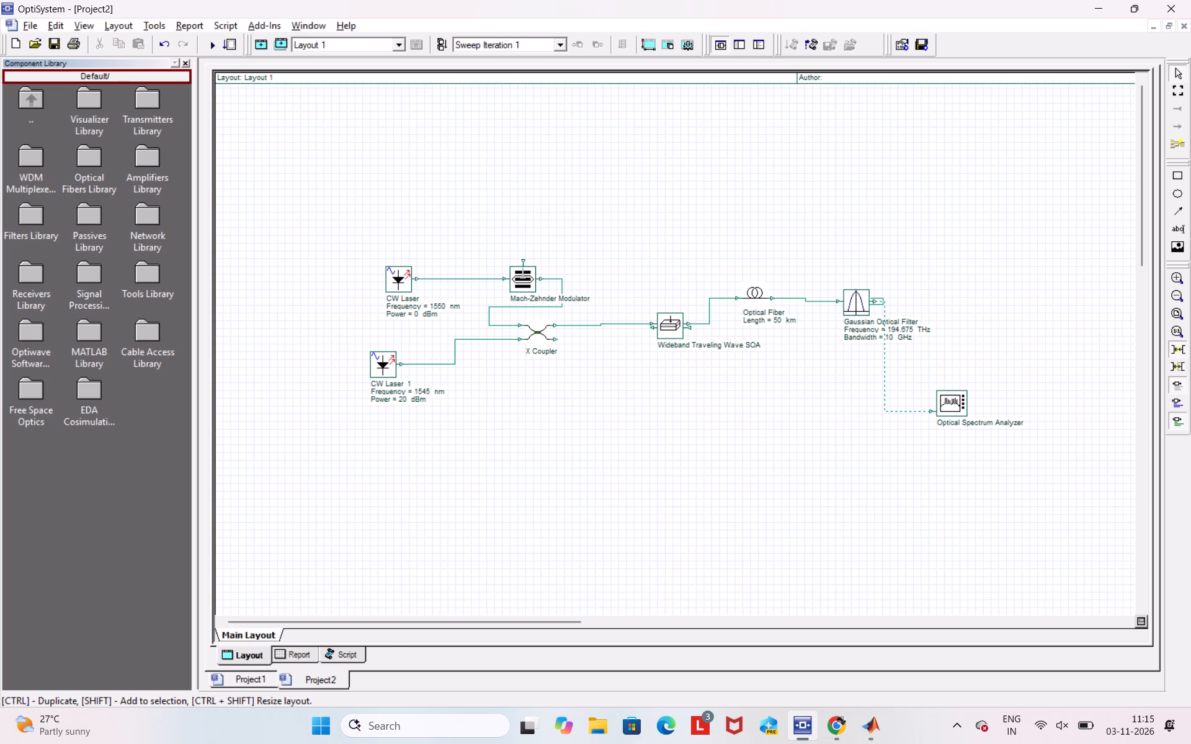
Examine the Optical Spectrum Analyzer's power plot and close it.
{"action": "double_click", "coordinate": [952, 399]}
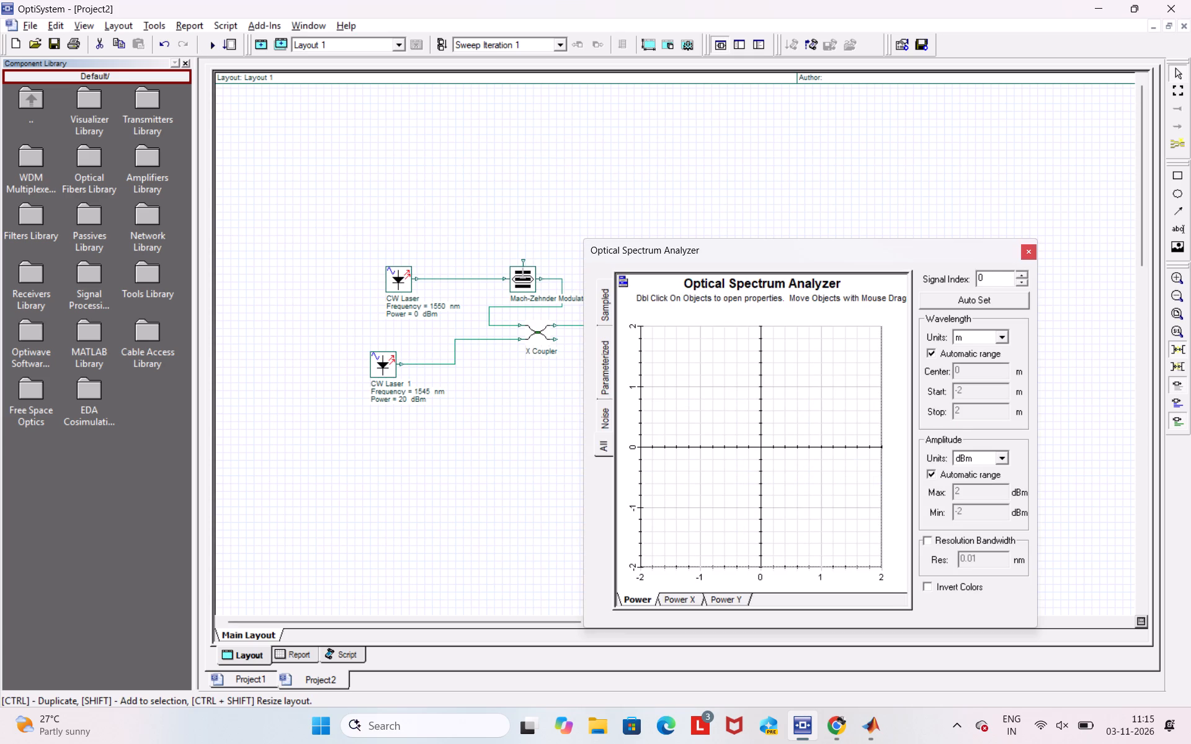
{"action": "left_click", "coordinate": [1027, 254]}
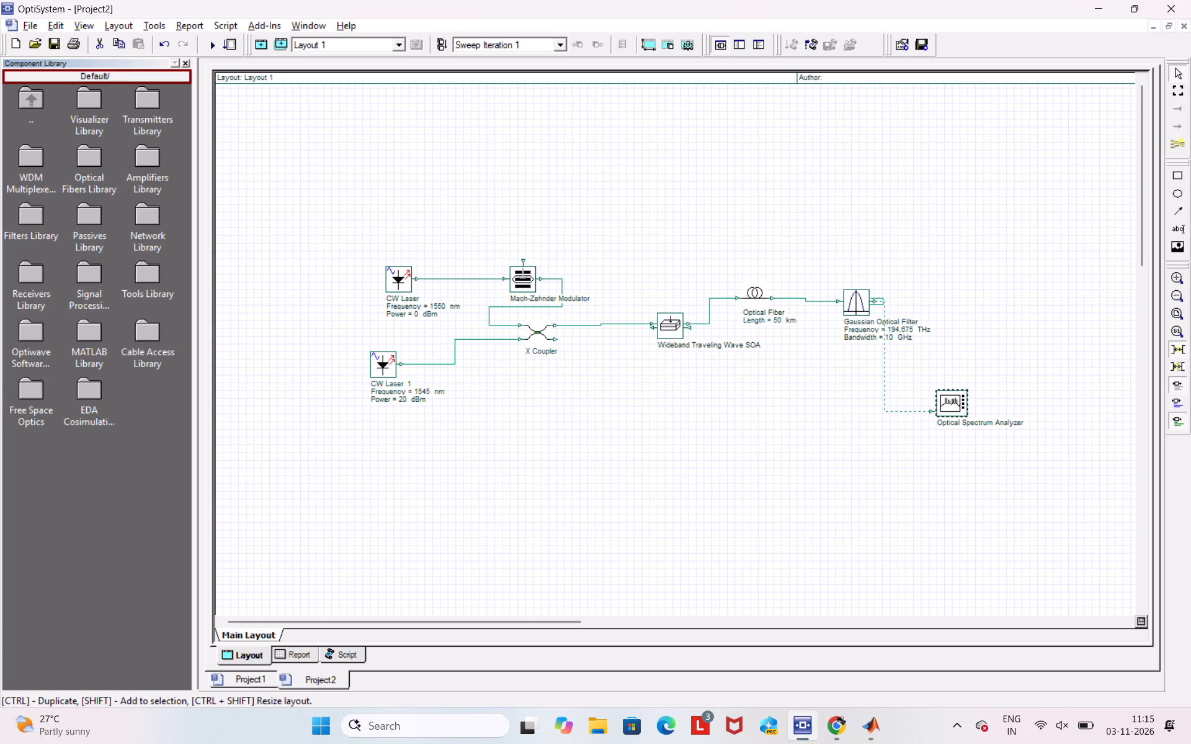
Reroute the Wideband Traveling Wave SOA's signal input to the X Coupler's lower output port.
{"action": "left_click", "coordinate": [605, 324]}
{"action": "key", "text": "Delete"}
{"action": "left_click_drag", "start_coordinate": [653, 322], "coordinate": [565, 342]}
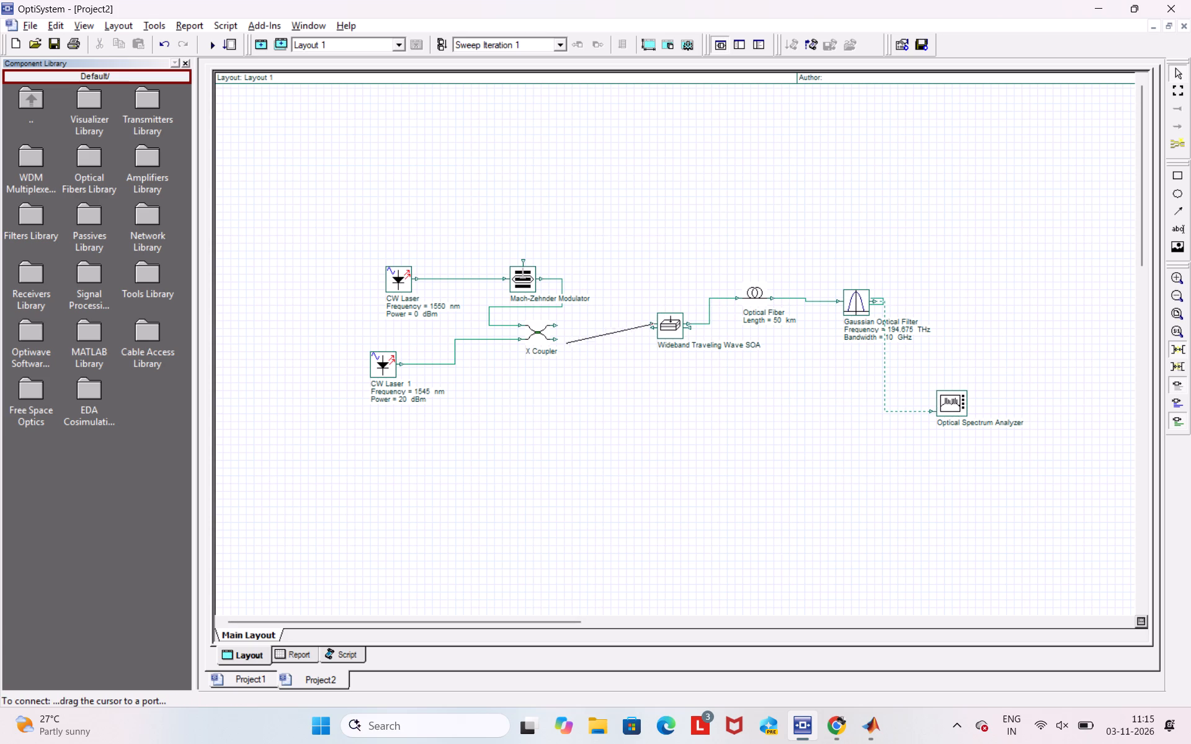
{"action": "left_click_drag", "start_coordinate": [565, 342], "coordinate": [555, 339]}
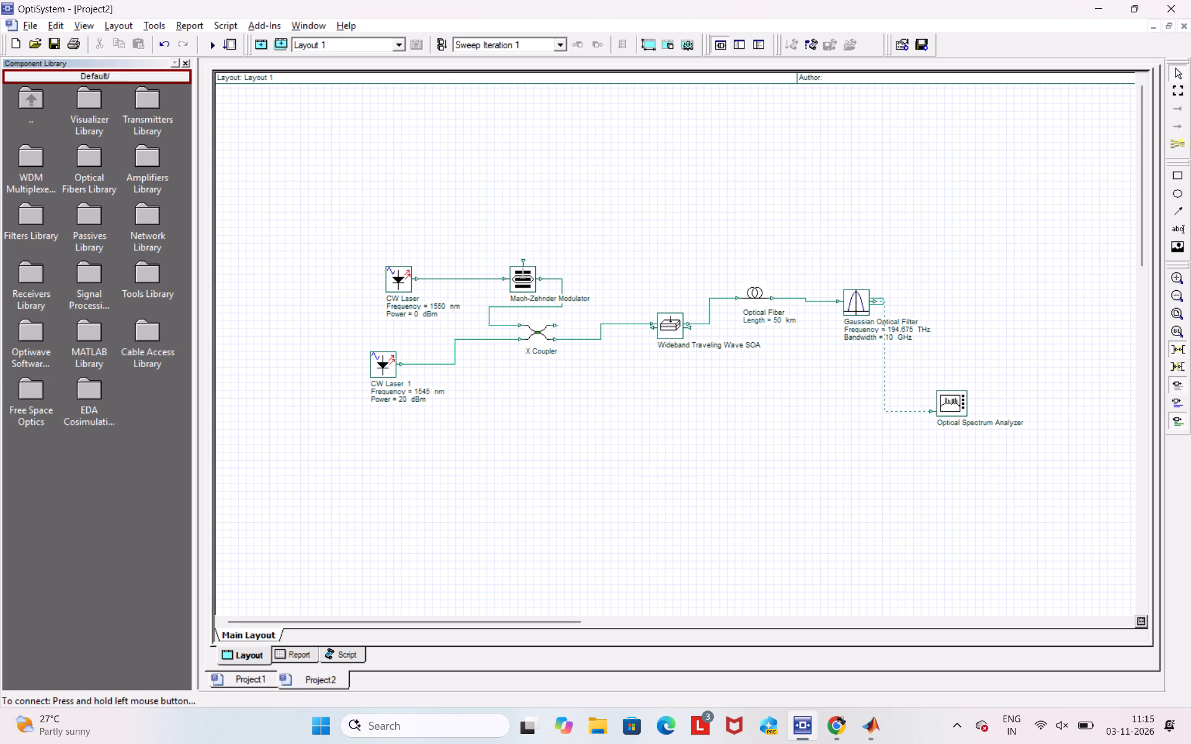
Recalculate the whole project with the rerouted coupler connection and close the calculation window.
{"action": "left_click", "coordinate": [203, 48]}
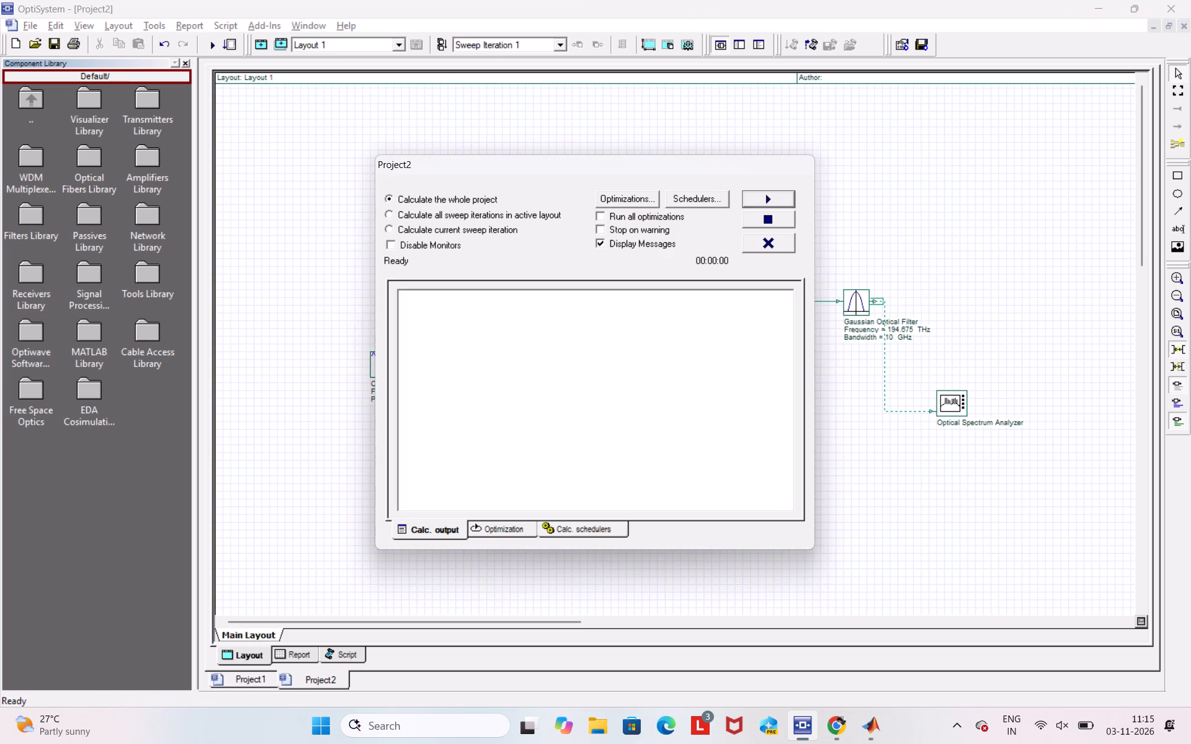
{"action": "left_click", "coordinate": [772, 195]}
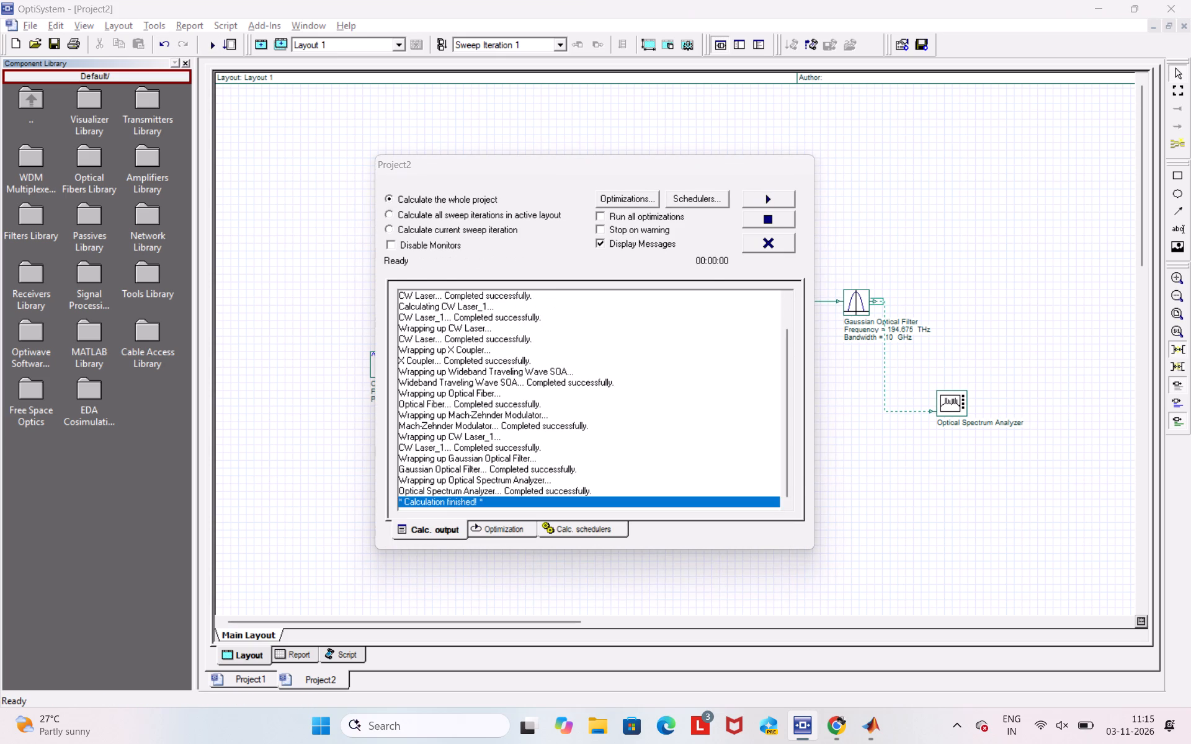
{"action": "left_click", "coordinate": [775, 247]}
Check the Optical Spectrum Analyzer's power plot for the rerouted circuit and close it.
{"action": "double_click", "coordinate": [945, 407]}
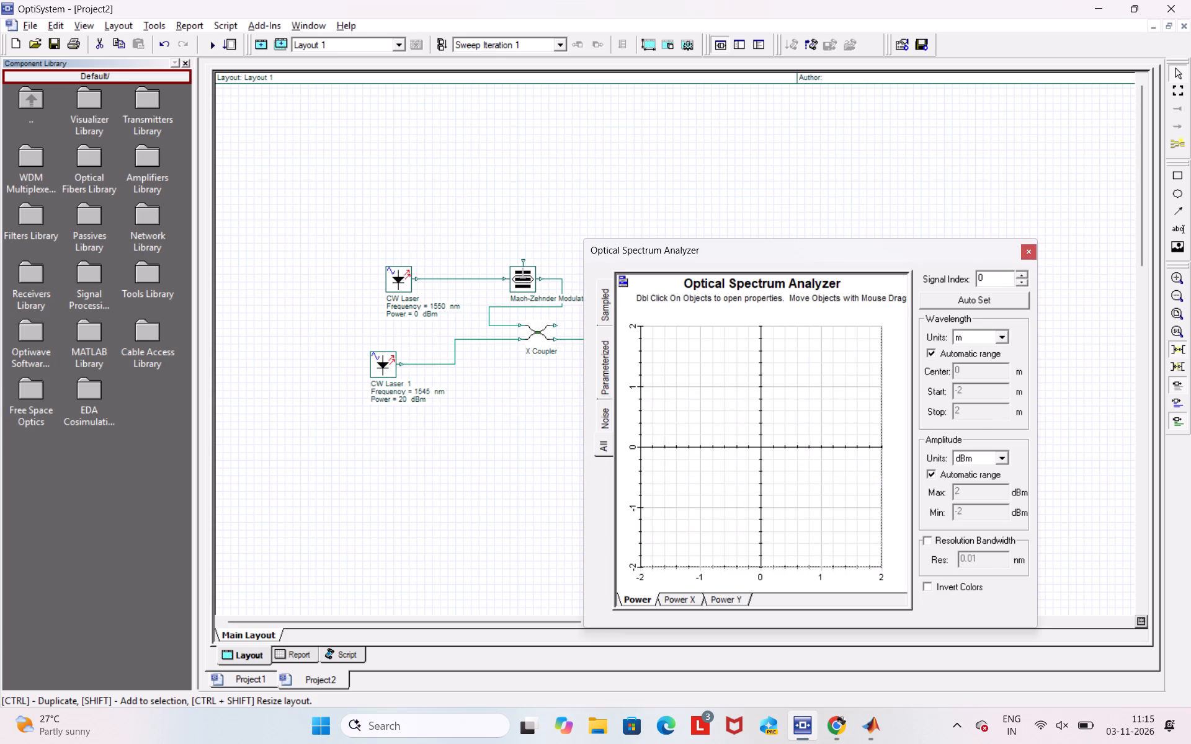
{"action": "left_click", "coordinate": [1033, 251]}
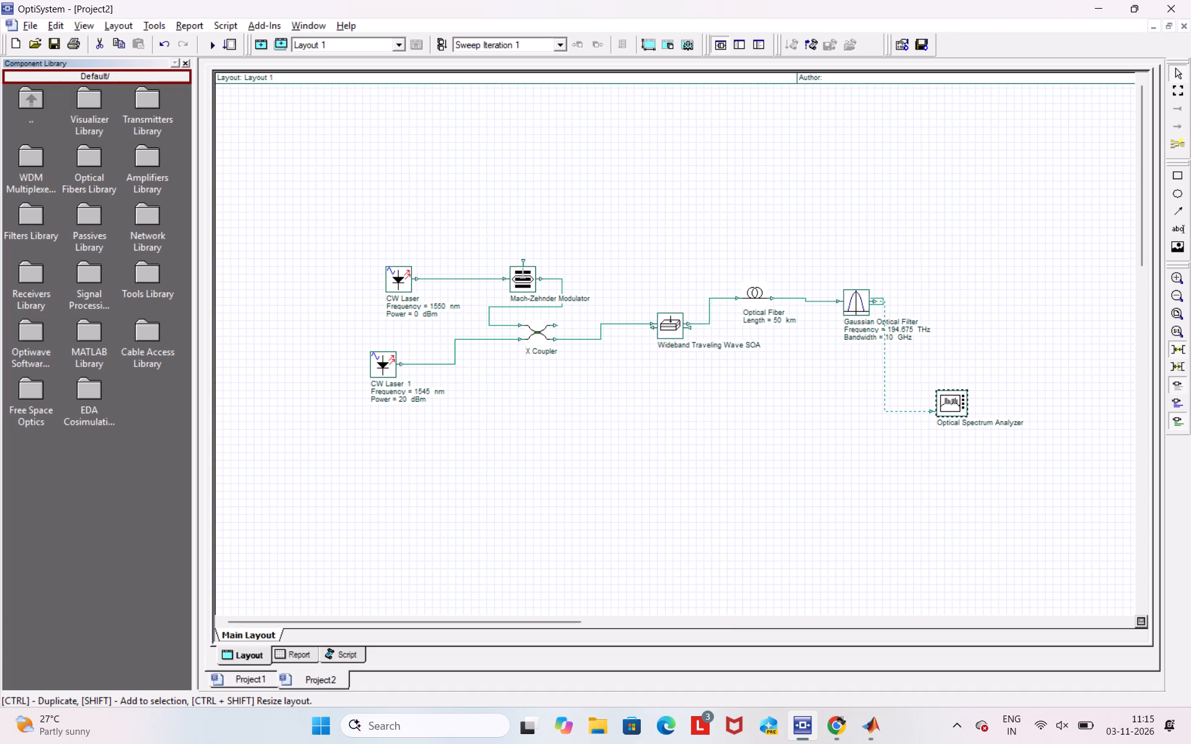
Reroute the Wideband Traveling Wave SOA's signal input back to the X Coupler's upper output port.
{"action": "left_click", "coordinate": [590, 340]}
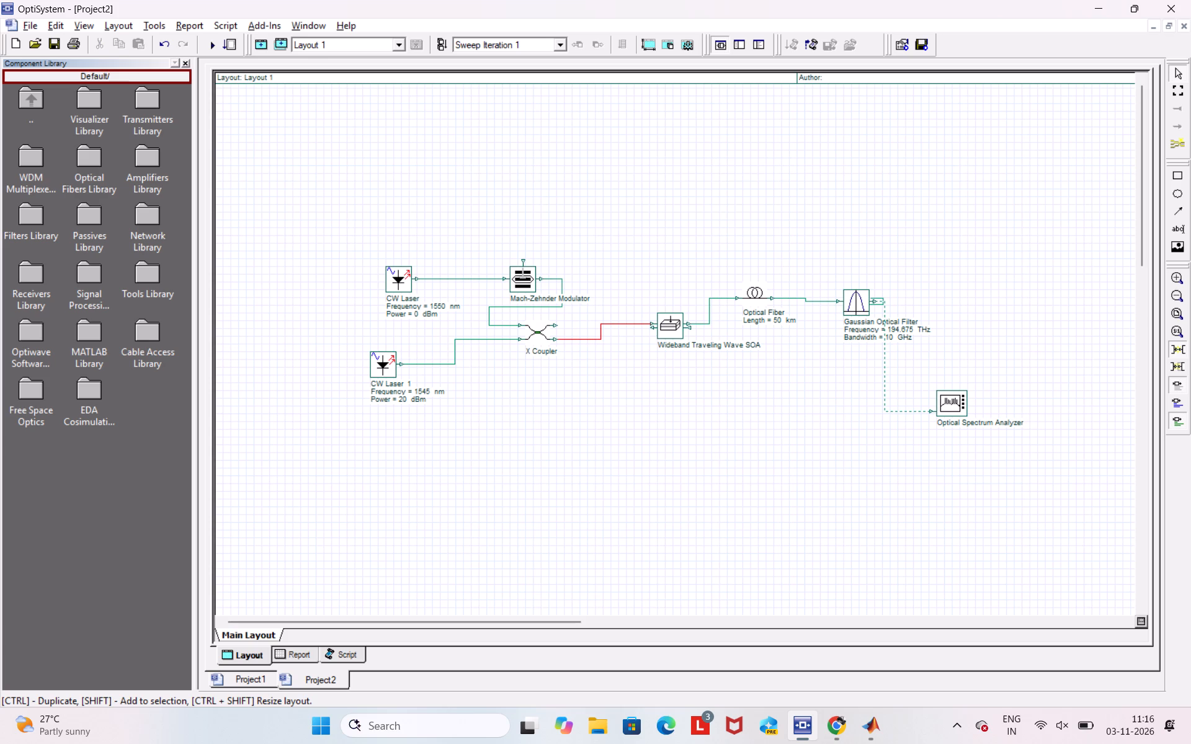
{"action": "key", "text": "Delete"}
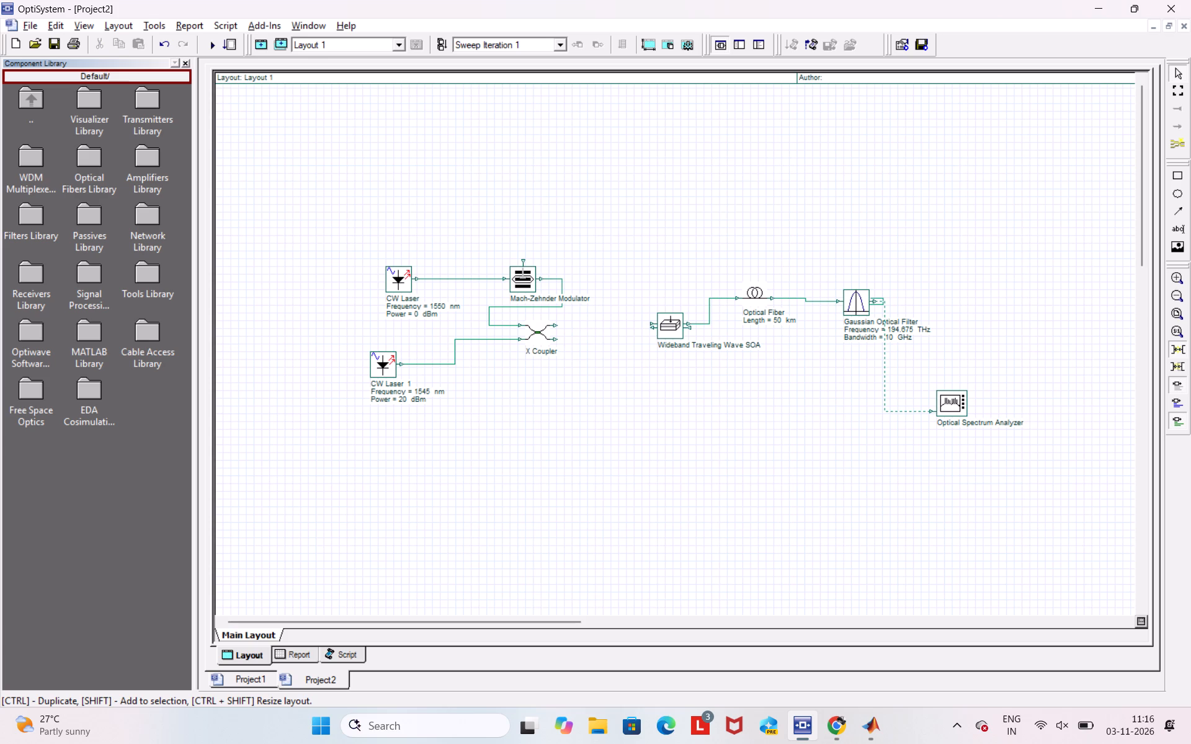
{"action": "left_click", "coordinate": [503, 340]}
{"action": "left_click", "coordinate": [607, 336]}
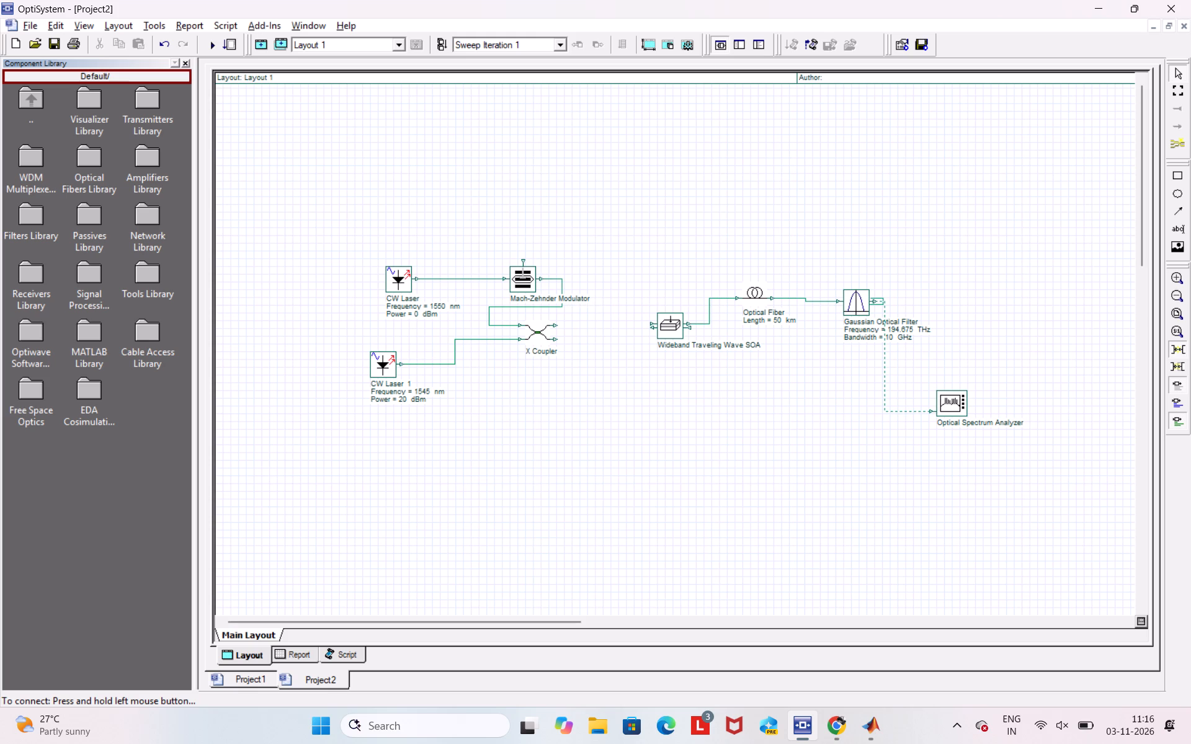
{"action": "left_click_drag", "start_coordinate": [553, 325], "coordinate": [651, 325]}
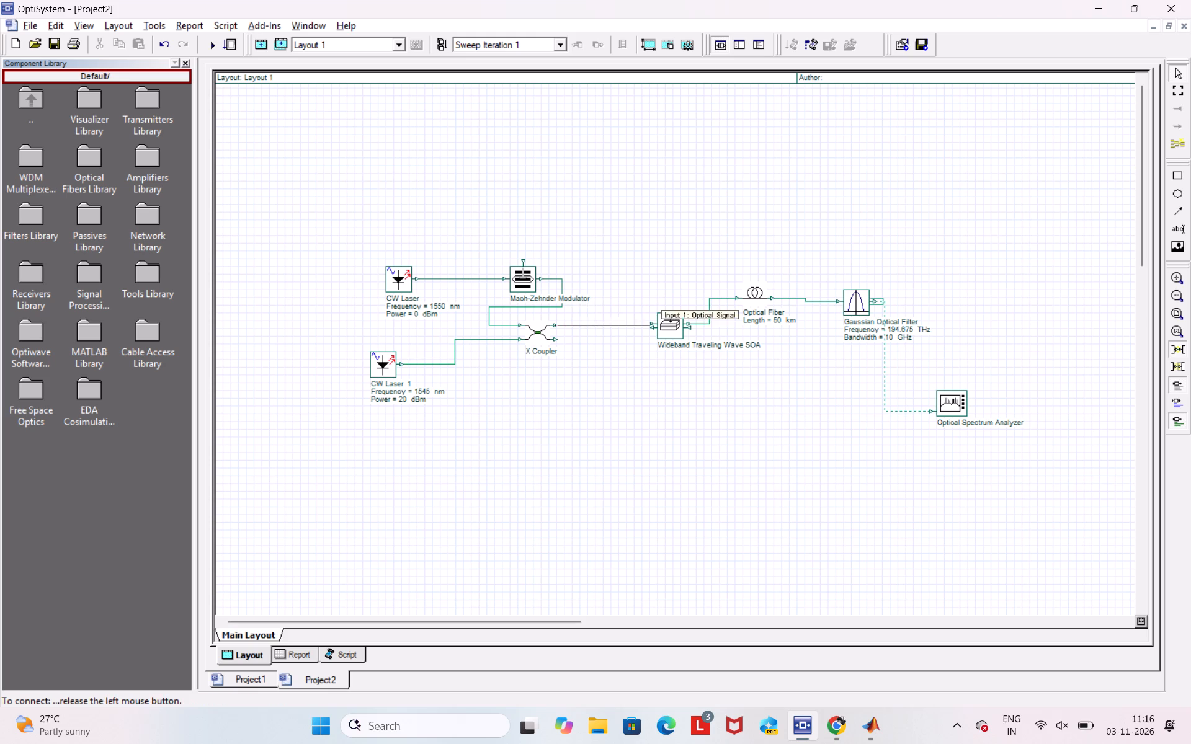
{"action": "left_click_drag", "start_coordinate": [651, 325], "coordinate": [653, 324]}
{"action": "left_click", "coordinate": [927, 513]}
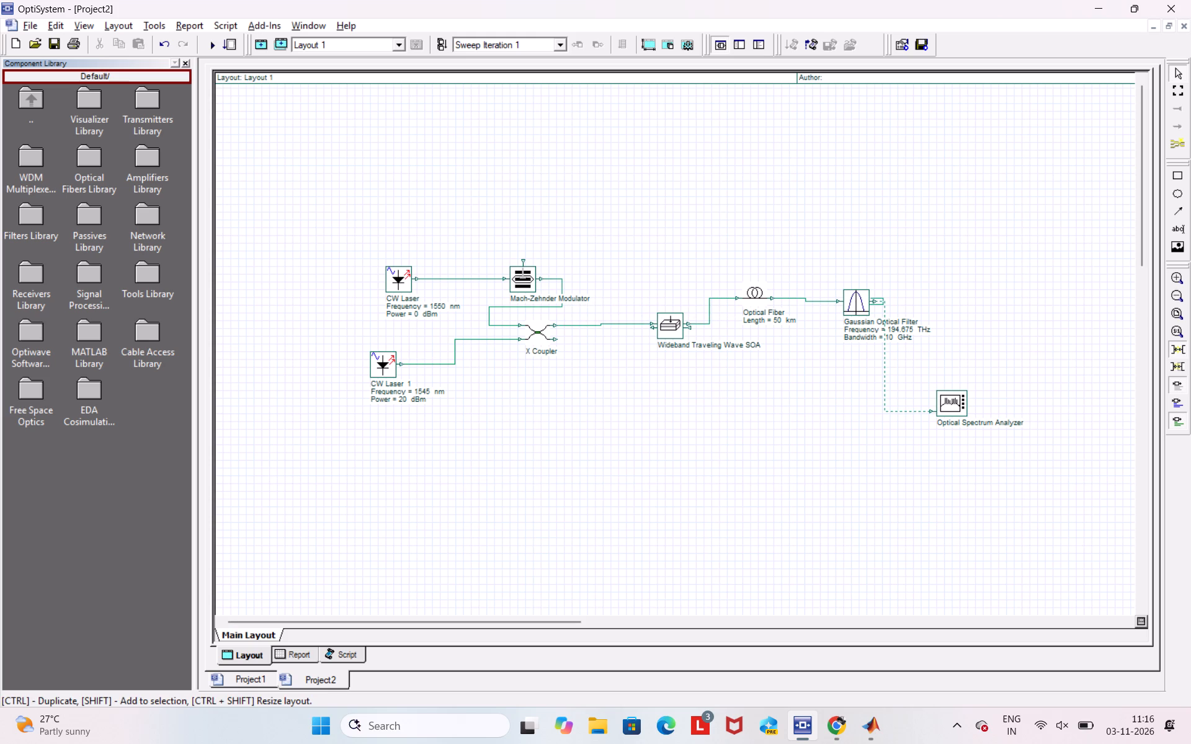
Open the Optical Spectrum Analyzer and examine its power plot with the wavelength and amplitude range settings.
{"action": "double_click", "coordinate": [950, 407]}
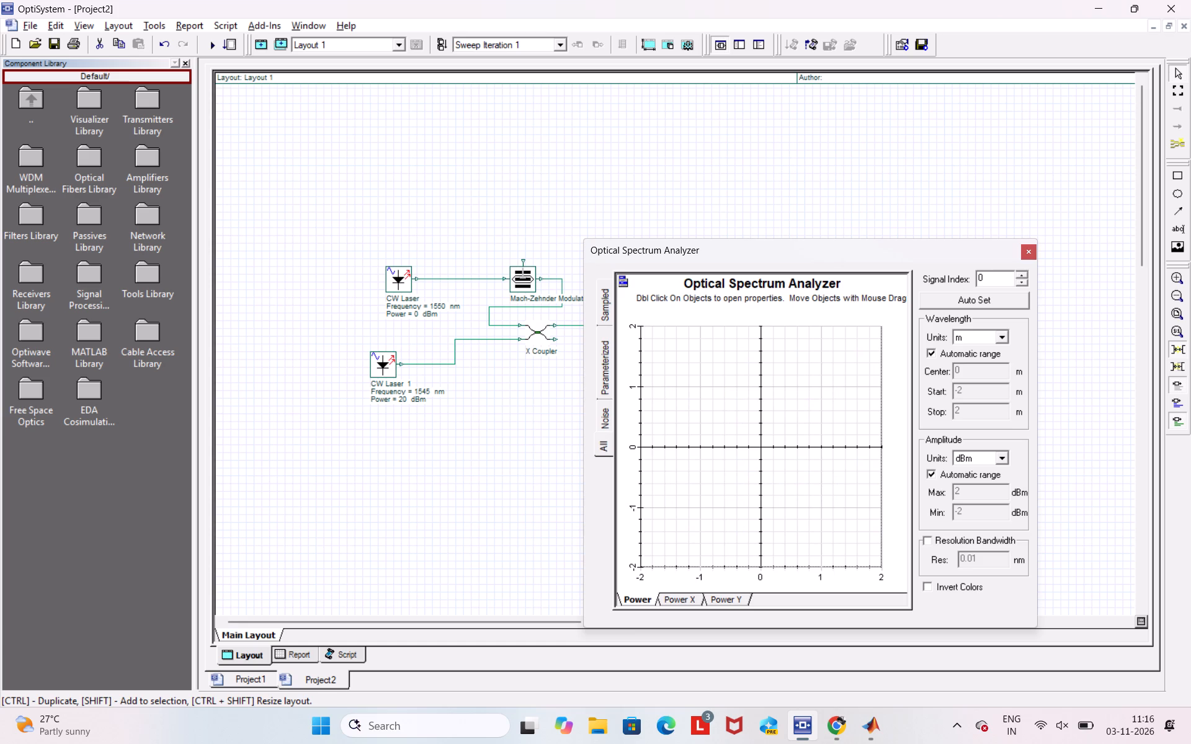
{"action": "left_click", "coordinate": [984, 370]}
{"action": "left_click", "coordinate": [932, 479]}
{"action": "left_click", "coordinate": [932, 479]}
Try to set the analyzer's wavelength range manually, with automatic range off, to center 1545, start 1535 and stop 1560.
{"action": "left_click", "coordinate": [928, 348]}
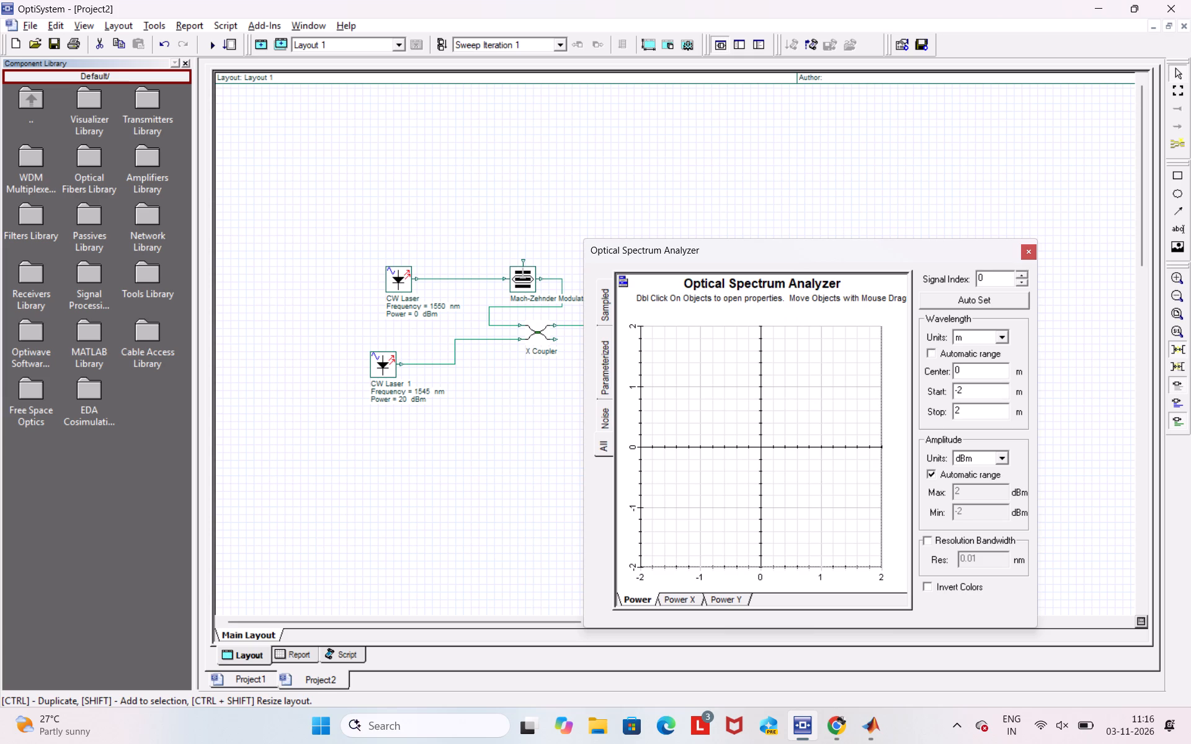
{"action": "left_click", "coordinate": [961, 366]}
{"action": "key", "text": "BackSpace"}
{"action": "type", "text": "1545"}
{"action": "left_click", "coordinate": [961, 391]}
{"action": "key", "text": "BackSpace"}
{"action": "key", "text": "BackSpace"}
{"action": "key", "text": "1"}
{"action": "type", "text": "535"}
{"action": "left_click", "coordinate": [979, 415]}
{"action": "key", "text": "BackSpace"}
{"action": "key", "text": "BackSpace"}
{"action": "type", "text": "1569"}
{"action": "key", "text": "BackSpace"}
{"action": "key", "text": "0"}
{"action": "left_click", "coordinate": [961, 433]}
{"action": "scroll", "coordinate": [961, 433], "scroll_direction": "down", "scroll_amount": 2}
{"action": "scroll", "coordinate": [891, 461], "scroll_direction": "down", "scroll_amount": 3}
Check the analyzer's Power X and Power plots, then restore the automatic wavelength range and close the analyzer.
{"action": "left_click", "coordinate": [666, 601]}
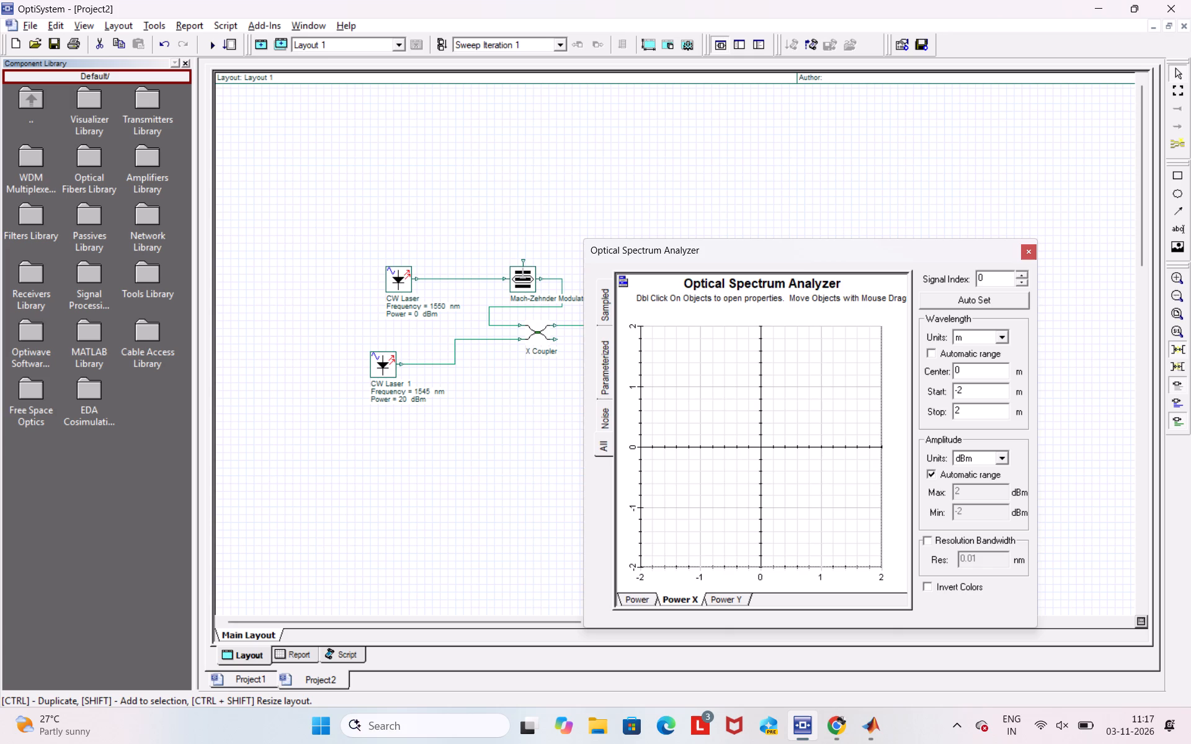
{"action": "left_click", "coordinate": [651, 599]}
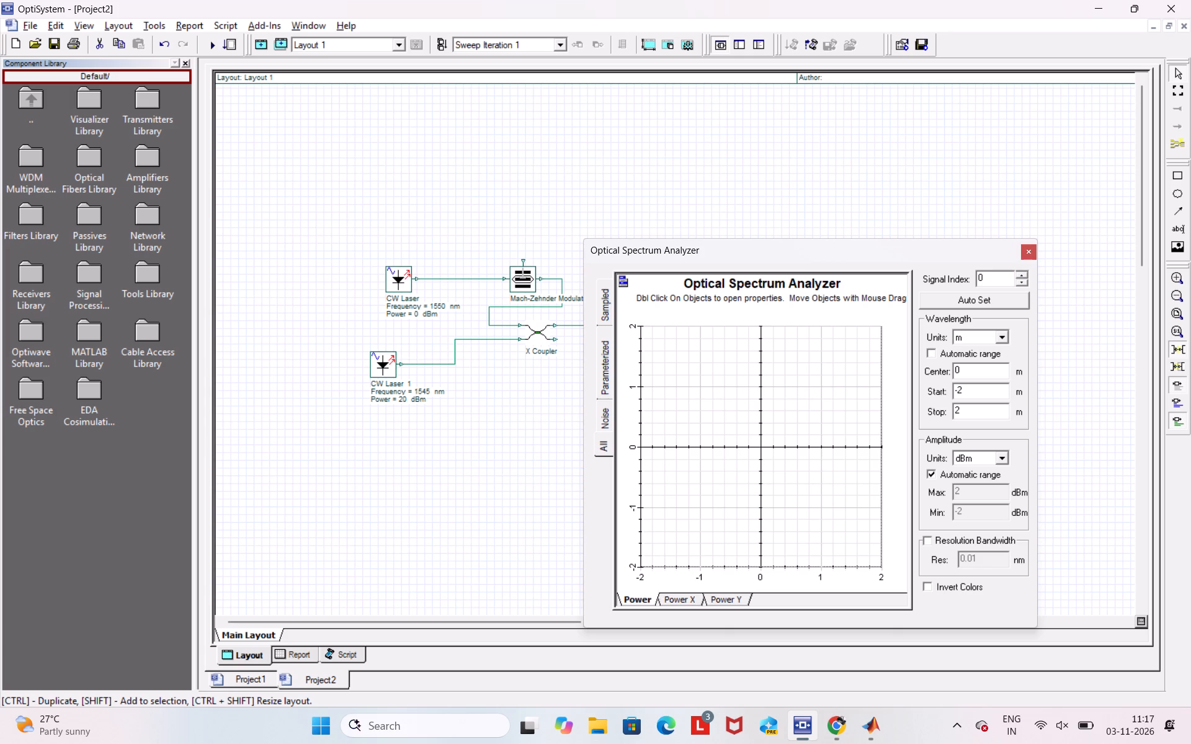
{"action": "left_click", "coordinate": [927, 353]}
{"action": "left_click", "coordinate": [1032, 255]}
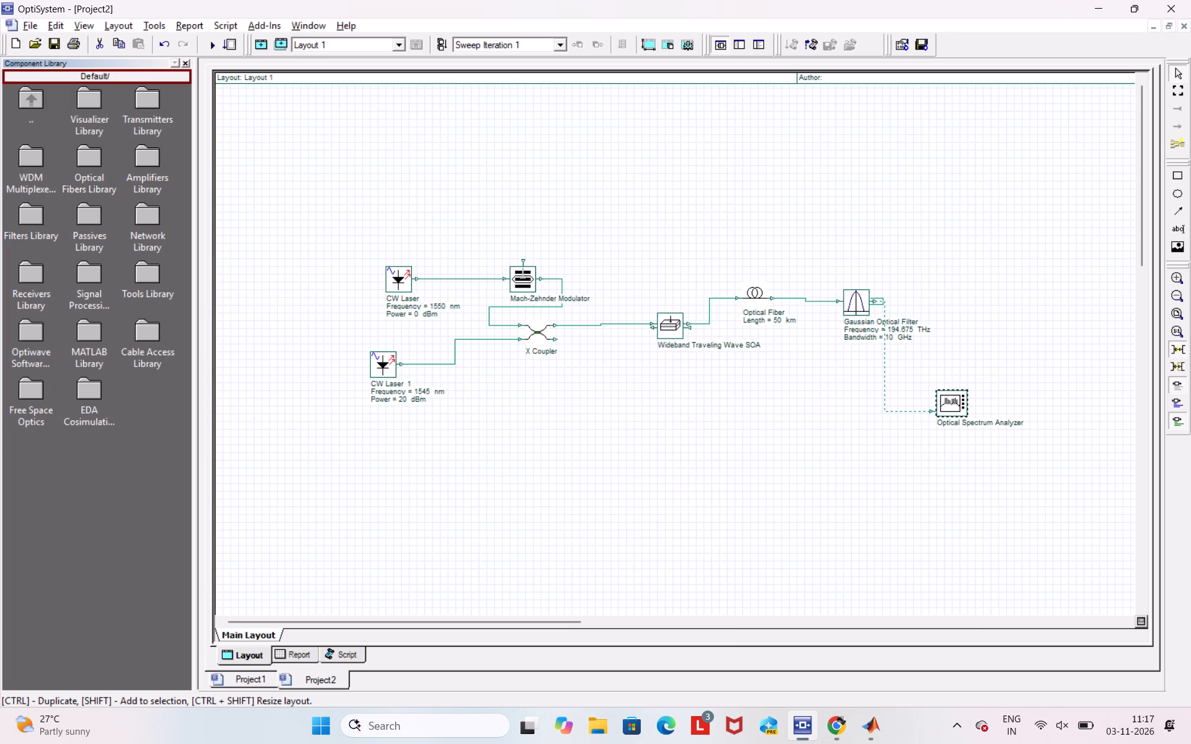
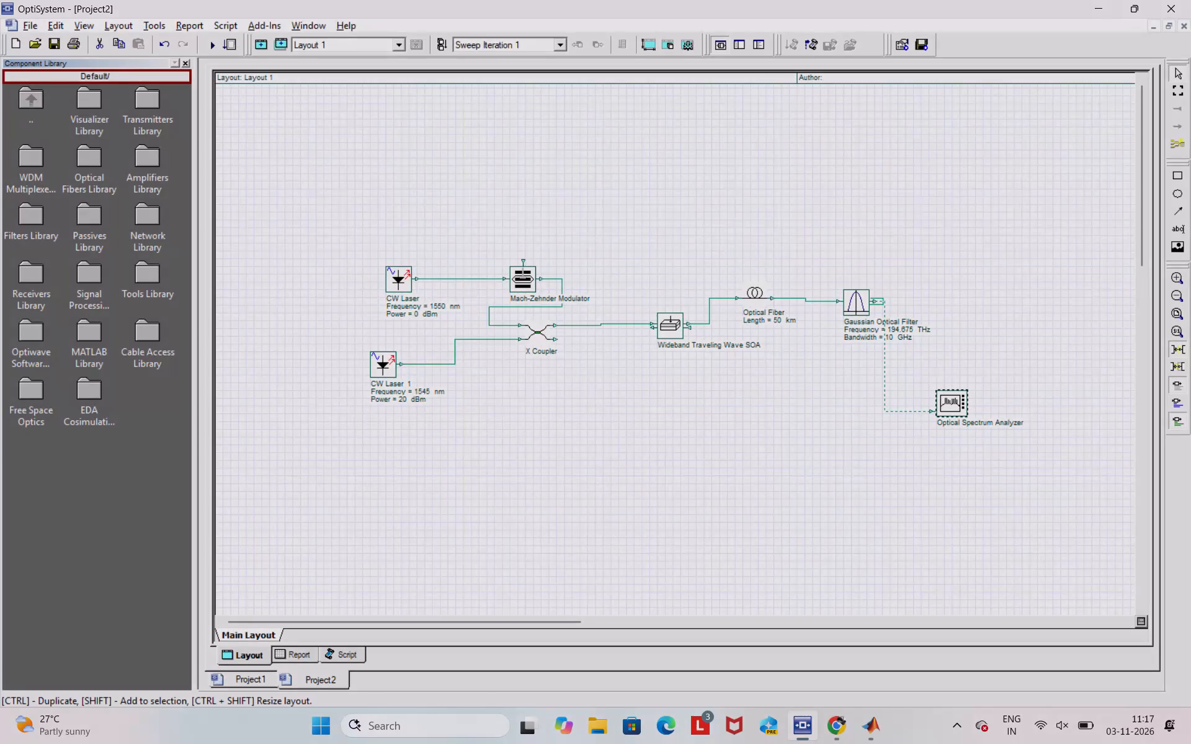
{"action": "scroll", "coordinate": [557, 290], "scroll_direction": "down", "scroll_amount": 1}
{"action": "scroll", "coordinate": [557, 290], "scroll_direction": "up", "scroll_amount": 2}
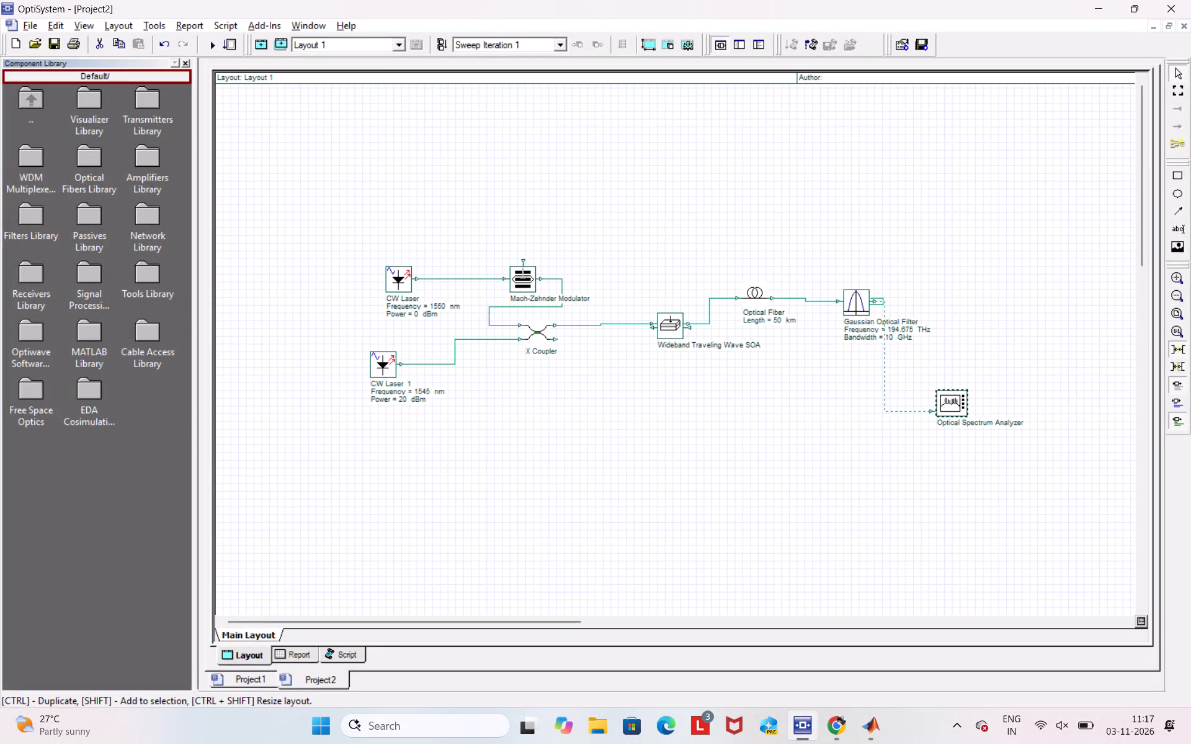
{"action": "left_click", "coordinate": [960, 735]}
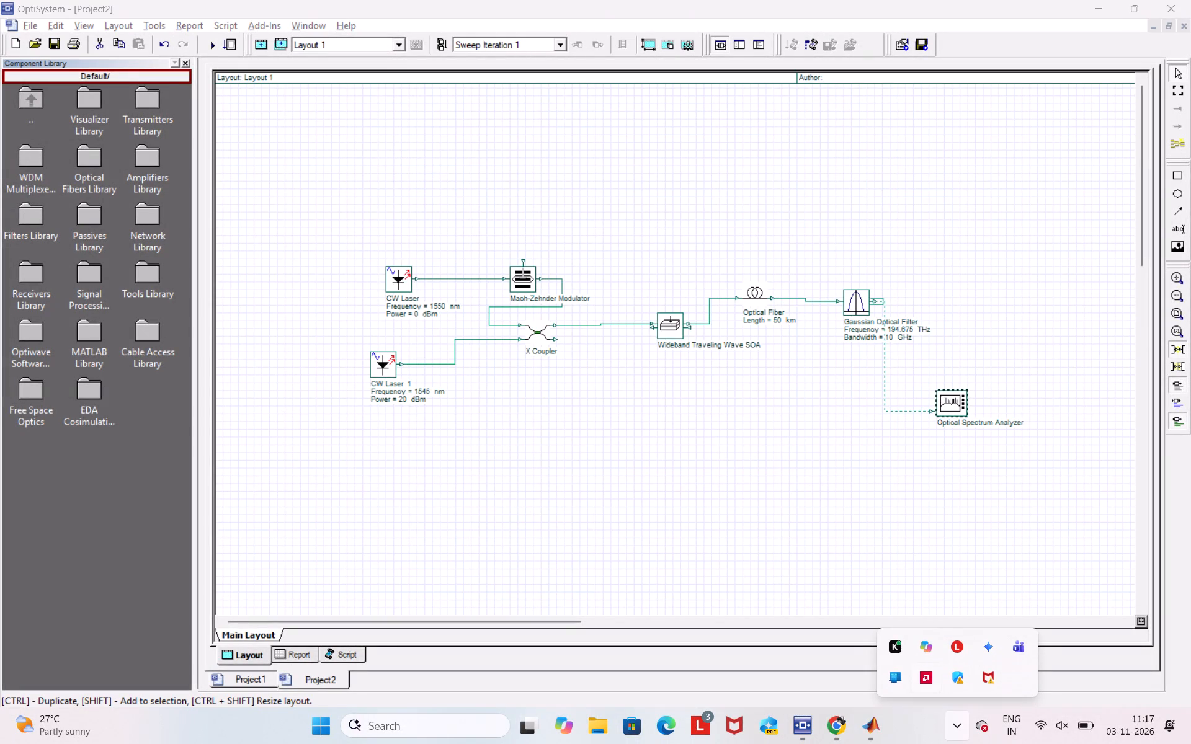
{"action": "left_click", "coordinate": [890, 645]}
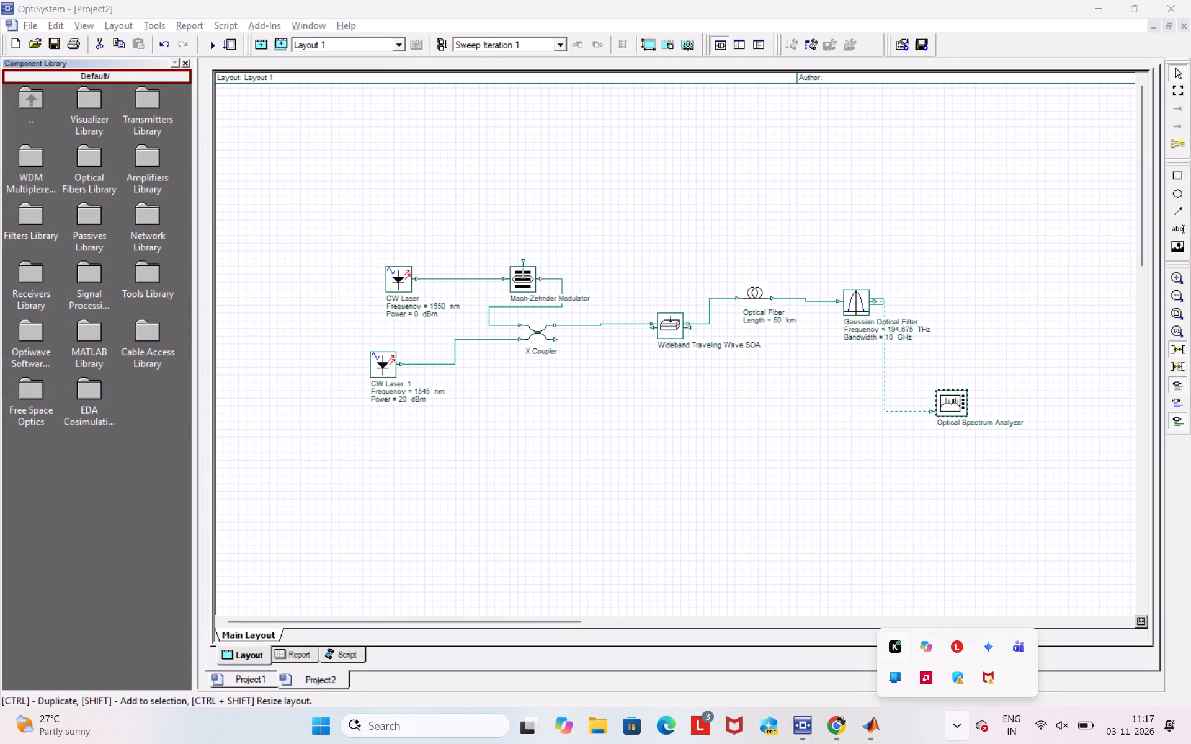
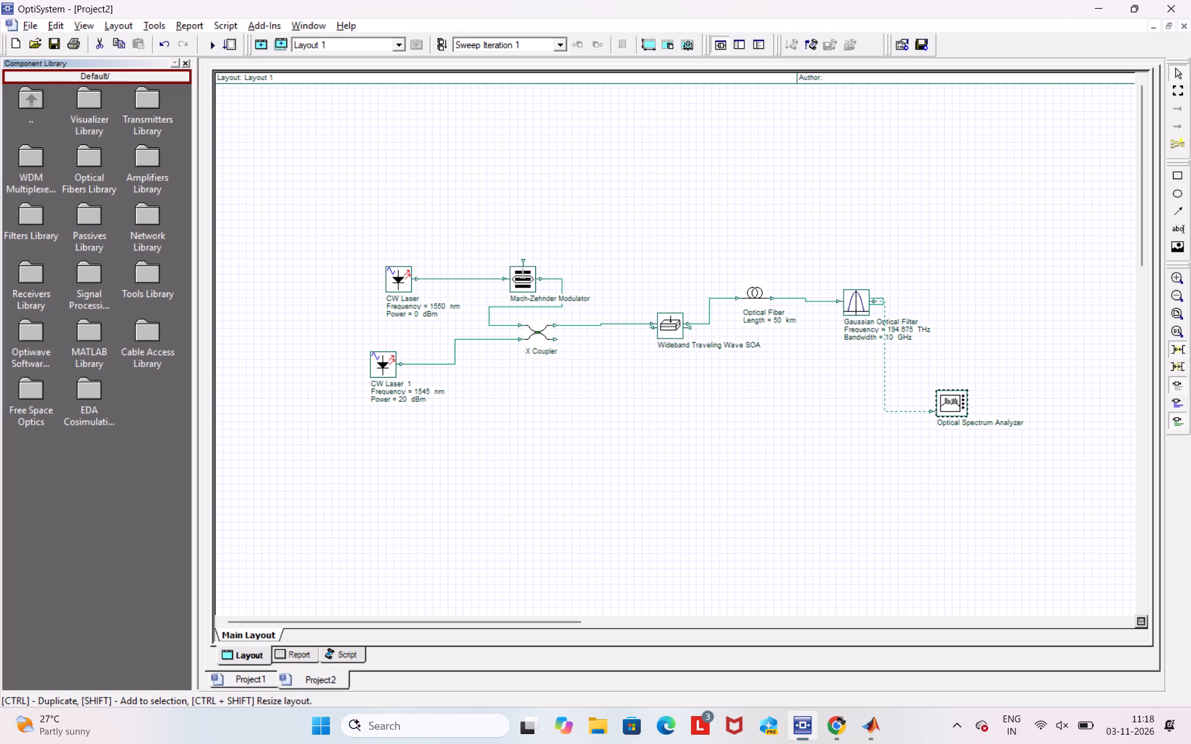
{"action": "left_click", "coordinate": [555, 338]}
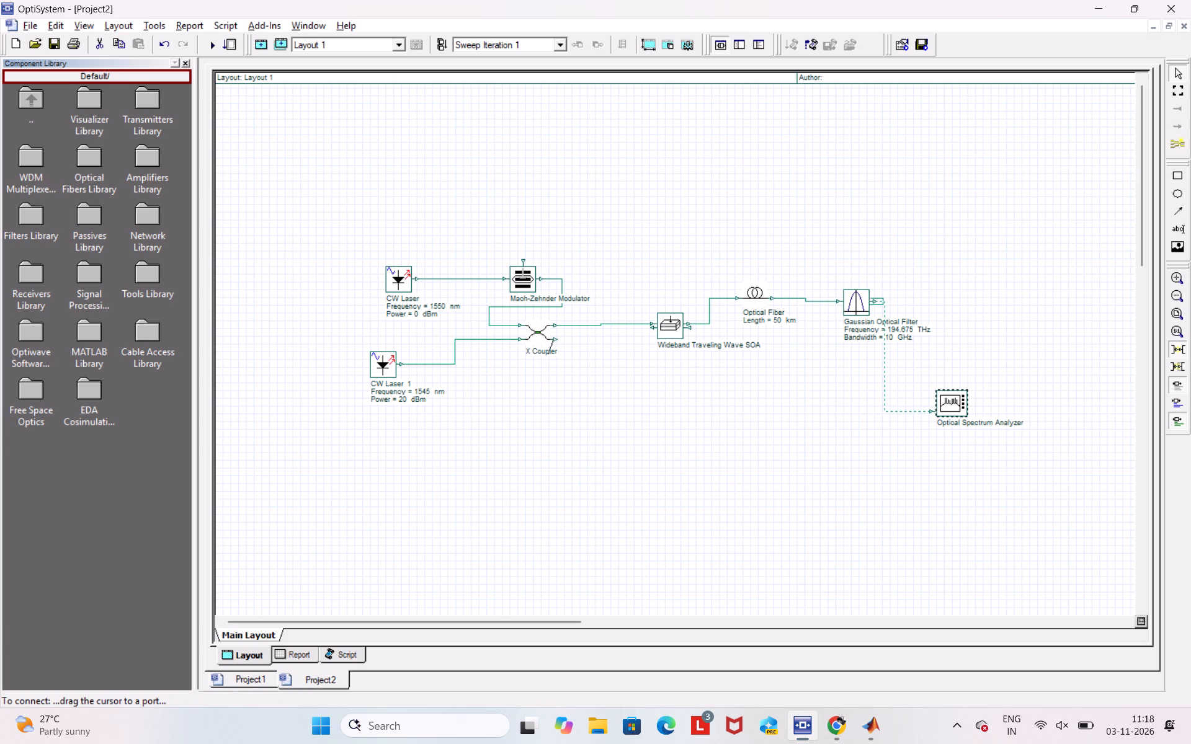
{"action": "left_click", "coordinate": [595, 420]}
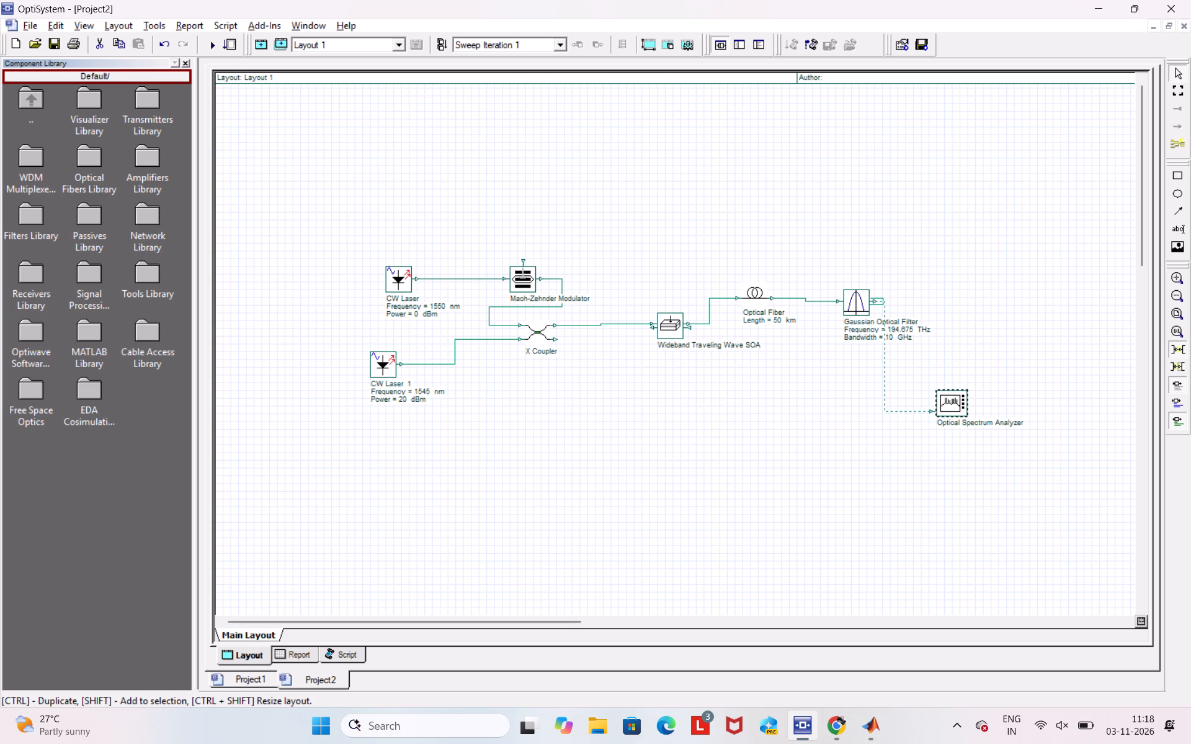
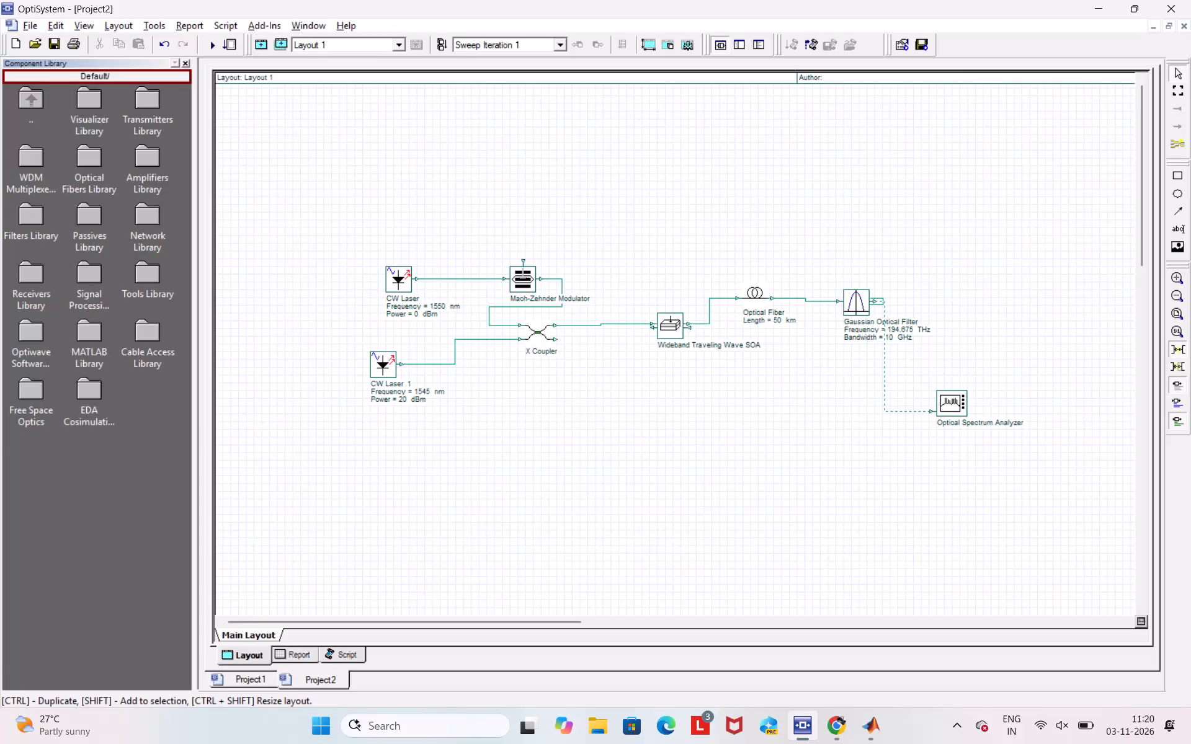
Create a new blank project.
{"action": "key", "text": "ctrl+n"}
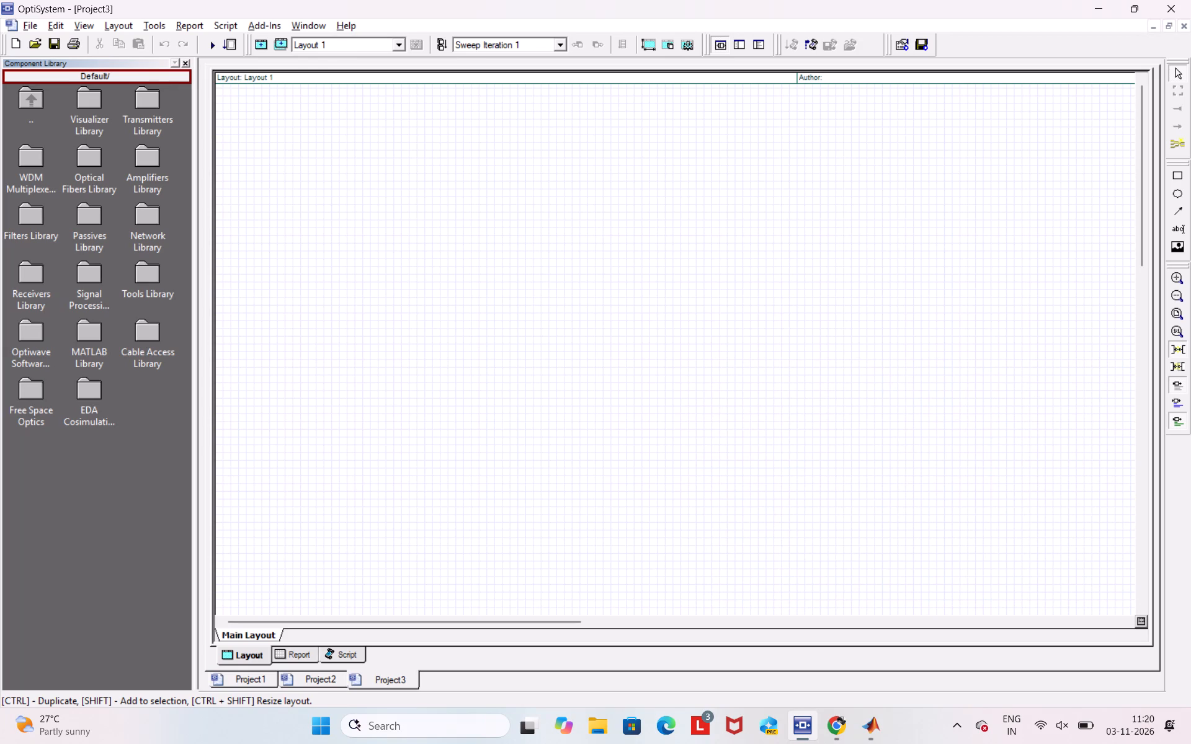
Search the whole component library for "pseudo", matching all words, and place the Pseudo-Random Bit Sequence Generator at the left of the layout.
{"action": "right_click", "coordinate": [86, 500]}
{"action": "right_click", "coordinate": [86, 500]}
{"action": "right_click", "coordinate": [86, 500]}
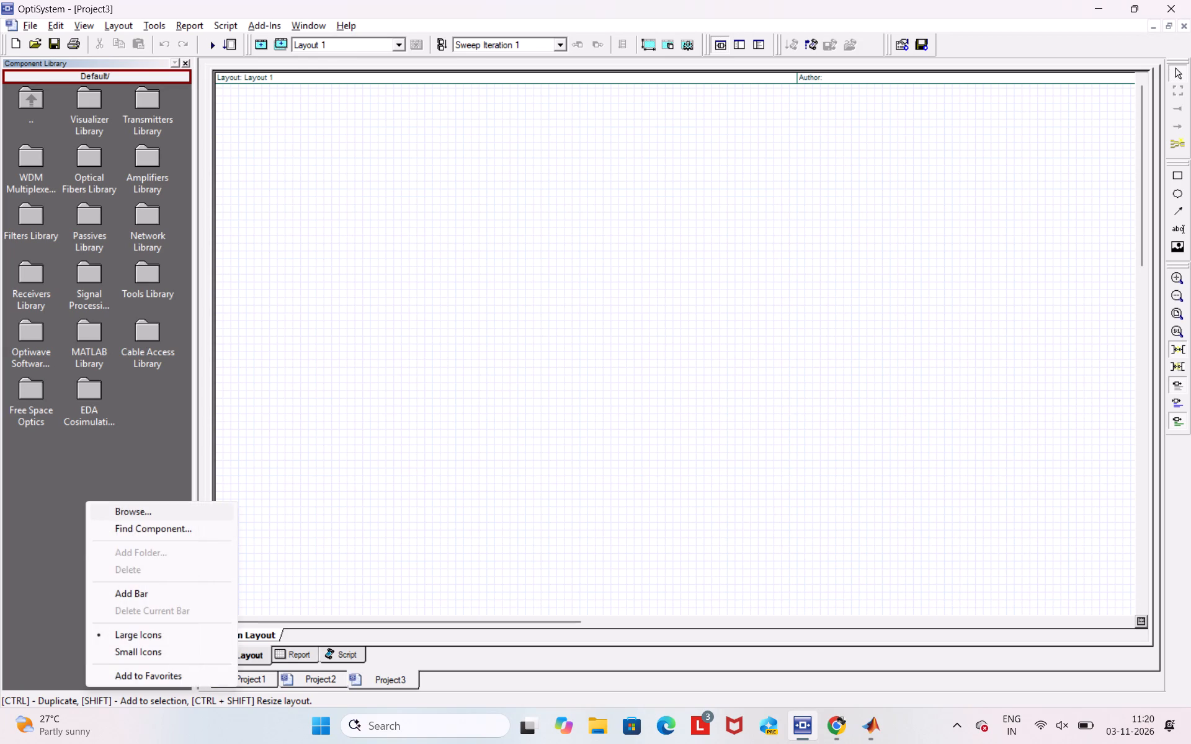
{"action": "left_click", "coordinate": [128, 536]}
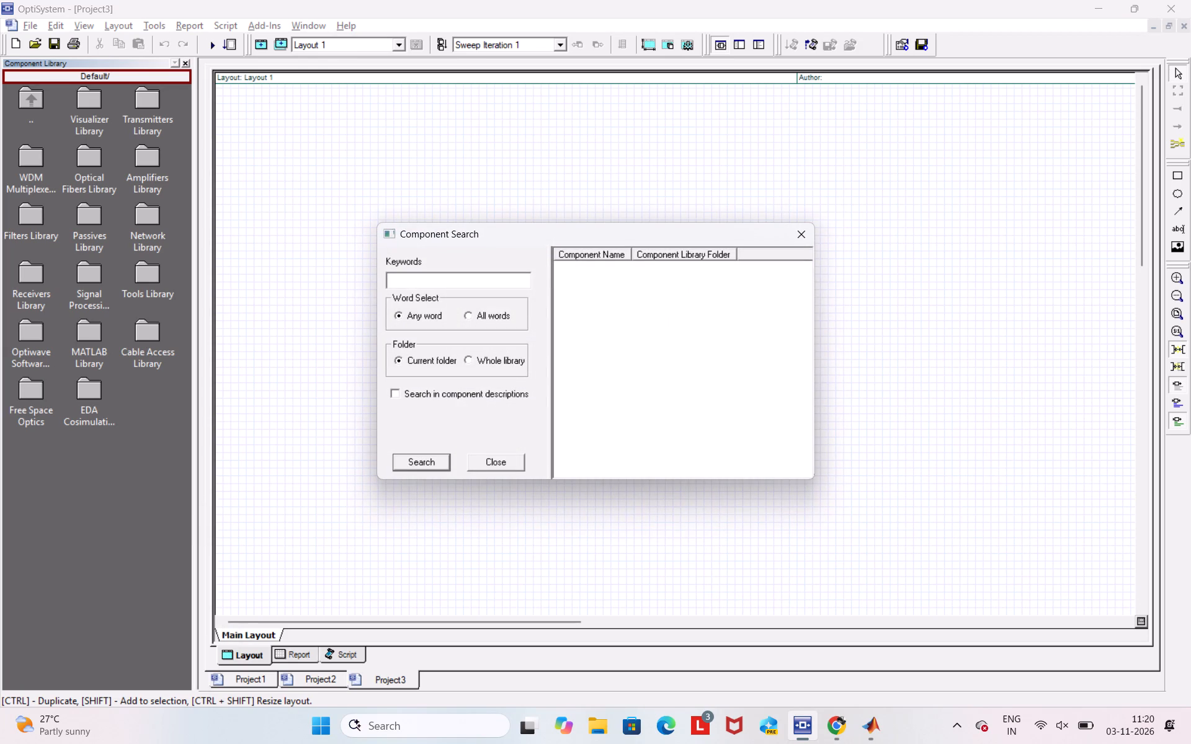
{"action": "left_click", "coordinate": [468, 275]}
{"action": "type", "text": "ps"}
{"action": "left_click", "coordinate": [465, 312]}
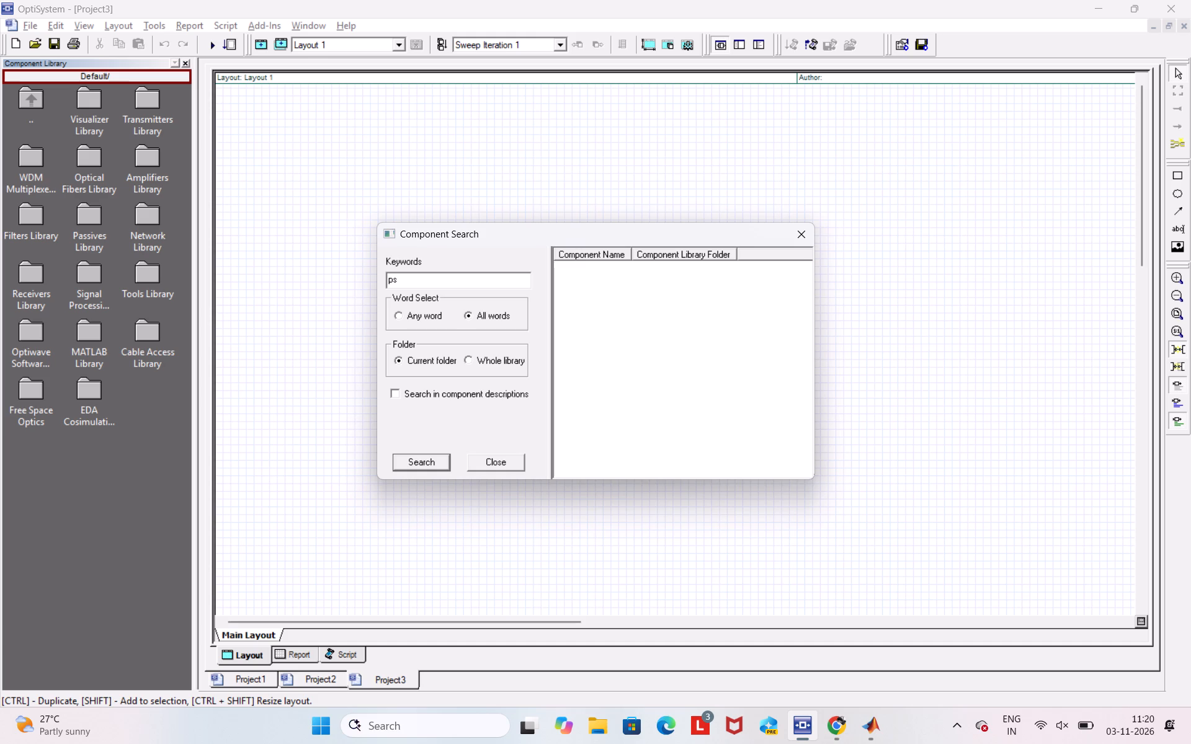
{"action": "left_click", "coordinate": [468, 358]}
{"action": "left_click", "coordinate": [414, 286]}
{"action": "key", "text": "e"}
{"action": "type", "text": "udo"}
{"action": "key", "text": "Return"}
{"action": "double_click", "coordinate": [582, 271]}
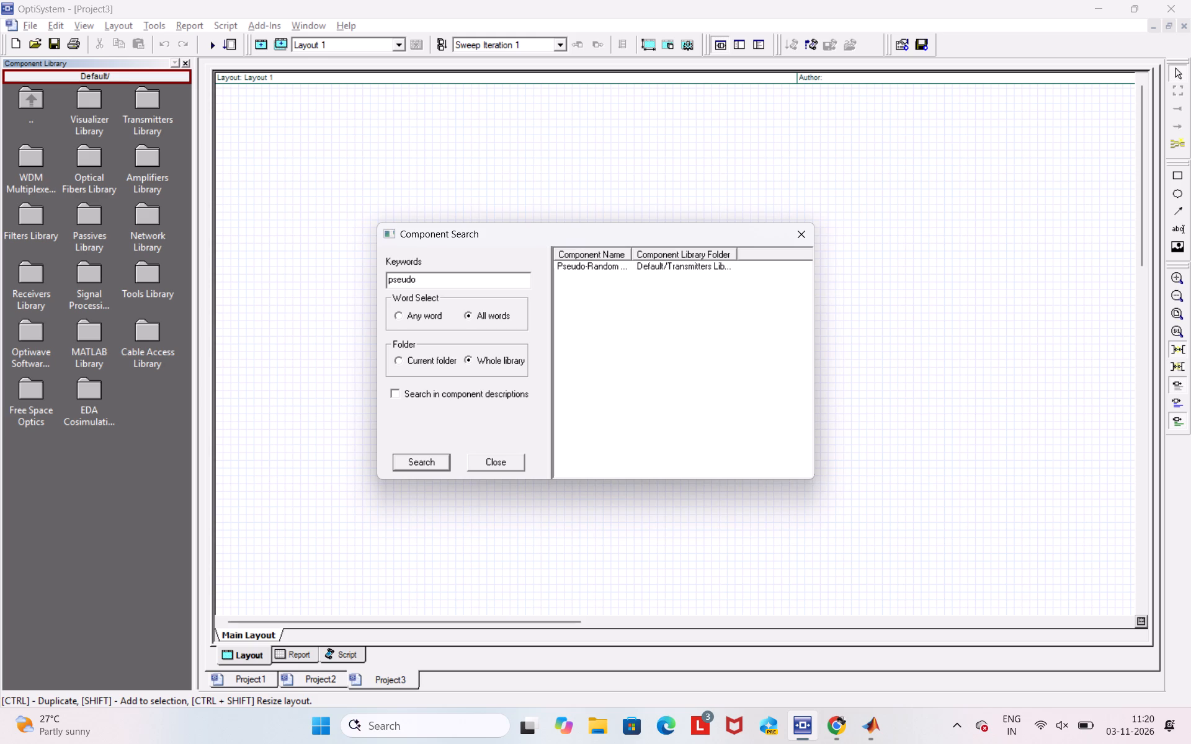
{"action": "double_click", "coordinate": [582, 267]}
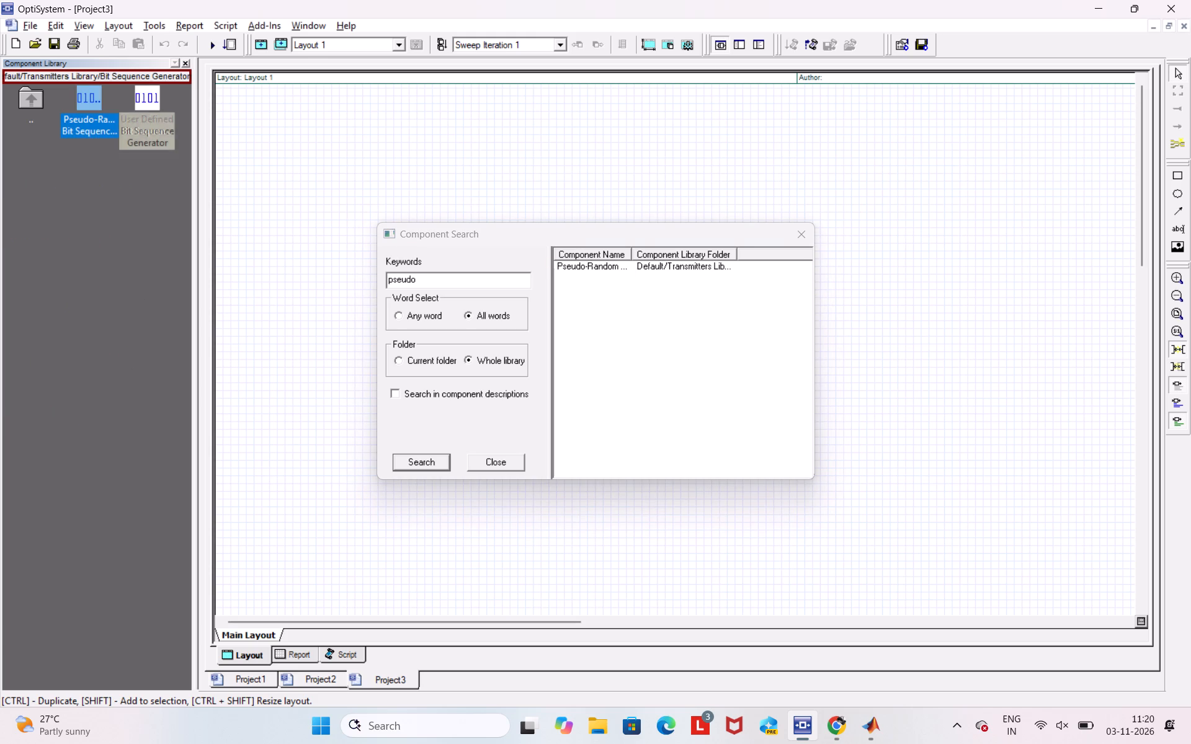
{"action": "left_click", "coordinate": [802, 233]}
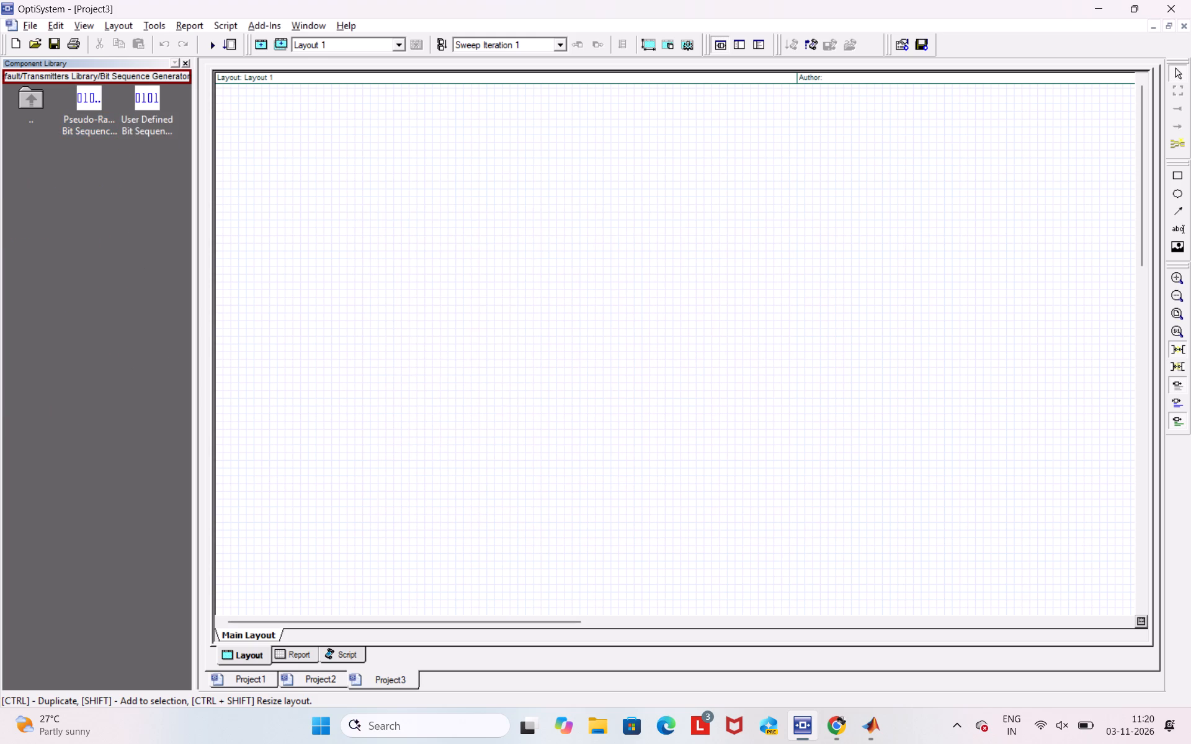
{"action": "left_click_drag", "start_coordinate": [81, 100], "coordinate": [329, 298]}
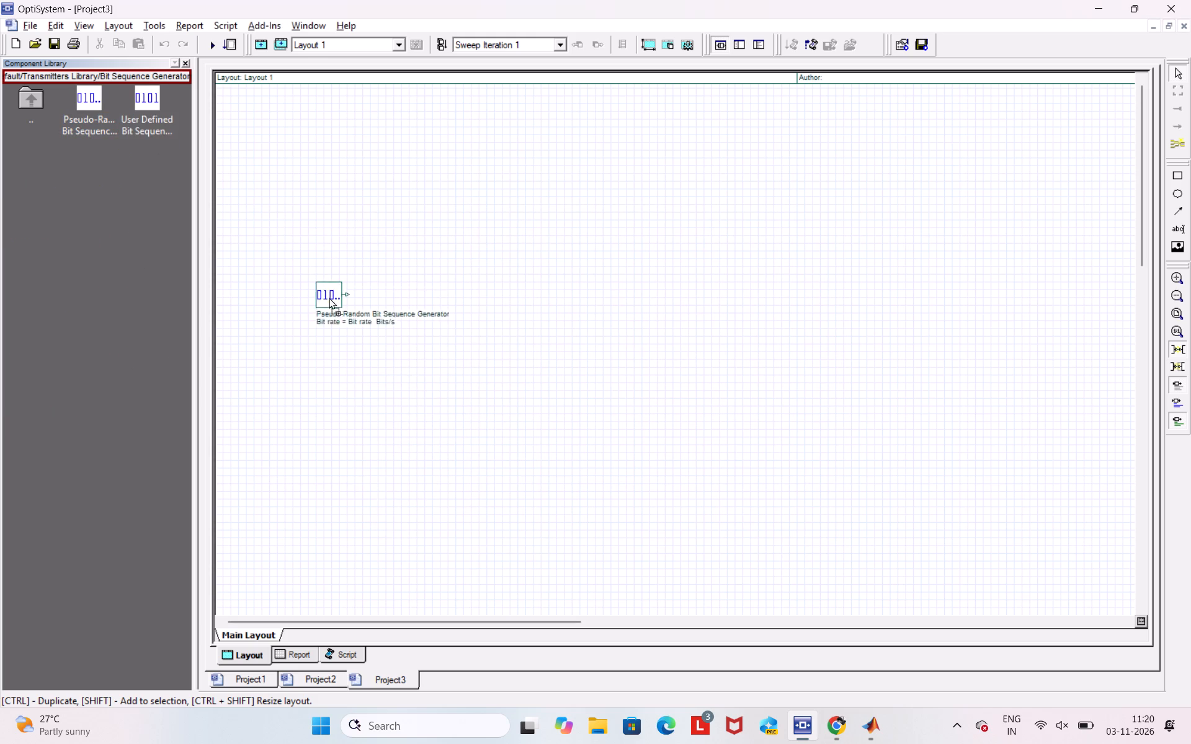
{"action": "left_click_drag", "start_coordinate": [329, 298], "coordinate": [313, 283]}
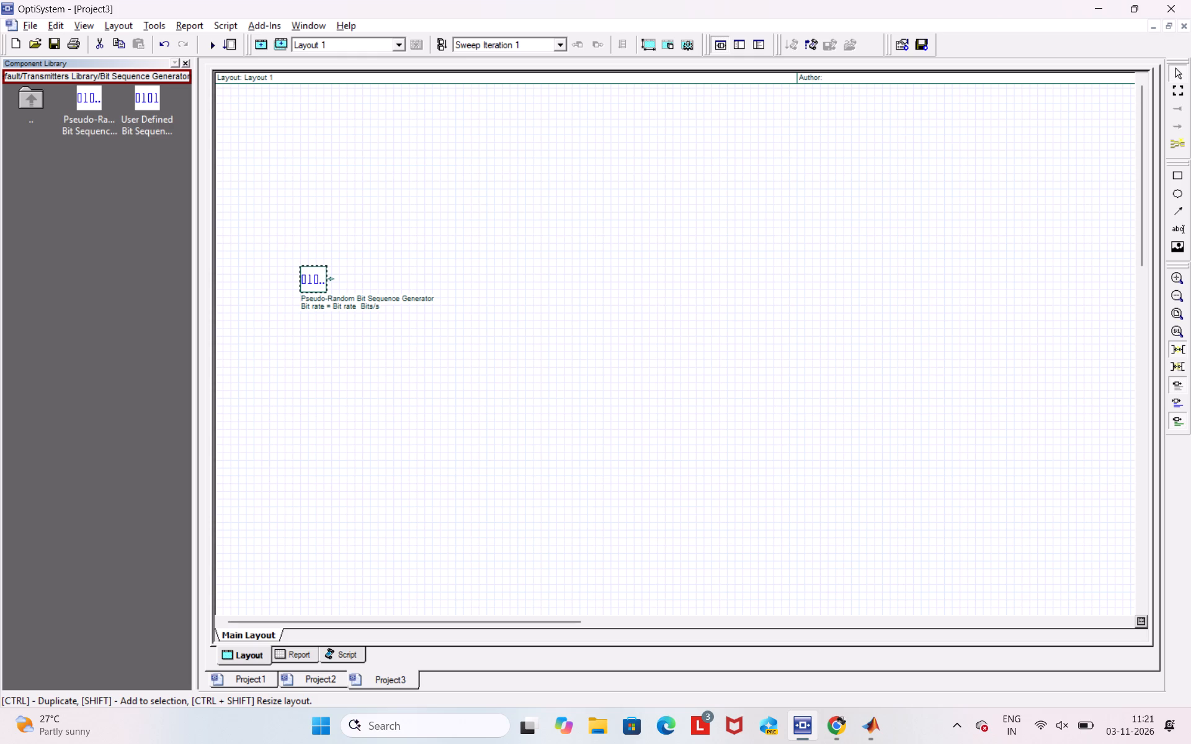
Place an NRZ Pulse Generator from the electrical pulse generators beside the bit sequence generator, with its input connected to that generator.
{"action": "double_click", "coordinate": [26, 108]}
{"action": "double_click", "coordinate": [27, 101]}
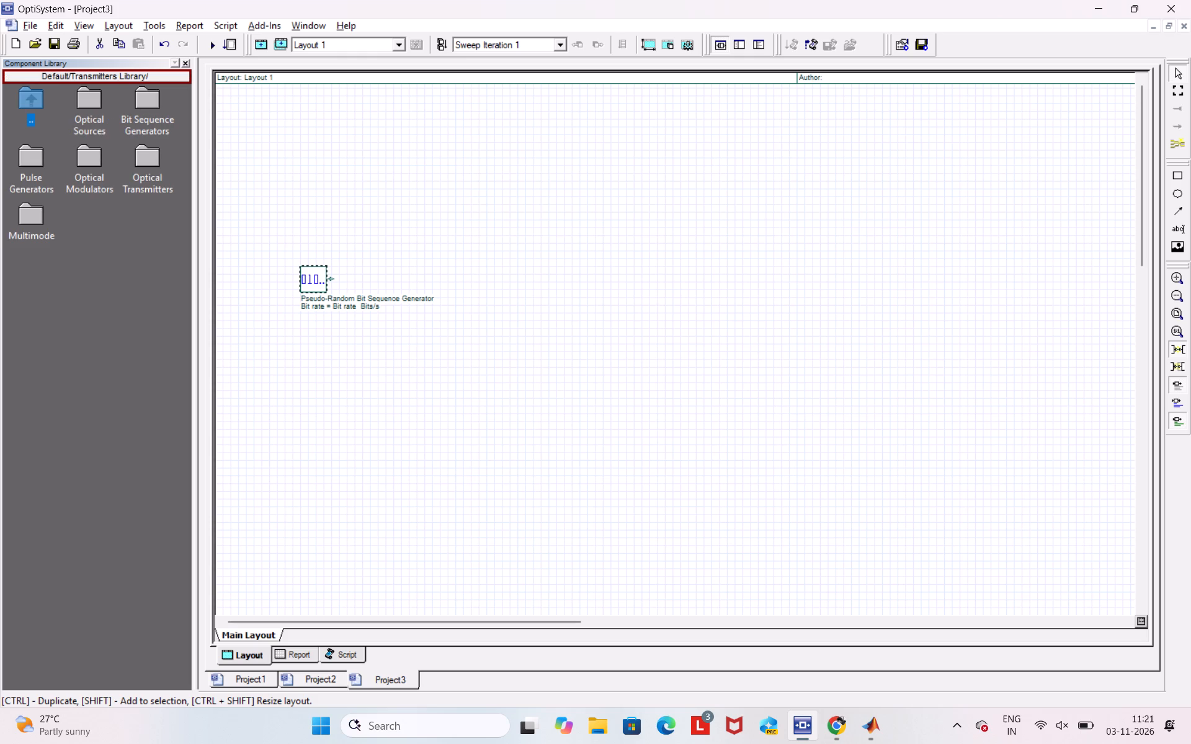
{"action": "double_click", "coordinate": [92, 112]}
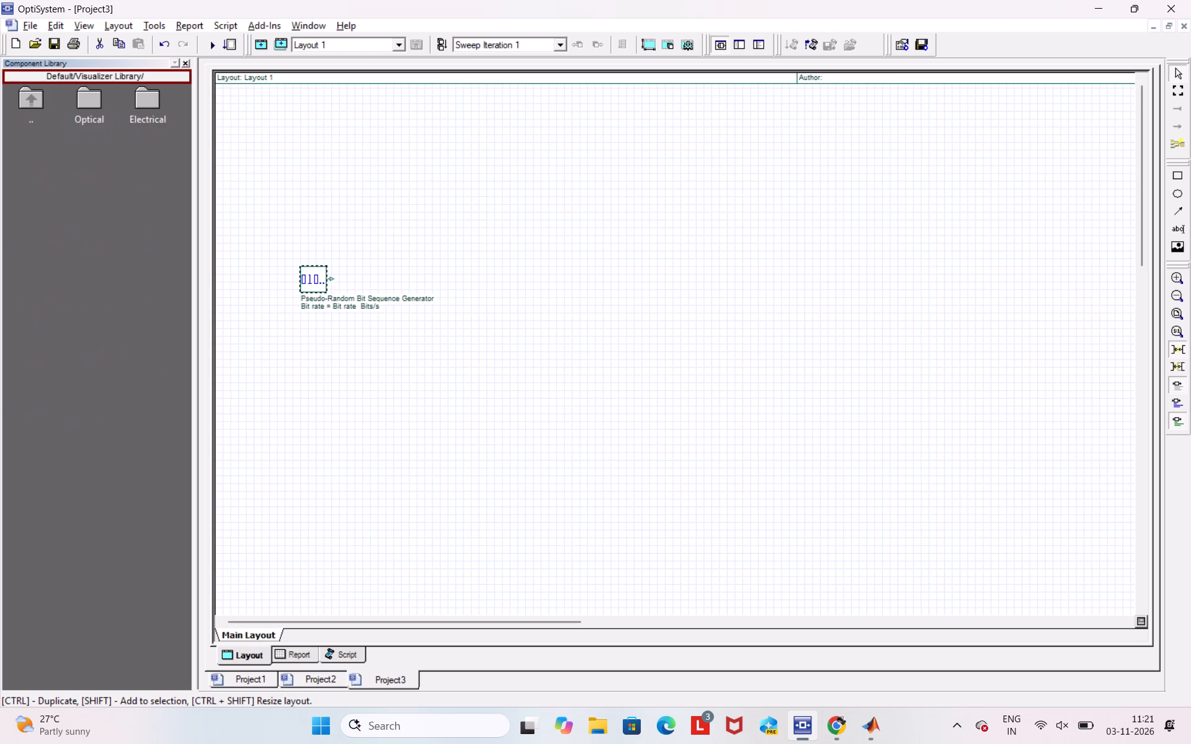
{"action": "double_click", "coordinate": [19, 102]}
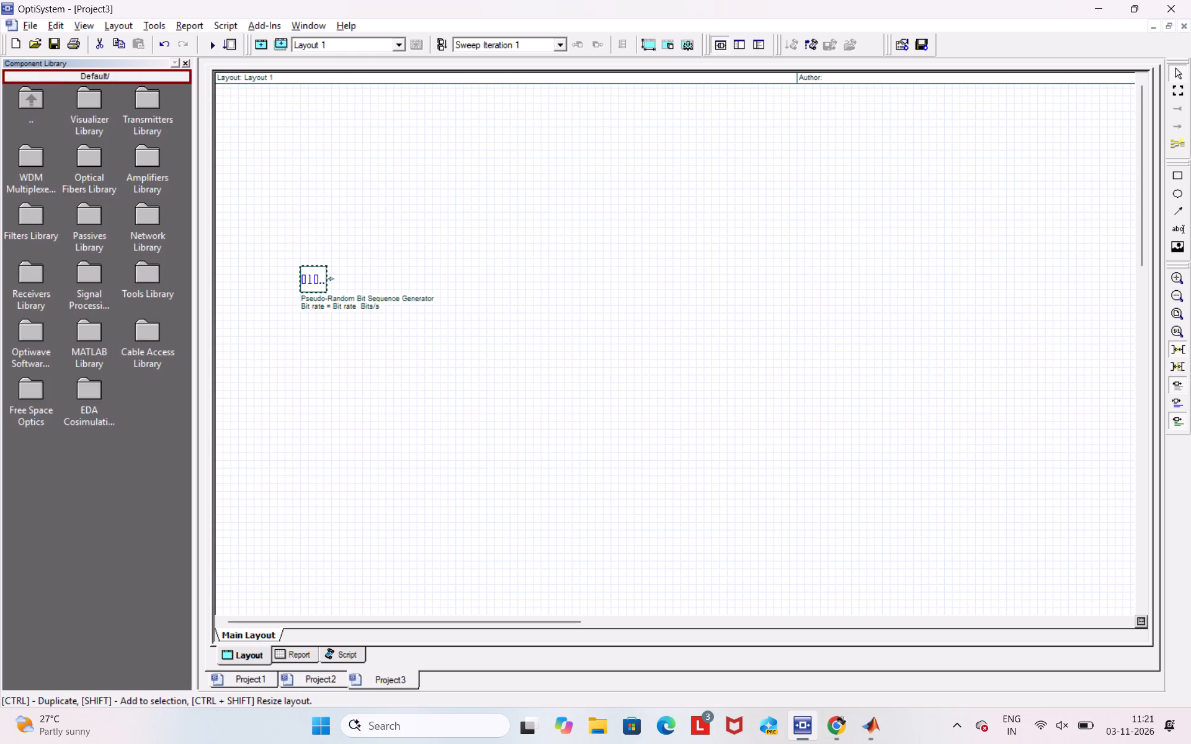
{"action": "double_click", "coordinate": [151, 110]}
{"action": "double_click", "coordinate": [151, 110]}
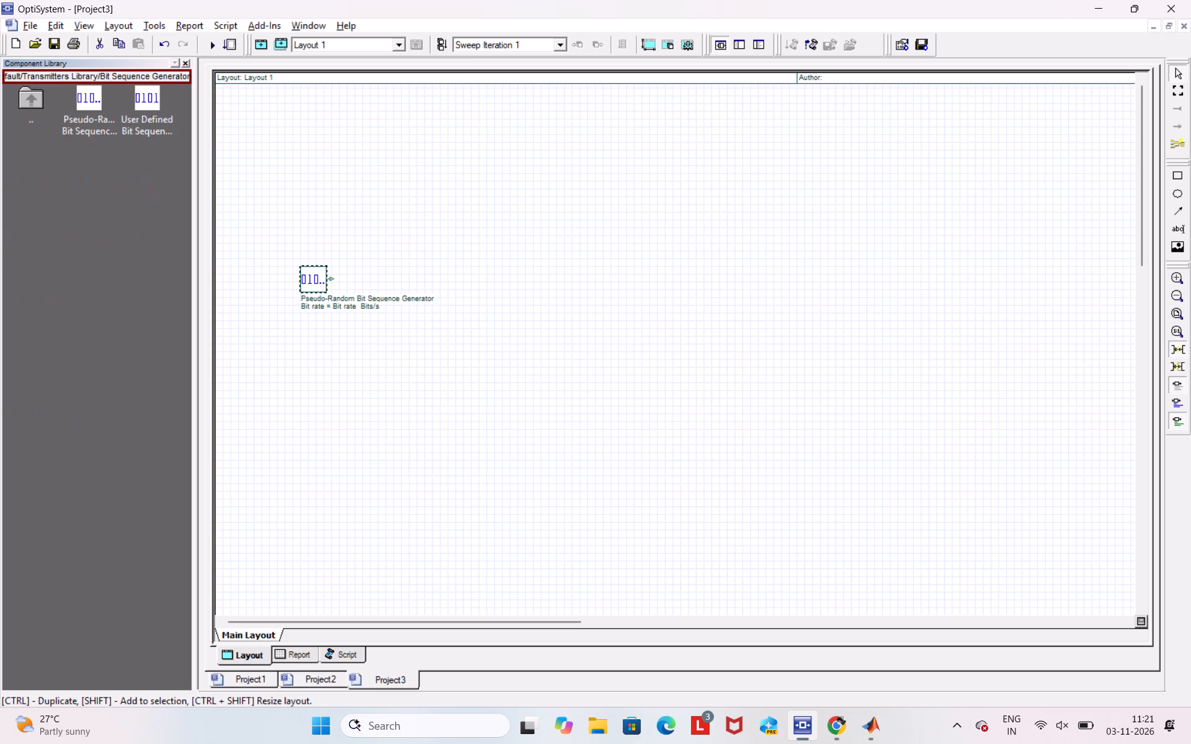
{"action": "double_click", "coordinate": [29, 114]}
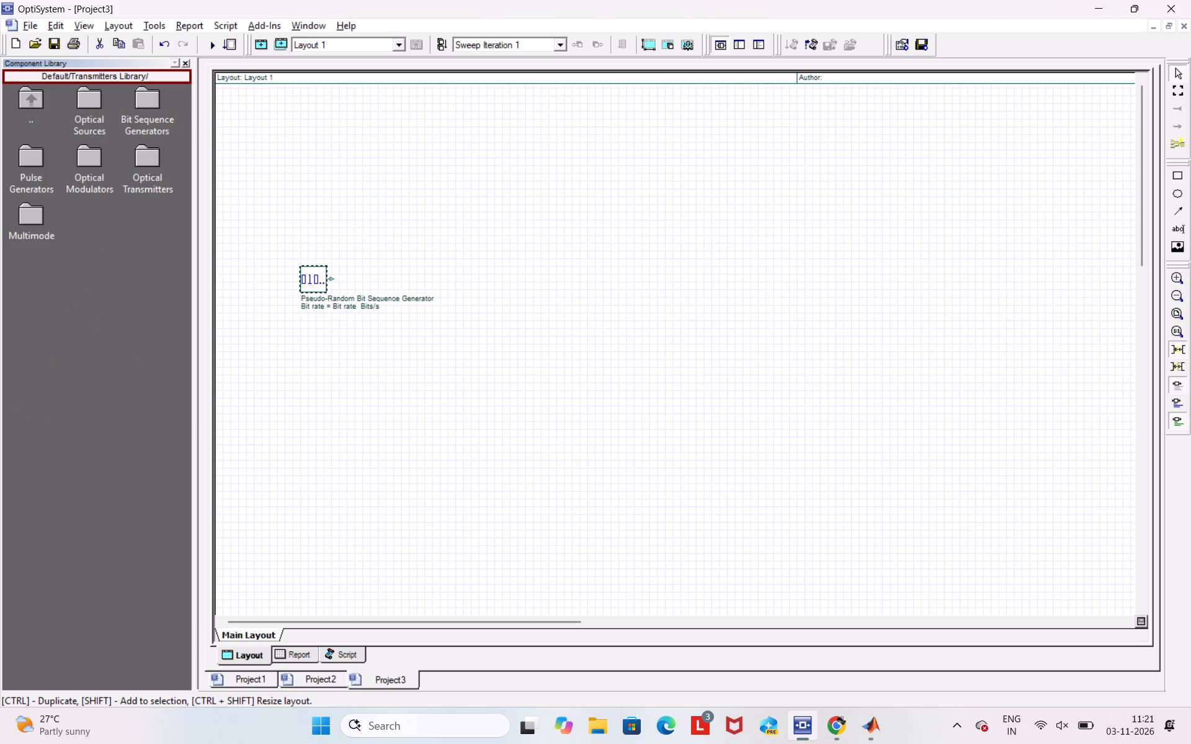
{"action": "double_click", "coordinate": [38, 159]}
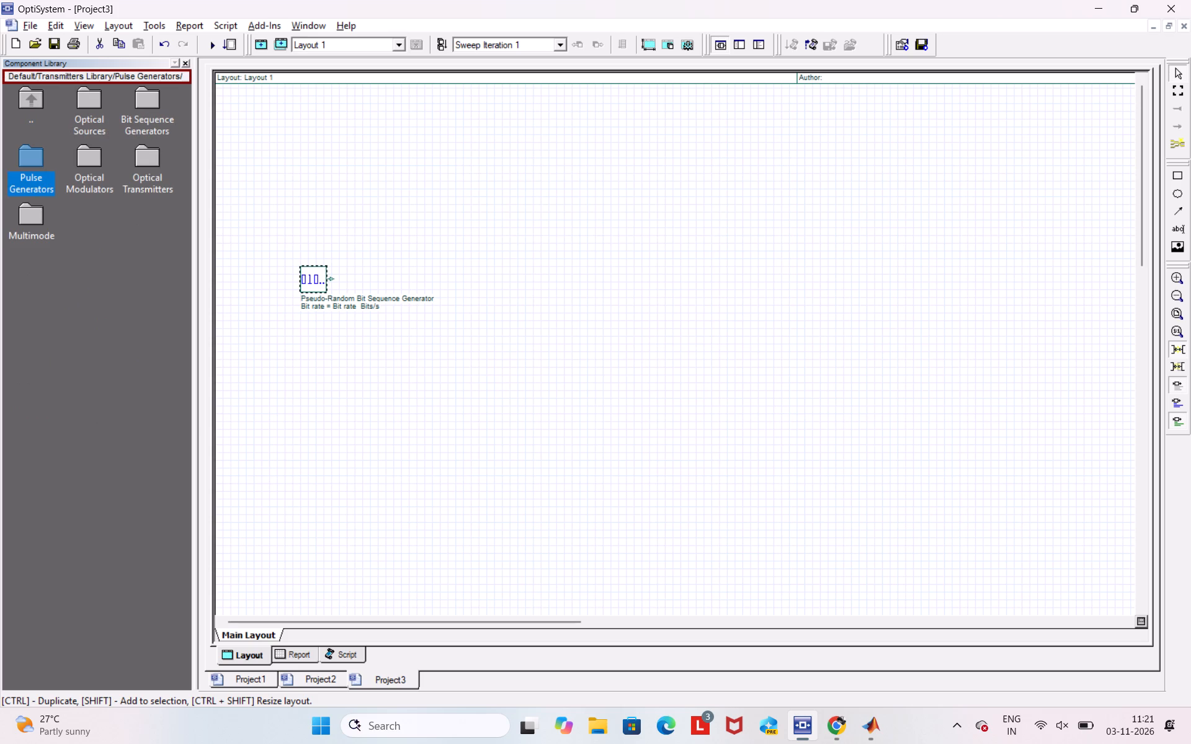
{"action": "double_click", "coordinate": [89, 105]}
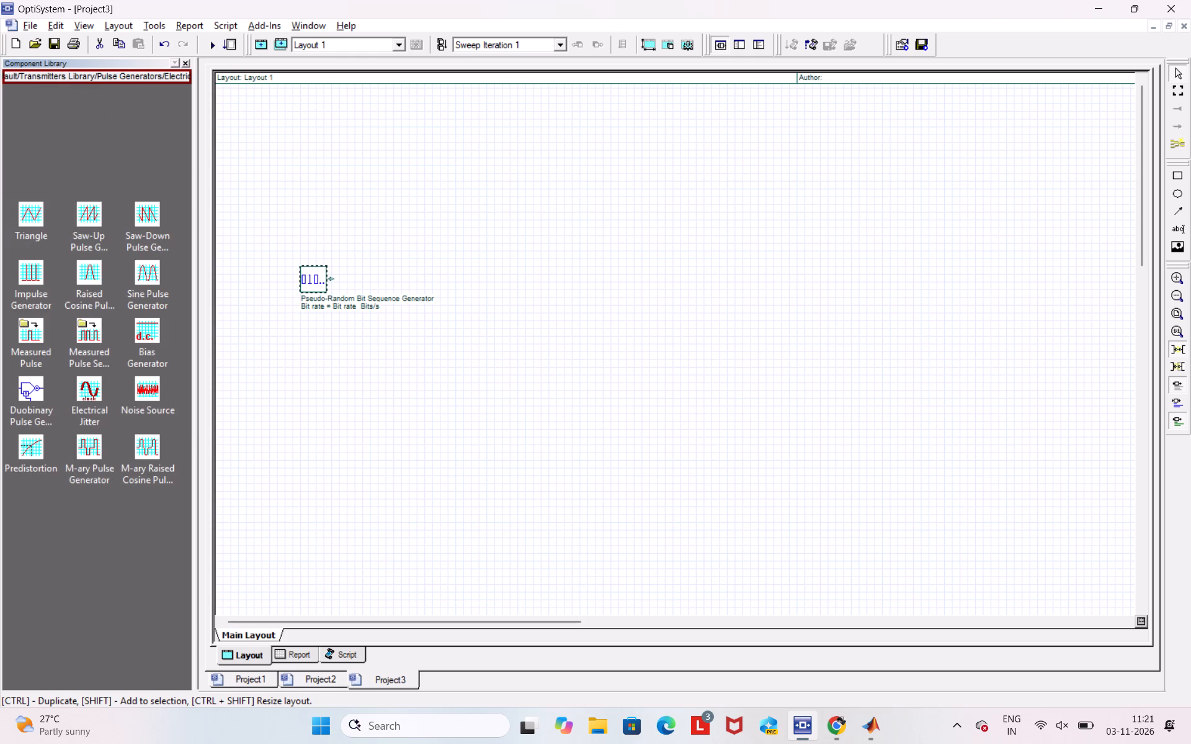
{"action": "left_click_drag", "start_coordinate": [140, 101], "coordinate": [442, 278]}
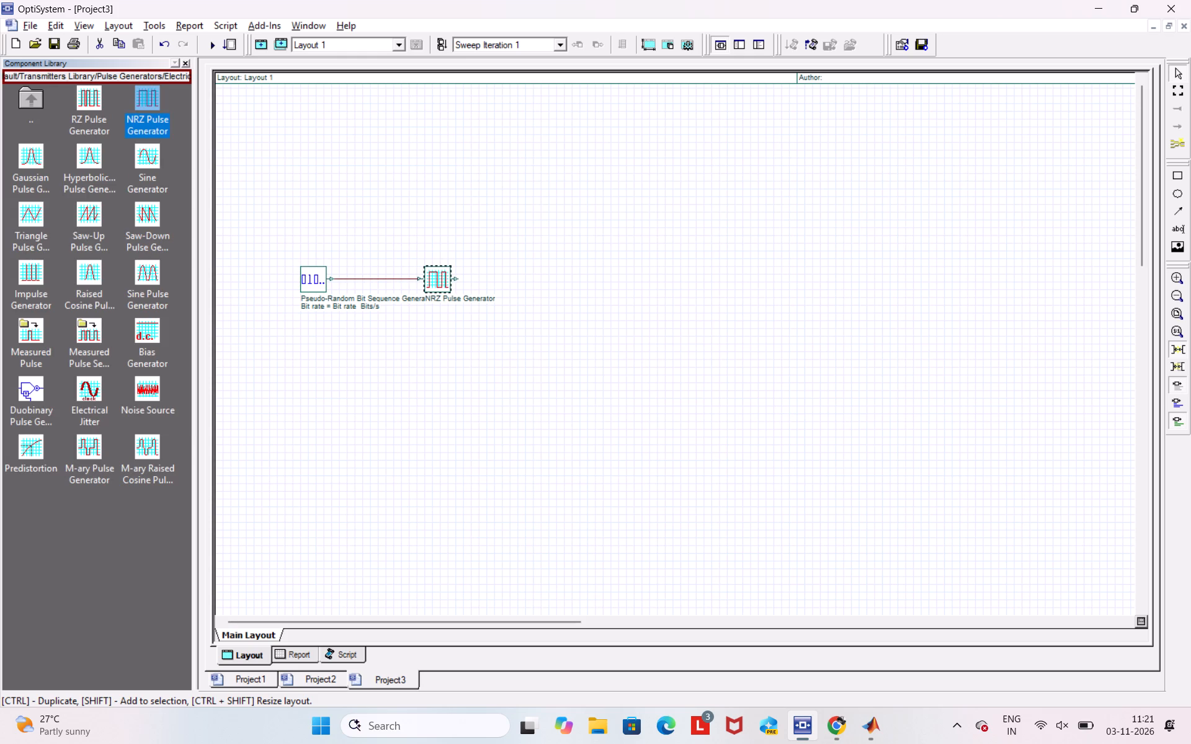
Place two CW Lasers from the recently used components, one above the NRZ Pulse Generator and one below it.
{"action": "triple_click", "coordinate": [29, 105]}
{"action": "triple_click", "coordinate": [29, 105]}
{"action": "double_click", "coordinate": [29, 105]}
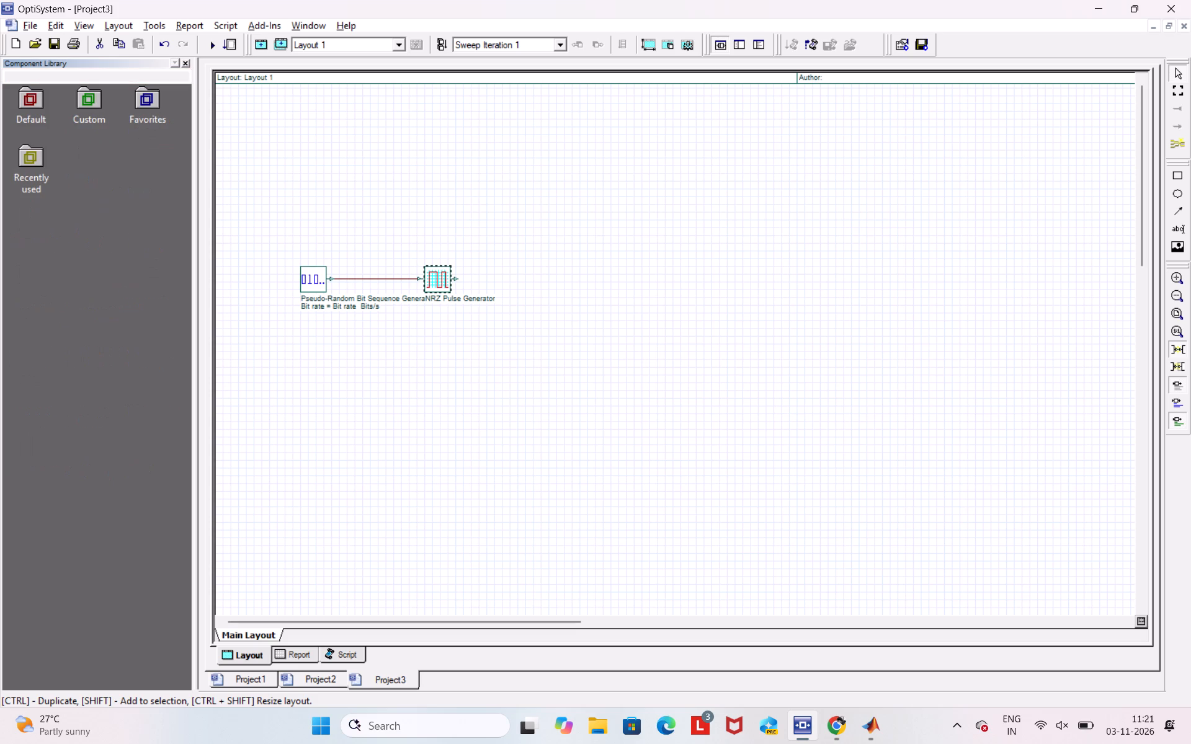
{"action": "double_click", "coordinate": [30, 181]}
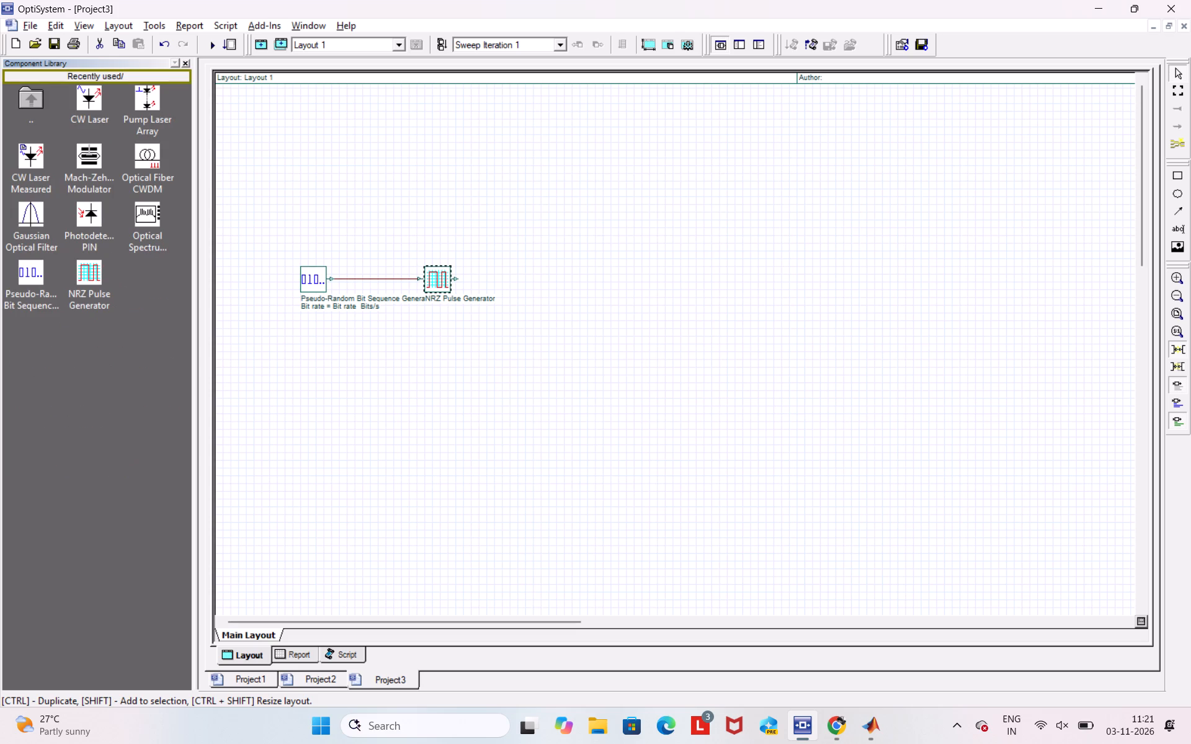
{"action": "left_click_drag", "start_coordinate": [93, 105], "coordinate": [466, 197]}
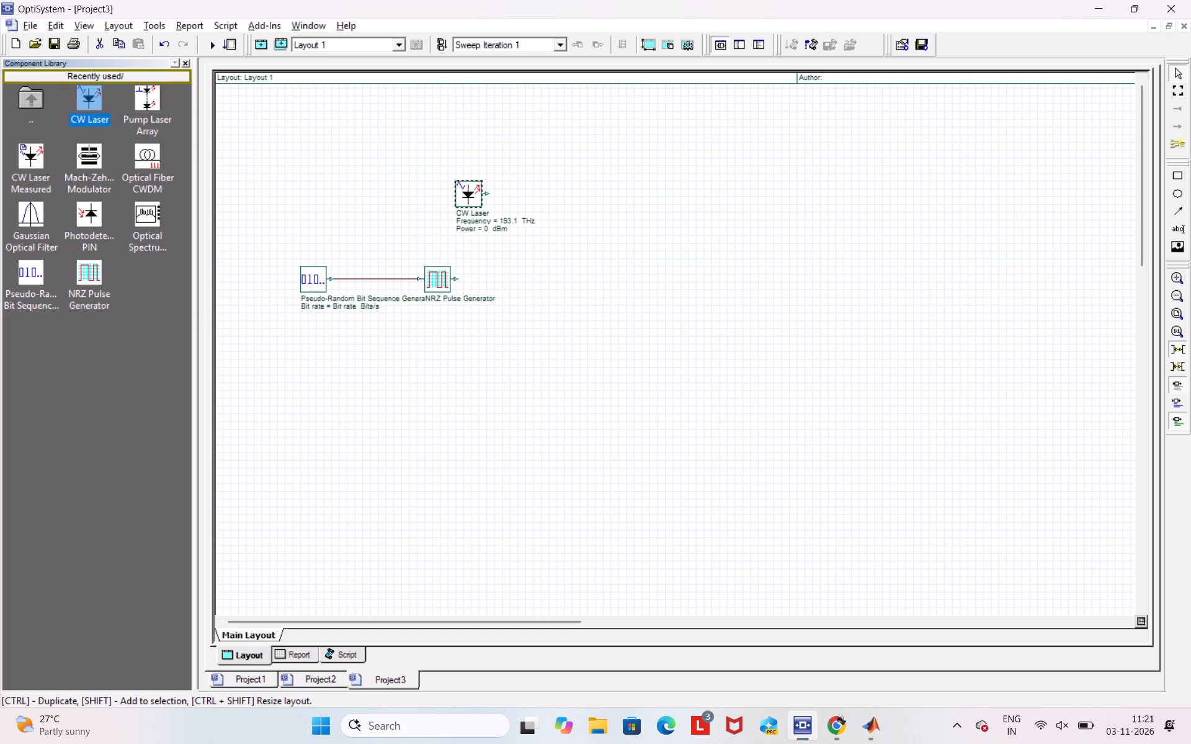
{"action": "left_click_drag", "start_coordinate": [87, 104], "coordinate": [323, 404]}
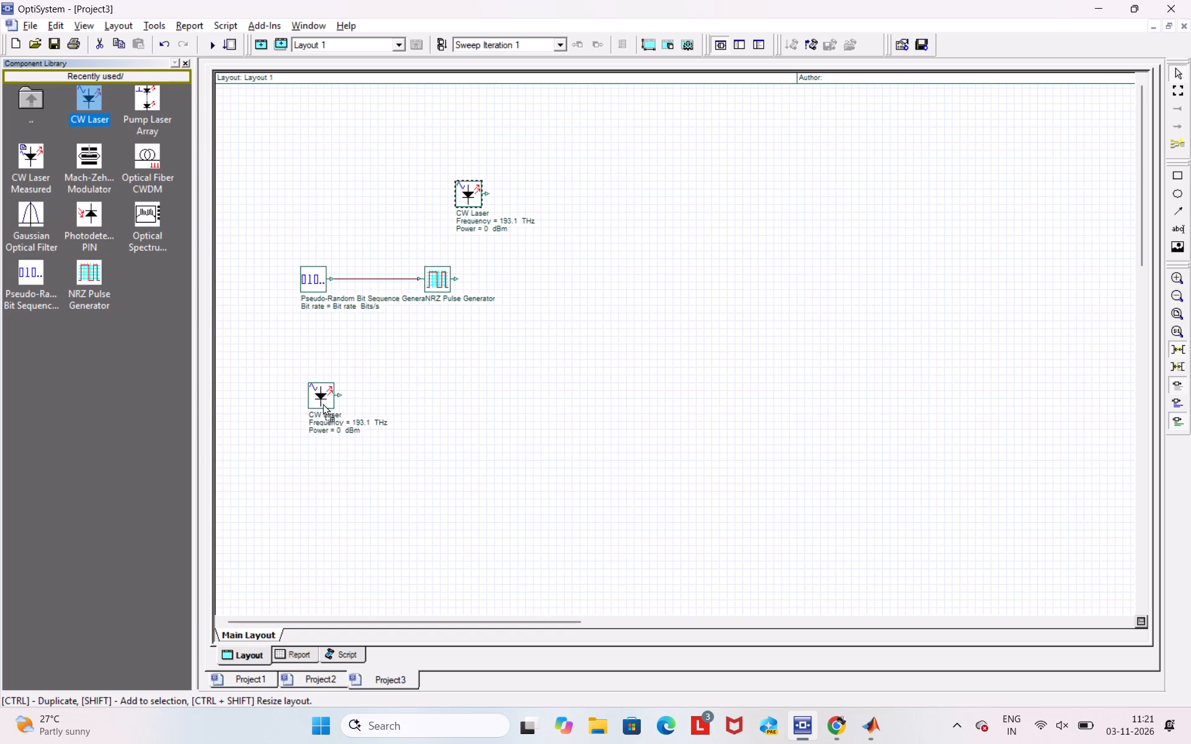
{"action": "left_click_drag", "start_coordinate": [323, 404], "coordinate": [393, 360]}
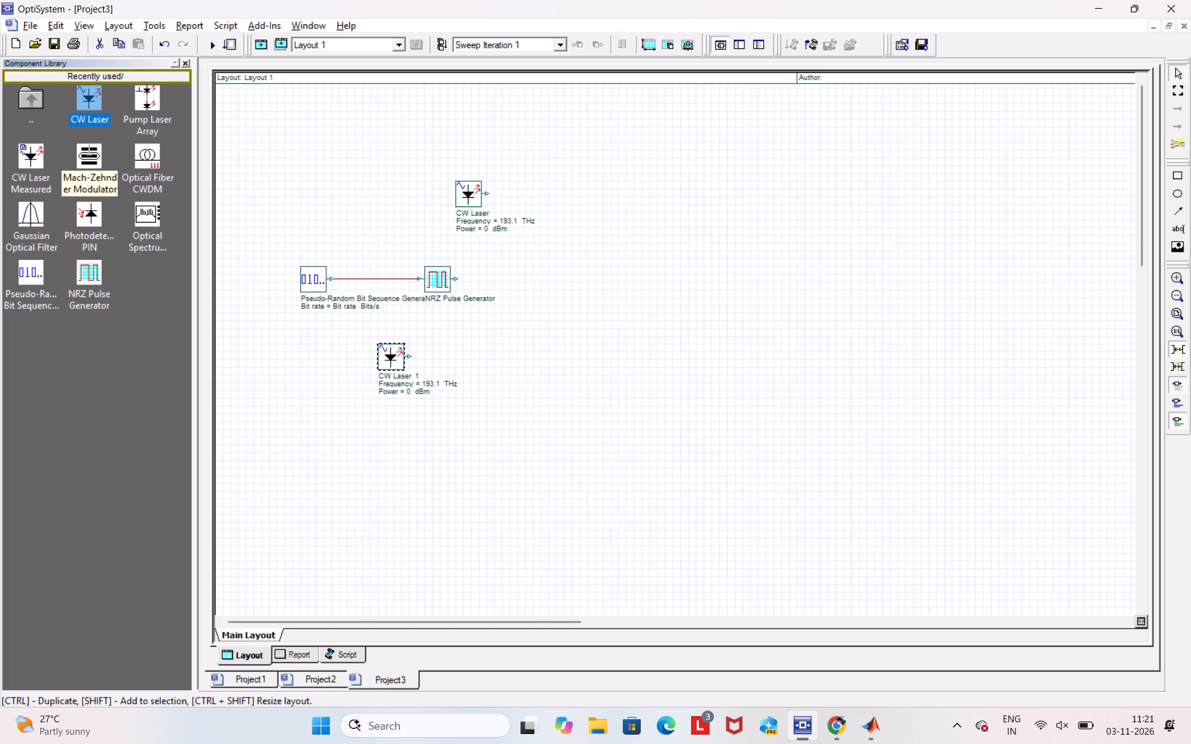
Place a Mach-Zehnder Modulator in line with the lower CW Laser, connected to that laser and the NRZ Pulse Generator.
{"action": "left_click_drag", "start_coordinate": [83, 153], "coordinate": [517, 358]}
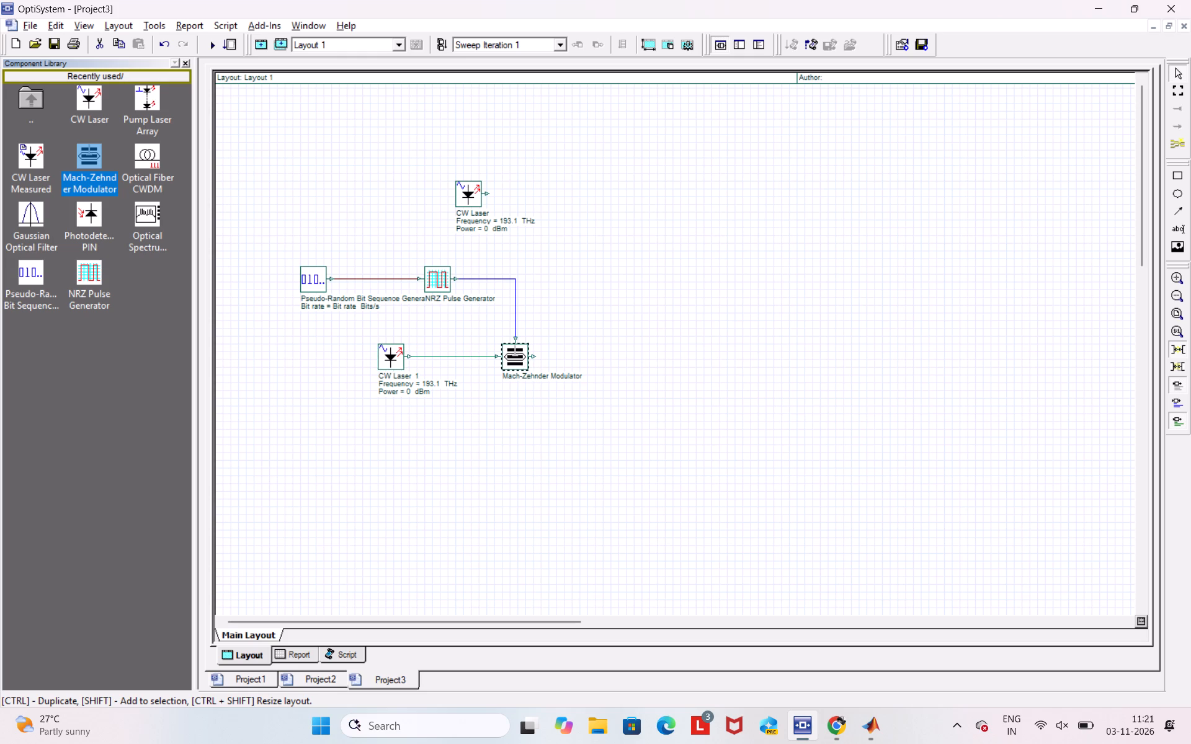
Search the whole component library for "power combiner", matching all words, and place a Power Combiner 2x1 fed by the upper CW Laser and the Mach-Zehnder Modulator.
{"action": "left_click", "coordinate": [73, 371]}
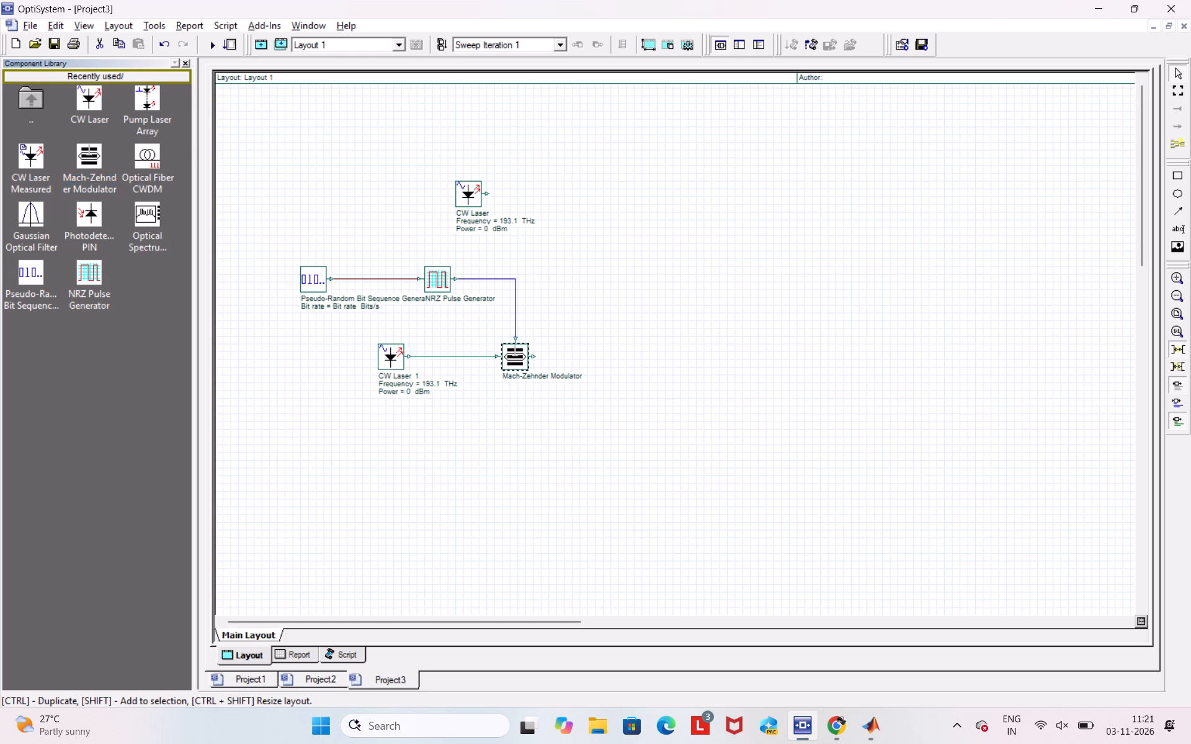
{"action": "right_click", "coordinate": [73, 371]}
{"action": "left_click", "coordinate": [100, 394]}
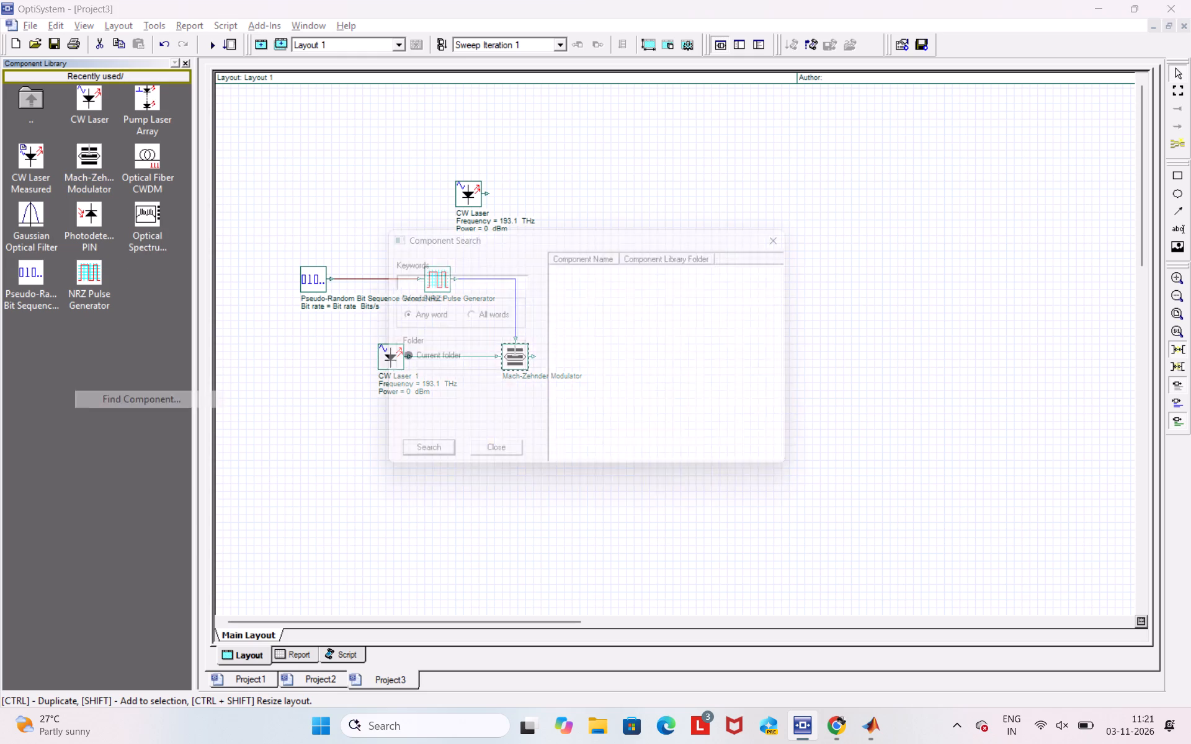
{"action": "type", "text": "po"}
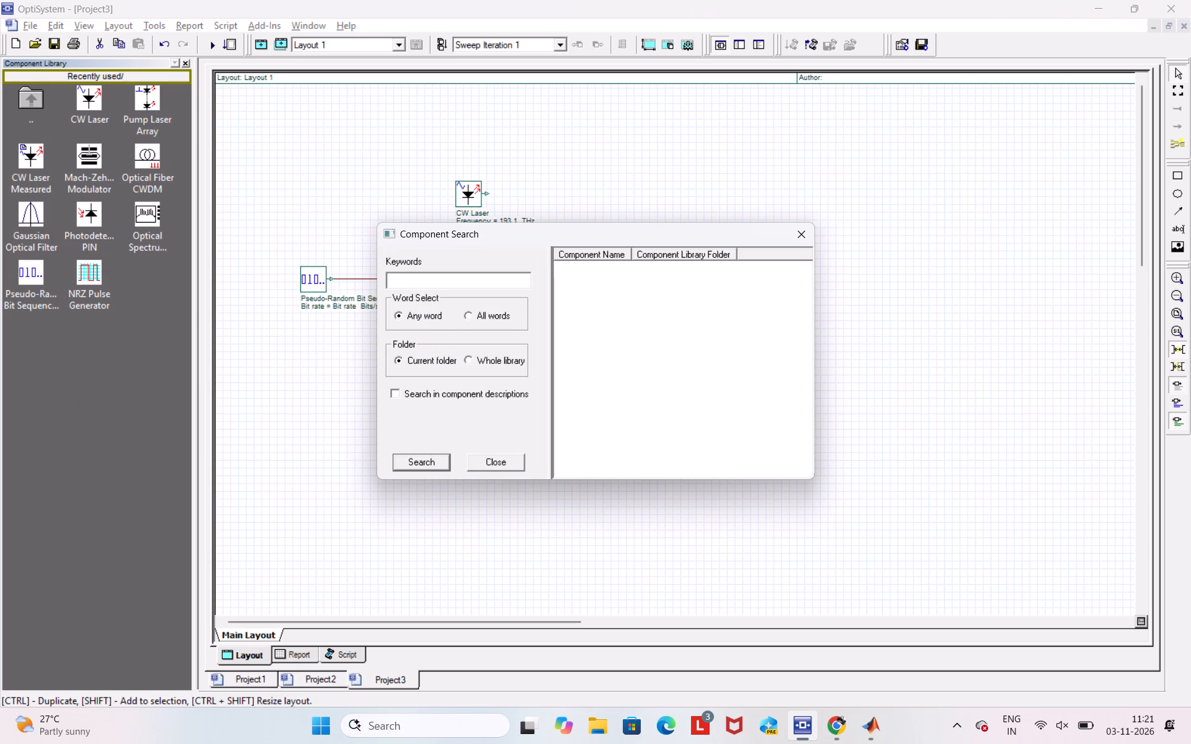
{"action": "left_click", "coordinate": [458, 281]}
{"action": "type", "text": "power"}
{"action": "key", "text": "space"}
{"action": "type", "text": "combiner"}
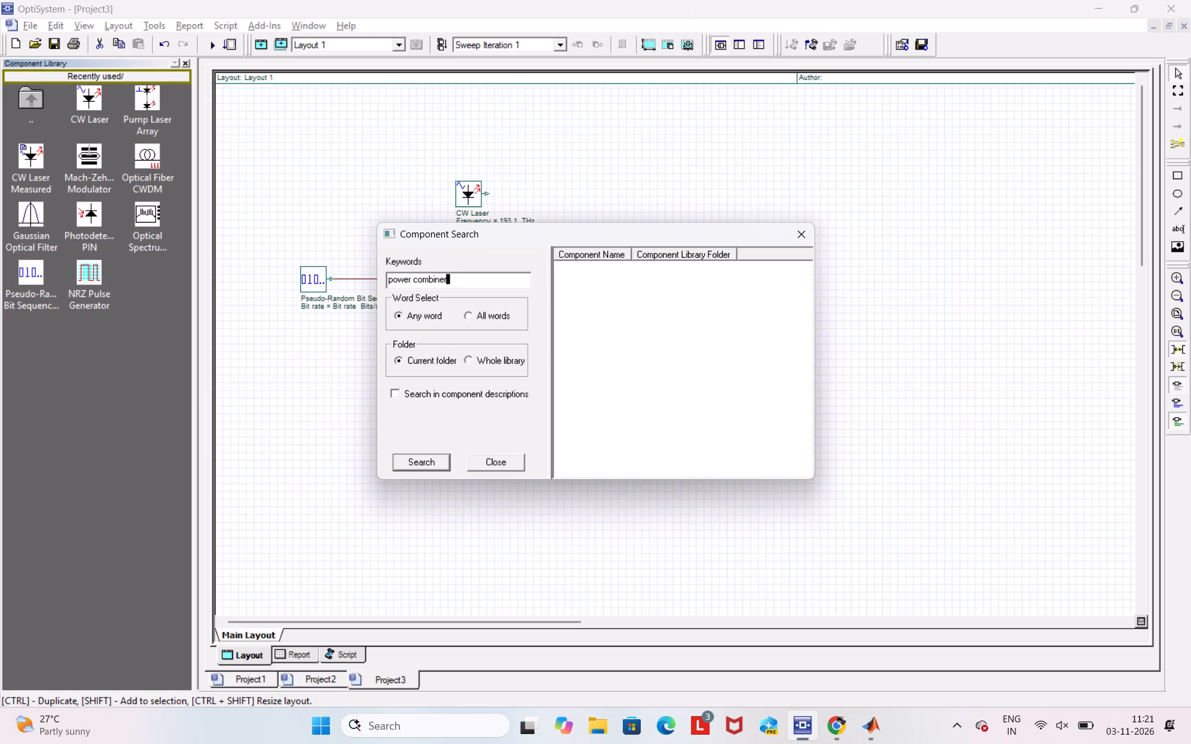
{"action": "left_click", "coordinate": [473, 316]}
{"action": "left_click", "coordinate": [469, 362]}
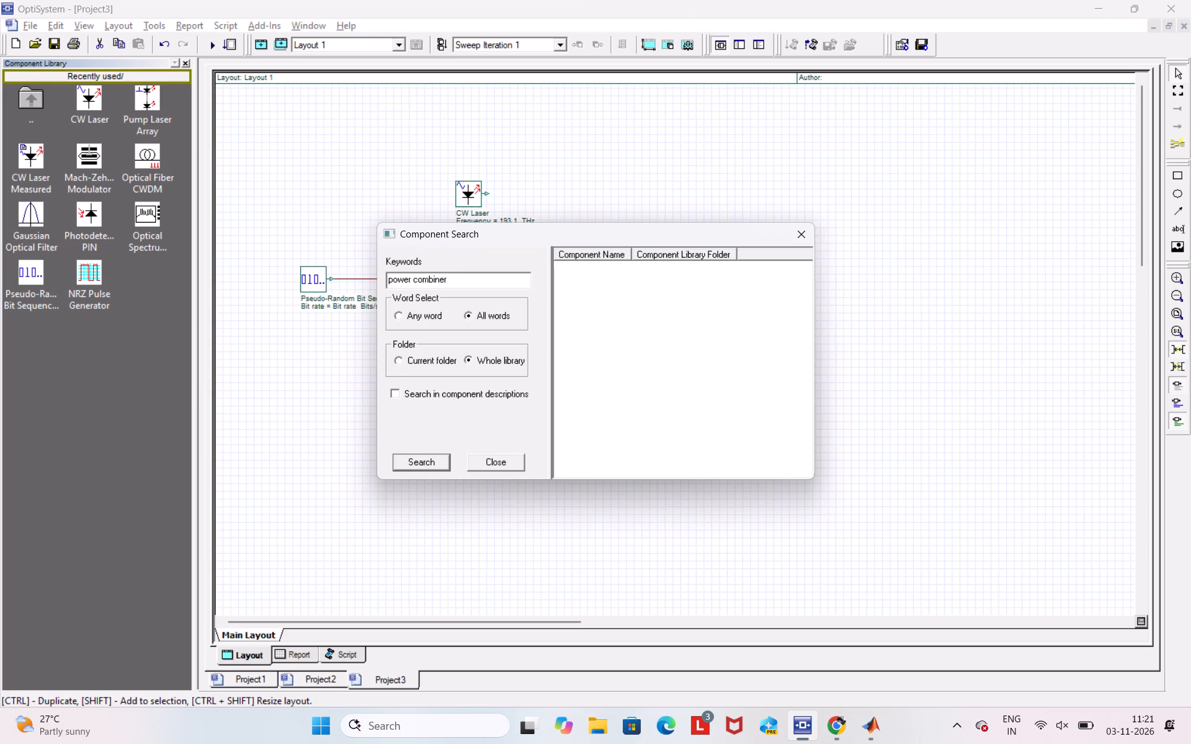
{"action": "left_click", "coordinate": [418, 456]}
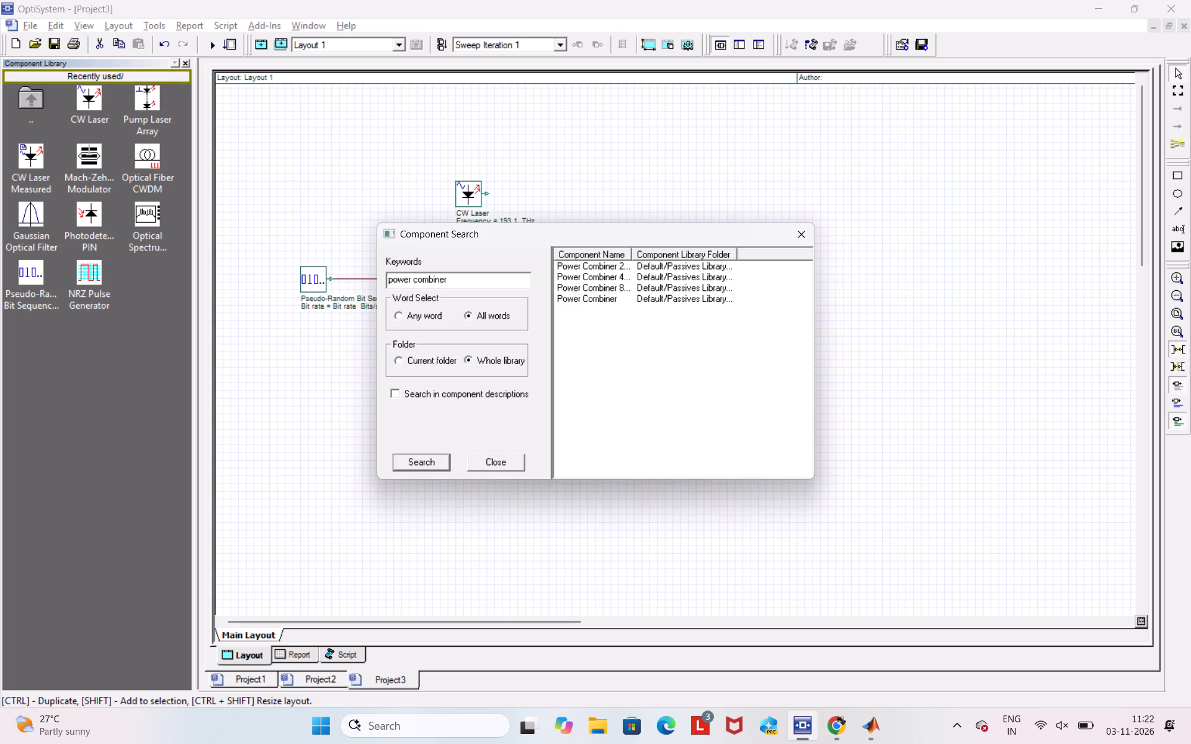
{"action": "double_click", "coordinate": [601, 268]}
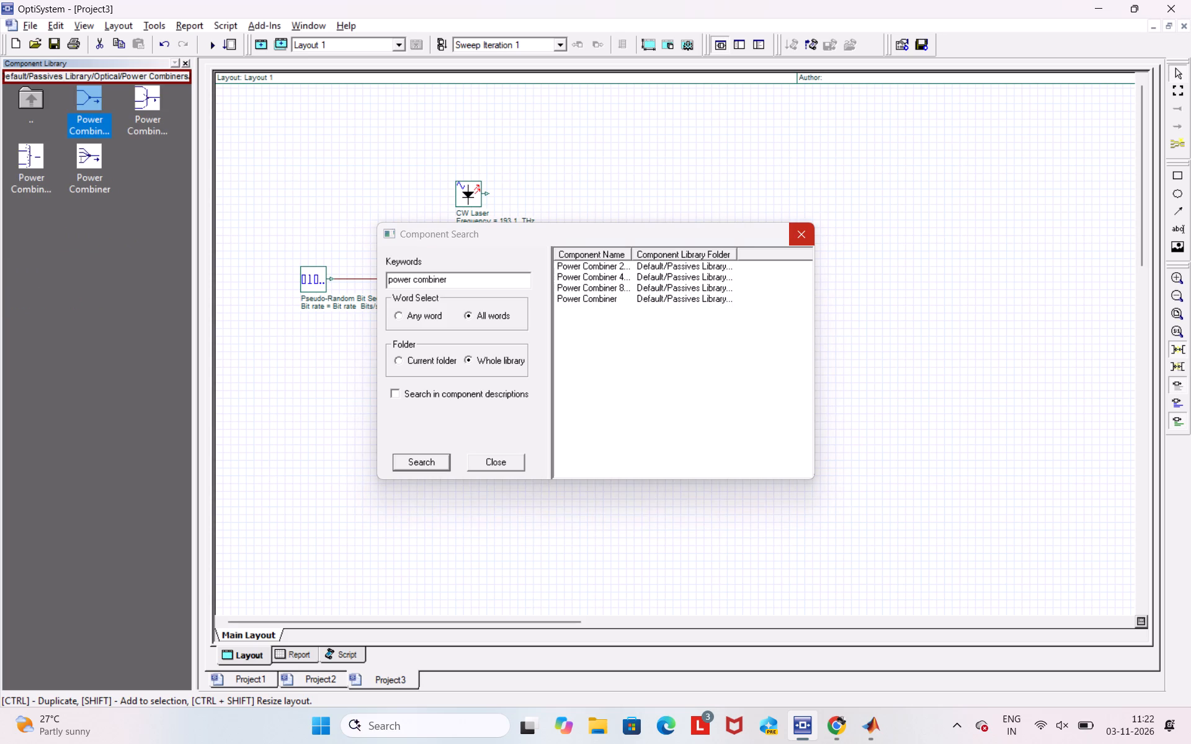
{"action": "left_click", "coordinate": [796, 233]}
{"action": "left_click_drag", "start_coordinate": [85, 97], "coordinate": [202, 130]}
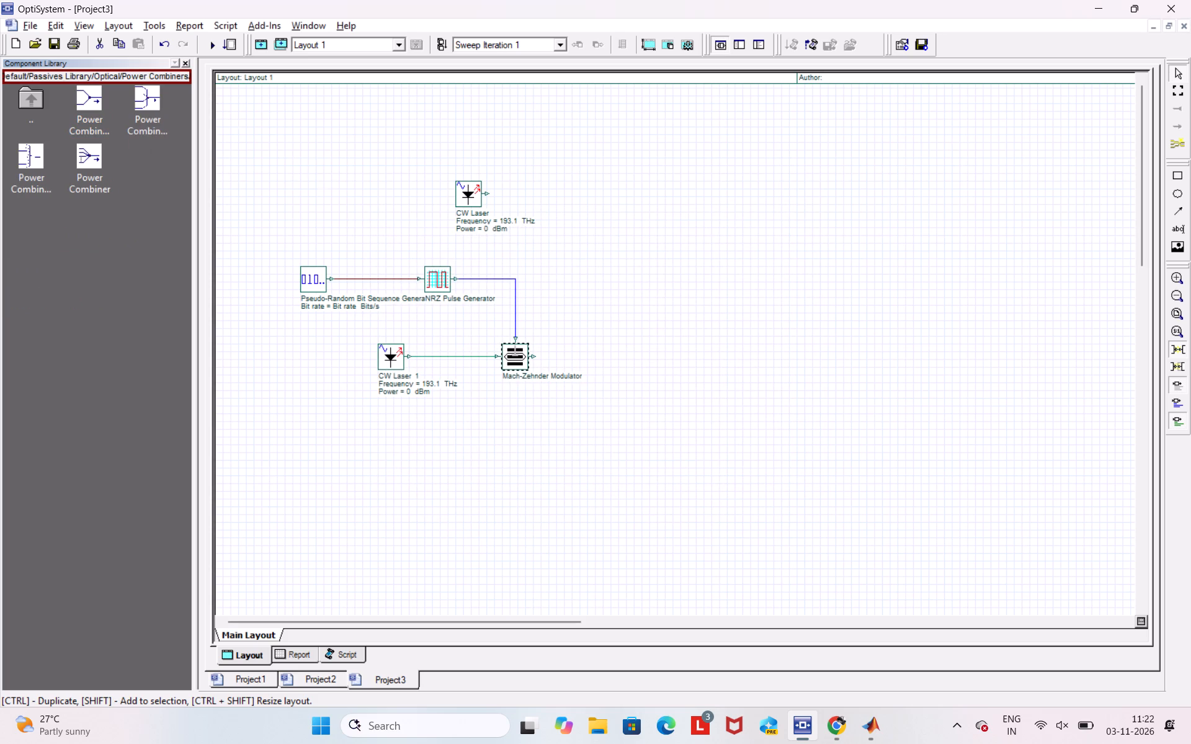
{"action": "left_click_drag", "start_coordinate": [202, 130], "coordinate": [679, 237]}
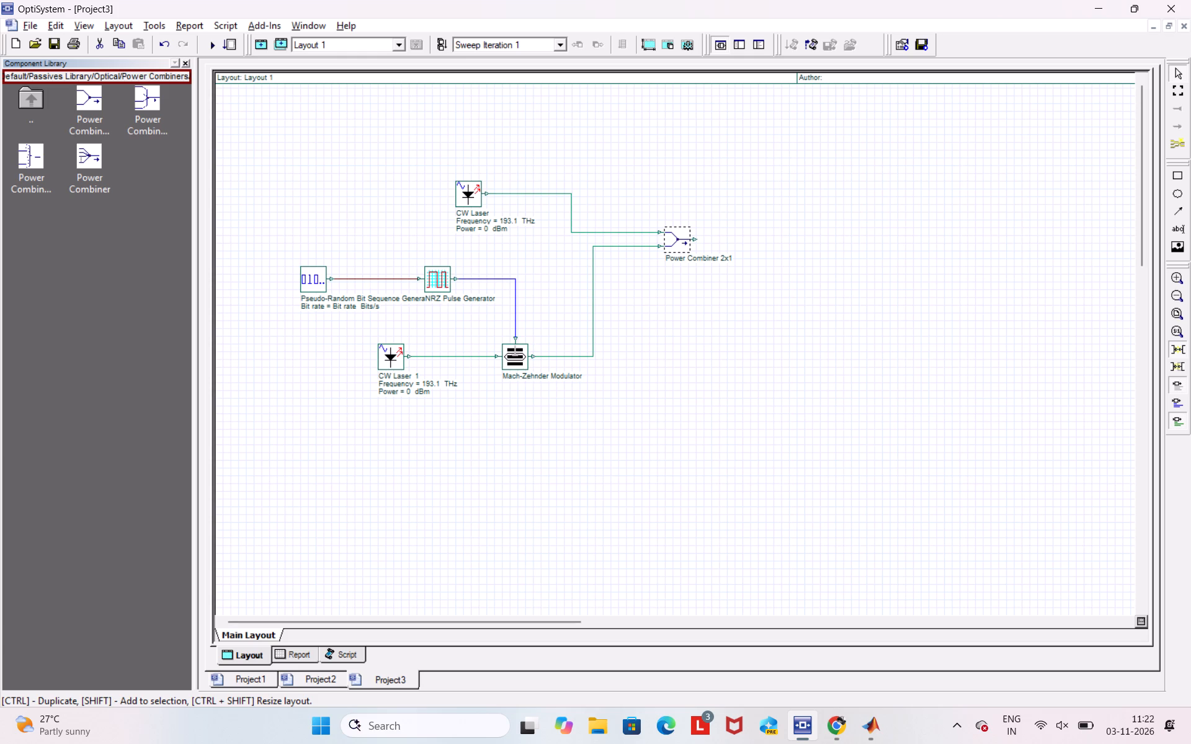
Search the whole component library for "soa", matching all words, and place a Traveling Wave SOA connected to the Power Combiner 2x1 output.
{"action": "triple_click", "coordinate": [24, 96]}
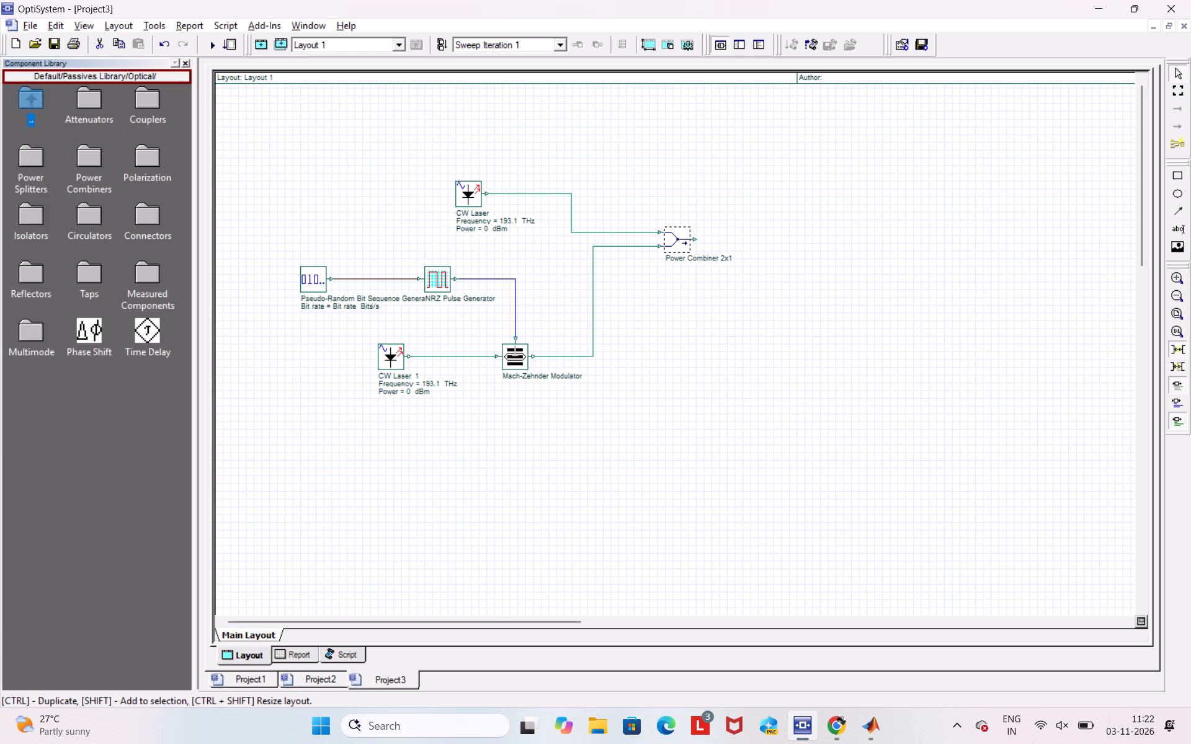
{"action": "double_click", "coordinate": [24, 96]}
{"action": "right_click", "coordinate": [96, 299]}
{"action": "right_click", "coordinate": [96, 299]}
{"action": "right_click", "coordinate": [96, 299]}
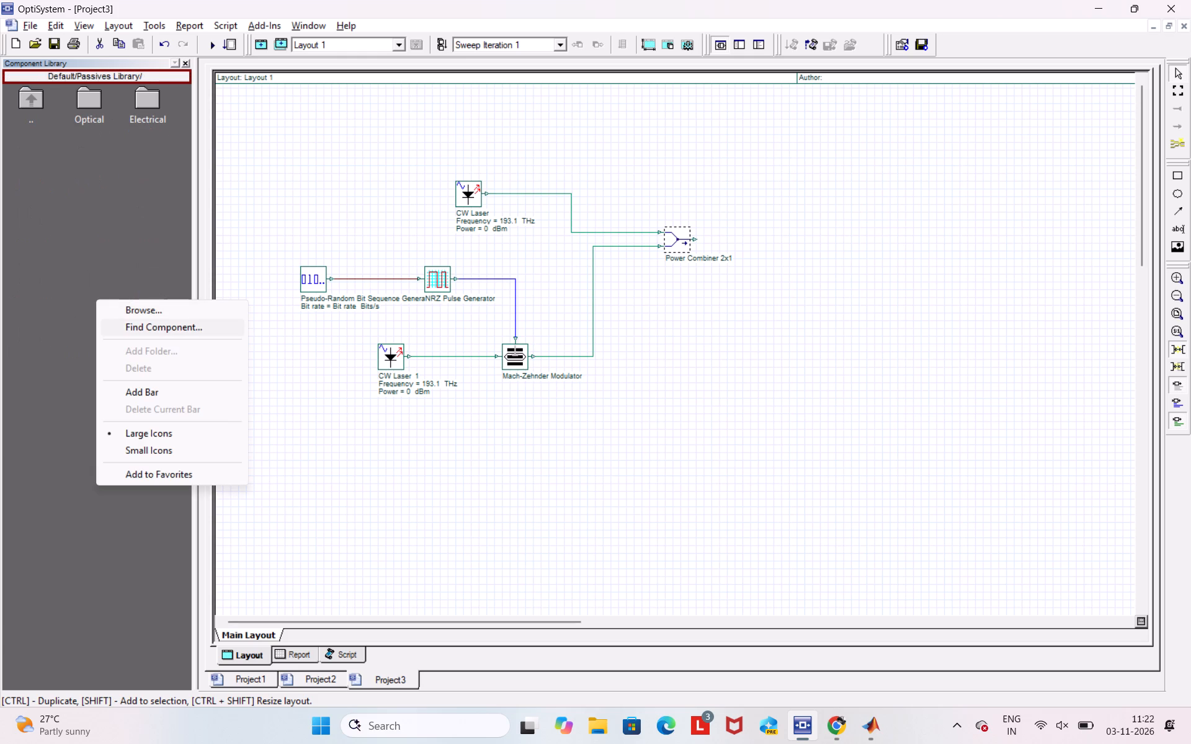
{"action": "left_click", "coordinate": [127, 327]}
{"action": "left_click", "coordinate": [439, 282]}
{"action": "key", "text": "s"}
{"action": "type", "text": "oa"}
{"action": "key", "text": "BackSpace"}
{"action": "key", "text": "BackSpace"}
{"action": "type", "text": "soa"}
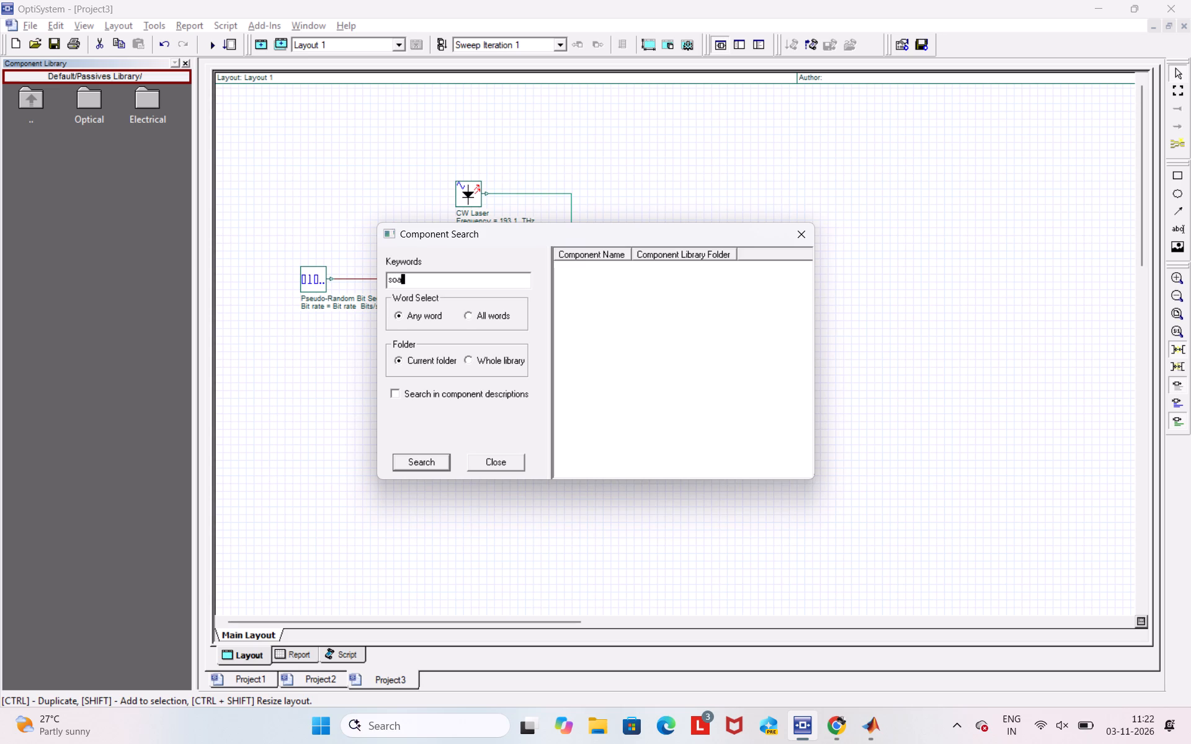
{"action": "left_click", "coordinate": [475, 315]}
{"action": "left_click", "coordinate": [474, 356]}
{"action": "left_click", "coordinate": [419, 468]}
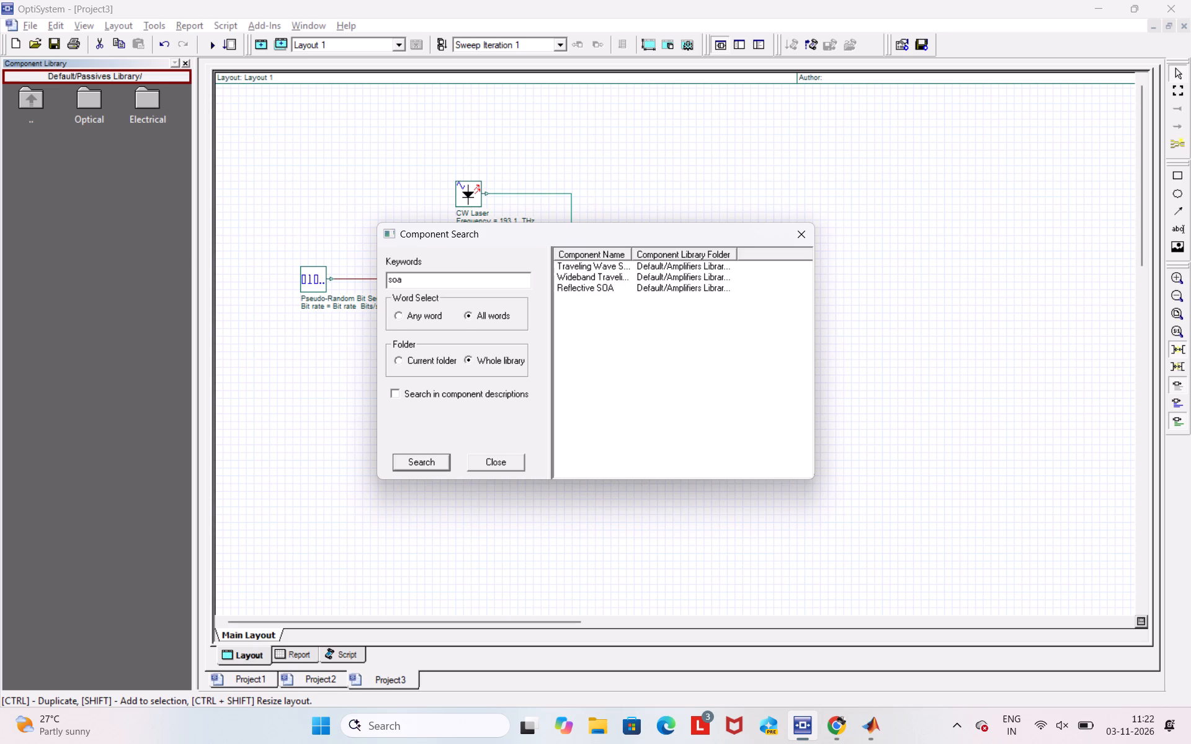
{"action": "double_click", "coordinate": [586, 268]}
{"action": "left_click", "coordinate": [798, 240]}
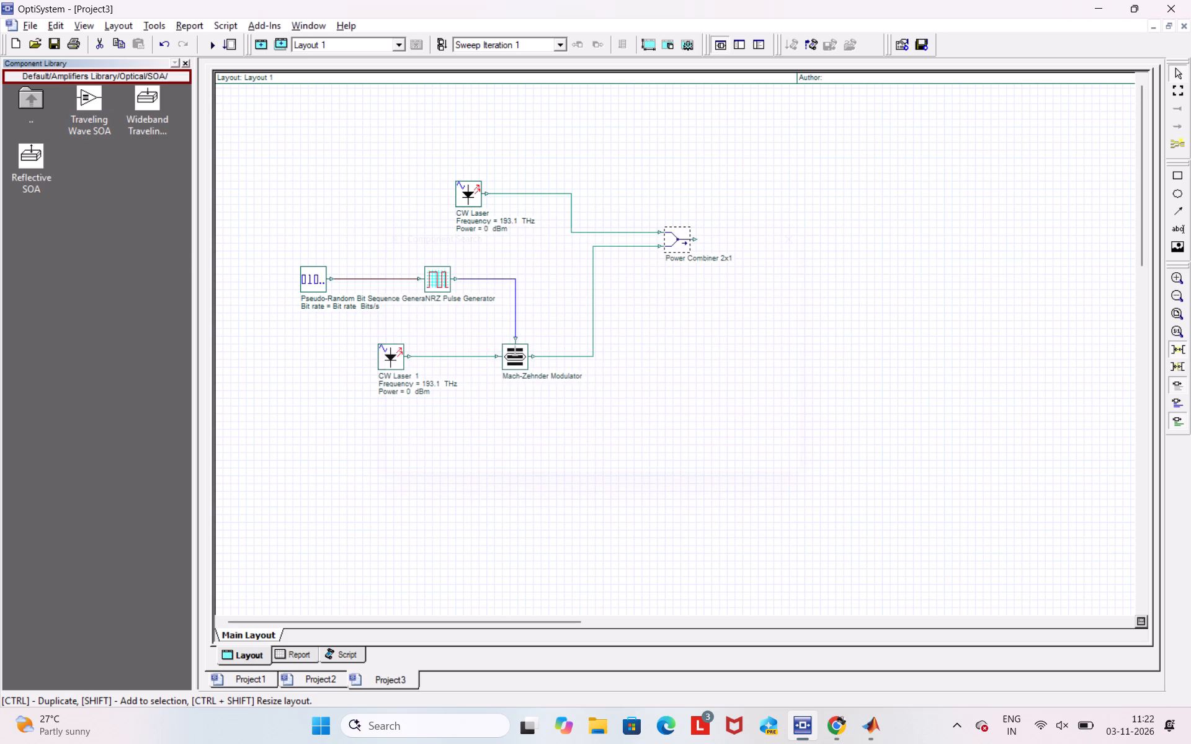
{"action": "left_click_drag", "start_coordinate": [85, 98], "coordinate": [803, 242]}
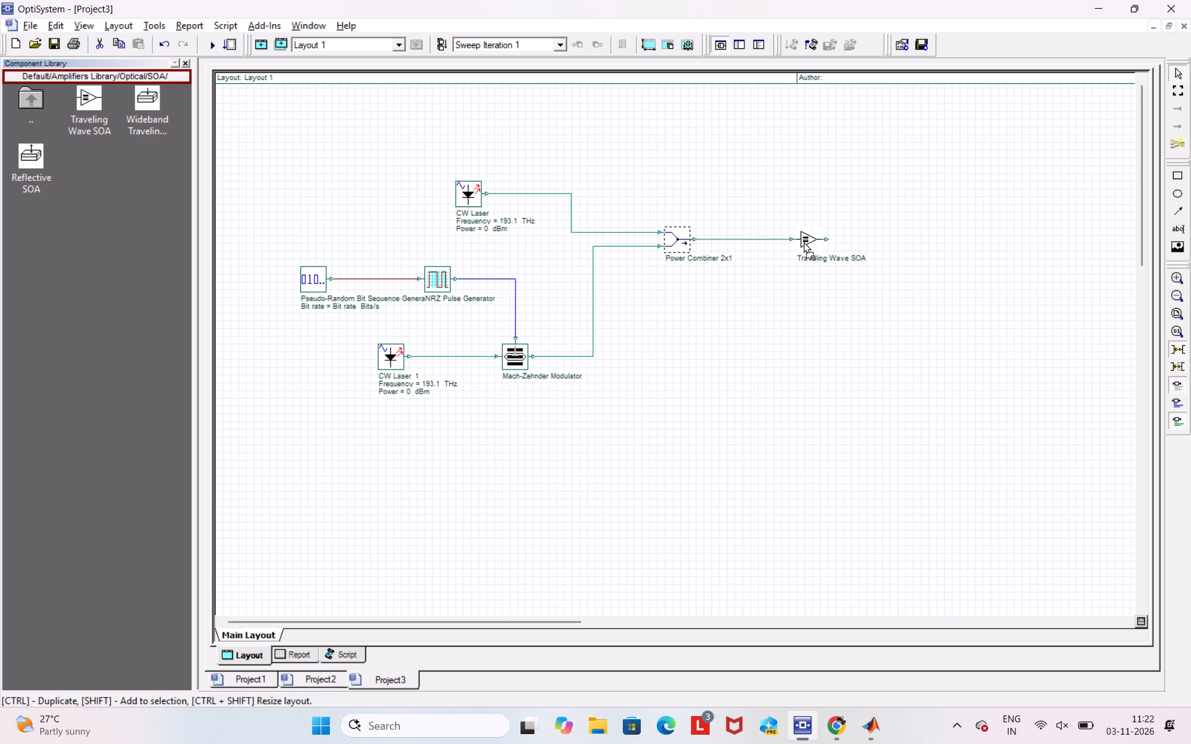
{"action": "left_click_drag", "start_coordinate": [803, 242], "coordinate": [802, 242]}
Place an Optical Spectrum Analyzer from the recently used components below the Traveling Wave SOA, connected to the SOA's output.
{"action": "triple_click", "coordinate": [29, 113]}
{"action": "triple_click", "coordinate": [29, 113]}
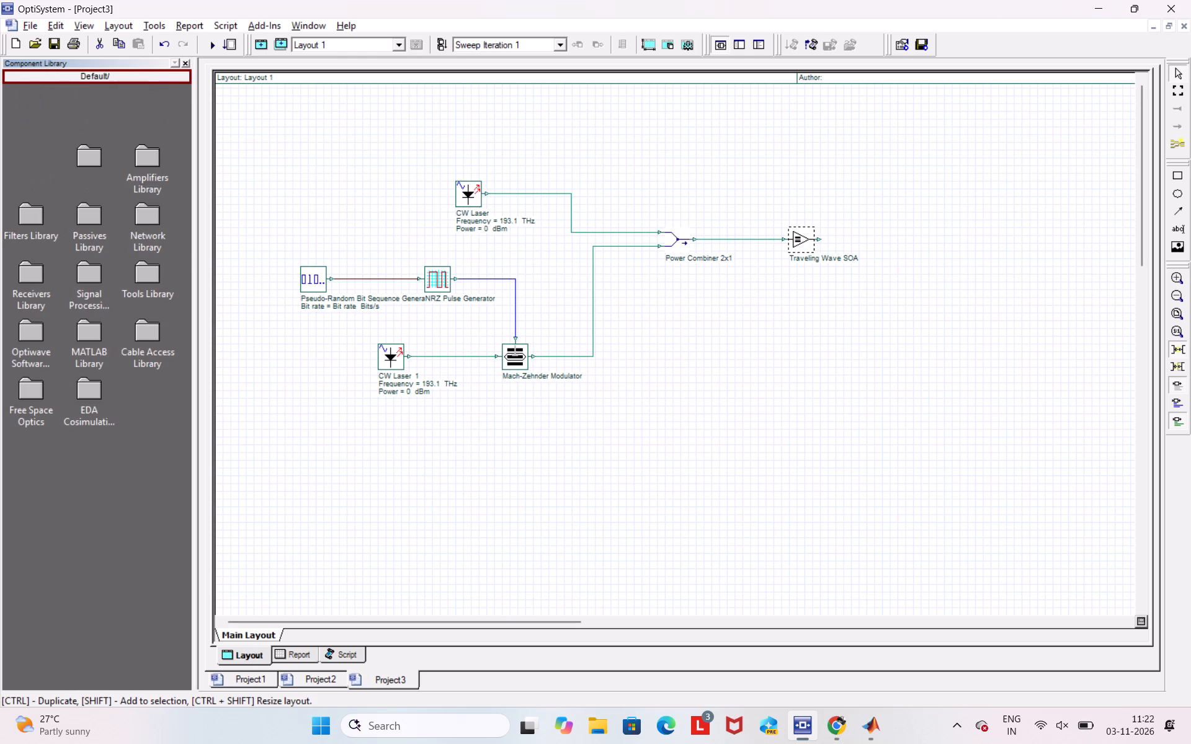
{"action": "triple_click", "coordinate": [29, 113]}
{"action": "double_click", "coordinate": [19, 162]}
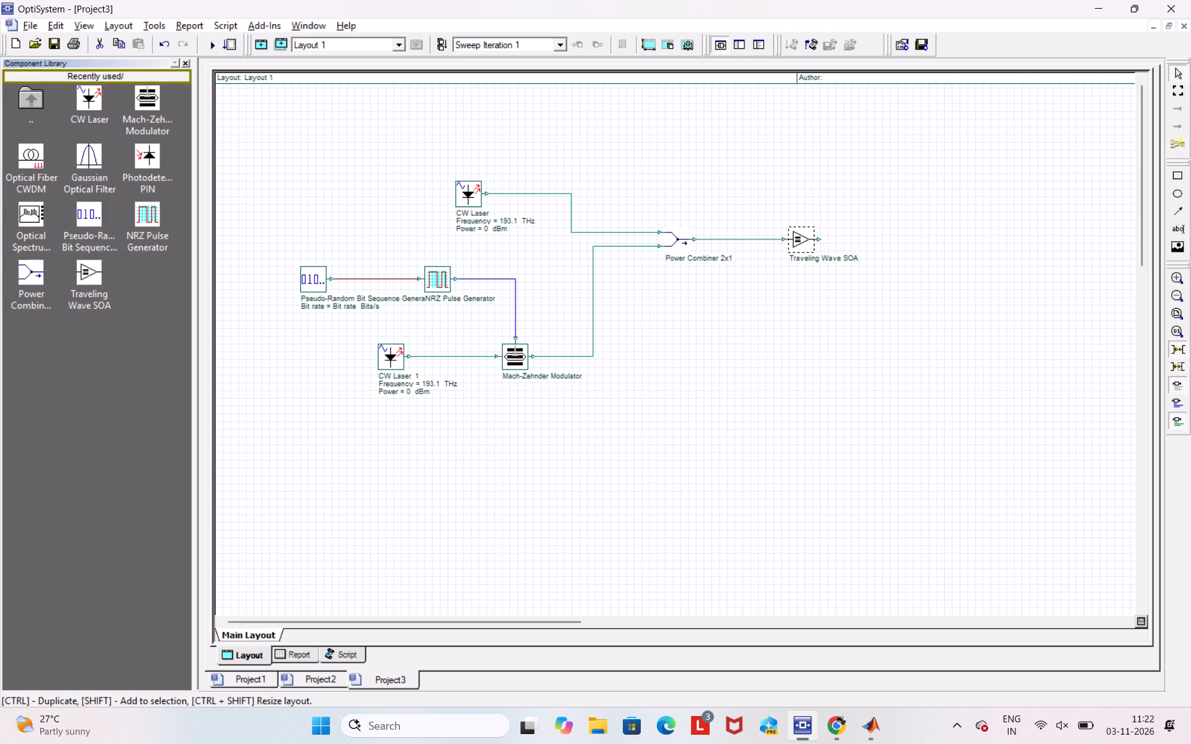
{"action": "left_click_drag", "start_coordinate": [18, 226], "coordinate": [748, 365]}
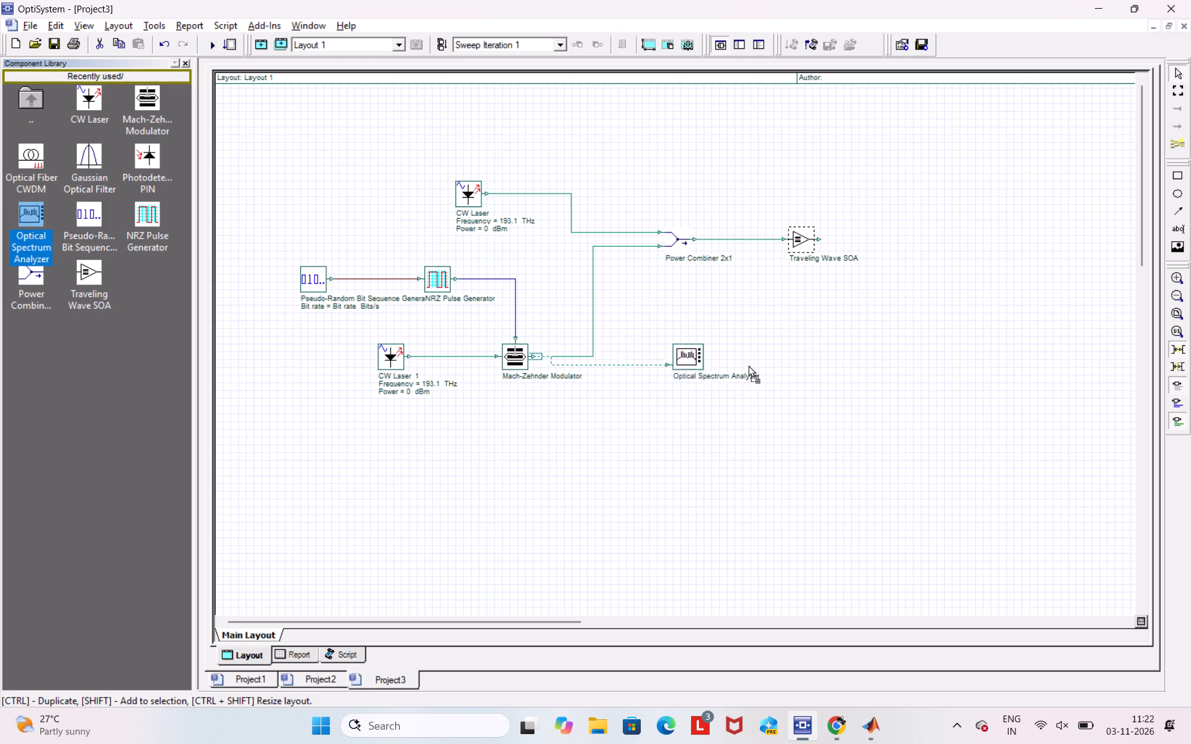
{"action": "left_click_drag", "start_coordinate": [748, 365], "coordinate": [852, 358]}
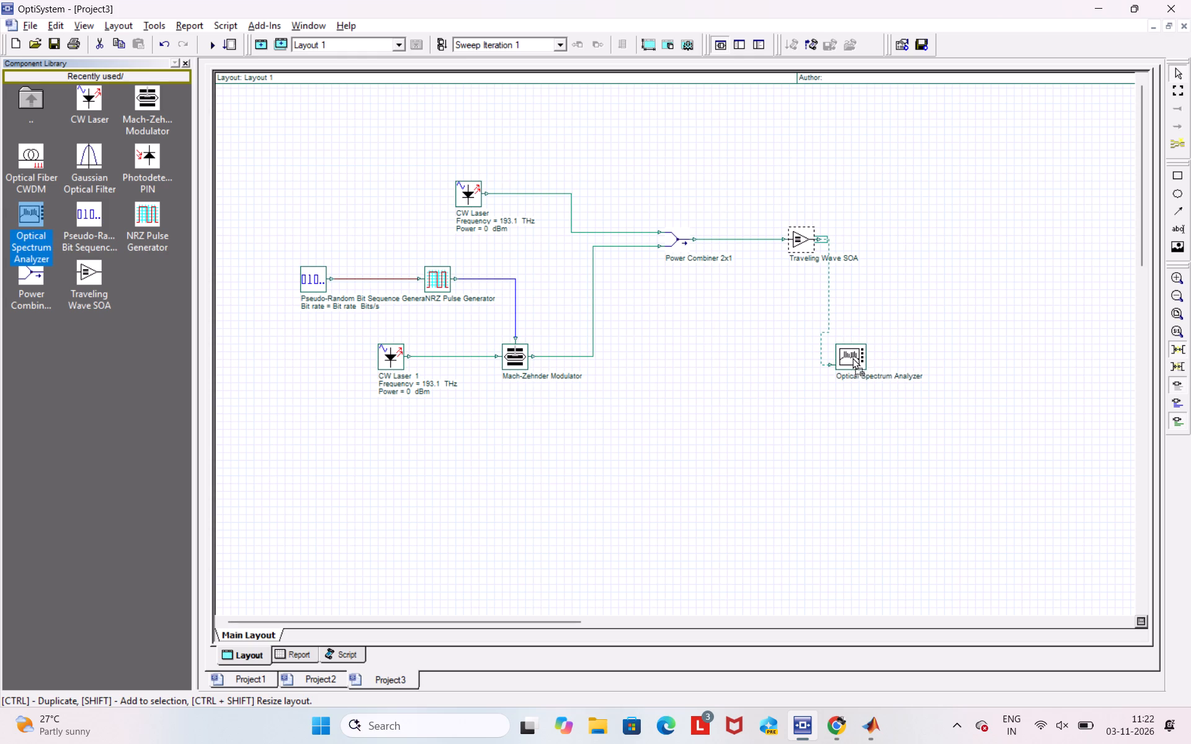
{"action": "left_click_drag", "start_coordinate": [852, 358], "coordinate": [850, 357]}
Search the whole component library for "fiber", matching all words, and place an Optical Fiber after the Traveling Wave SOA, connected to its output.
{"action": "right_click", "coordinate": [76, 337]}
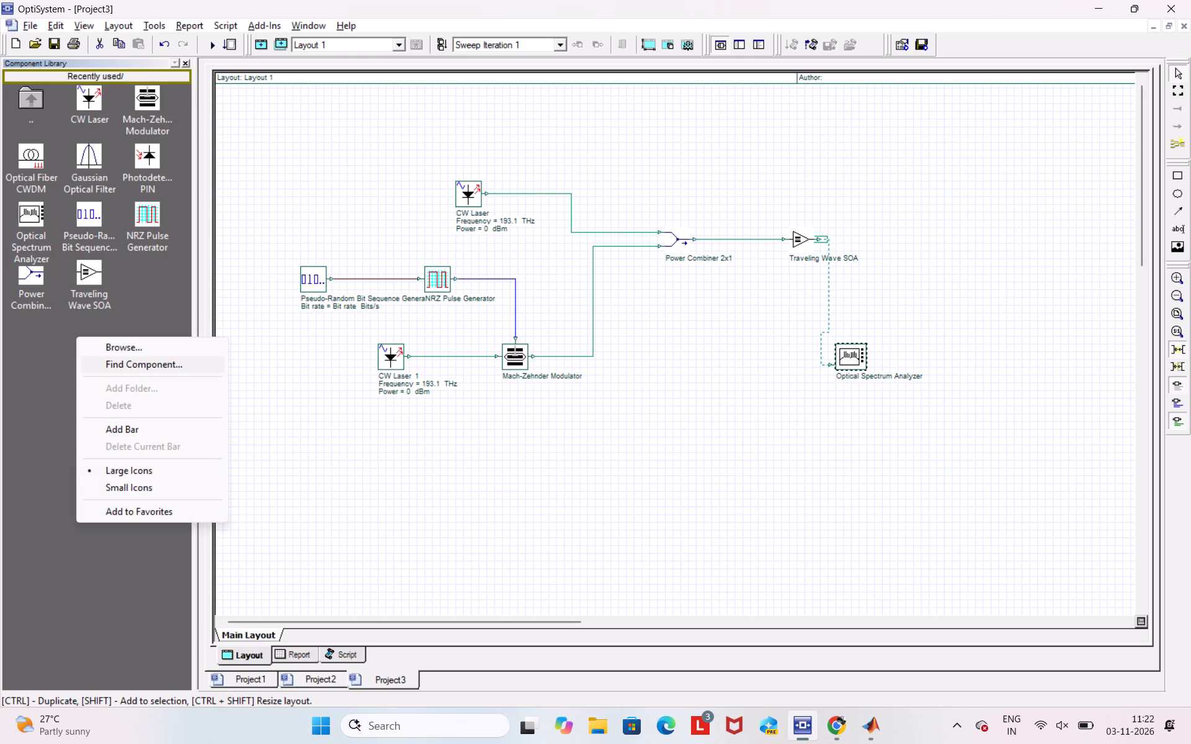
{"action": "left_click", "coordinate": [125, 368]}
{"action": "left_click", "coordinate": [473, 279]}
{"action": "key", "text": "f"}
{"action": "type", "text": "iber"}
{"action": "left_click", "coordinate": [476, 314]}
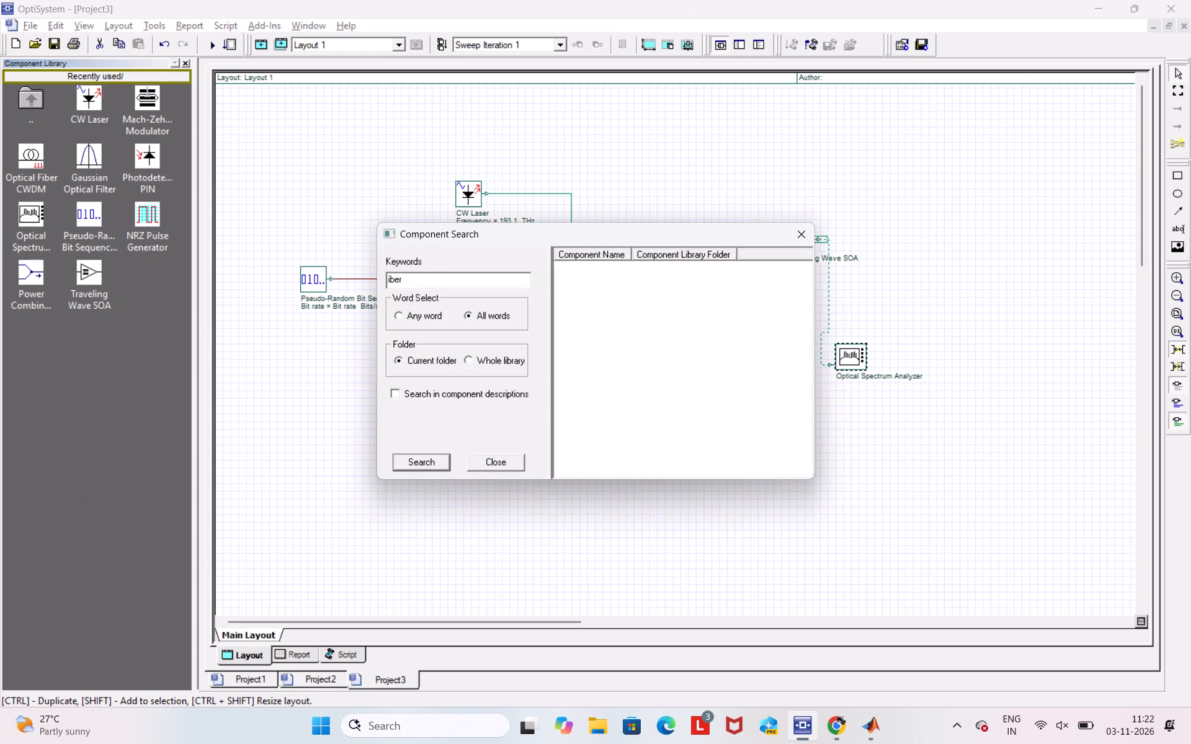
{"action": "left_click", "coordinate": [472, 361]}
{"action": "left_click", "coordinate": [412, 461]}
{"action": "left_click", "coordinate": [590, 277]}
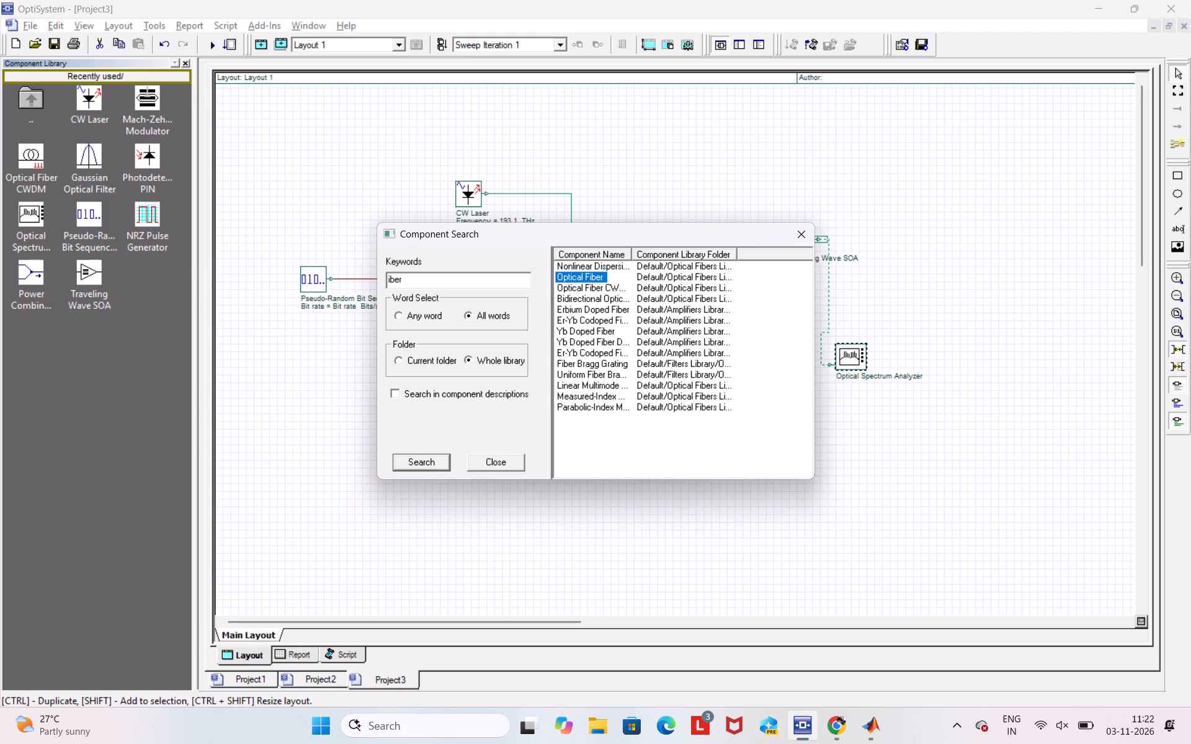
{"action": "double_click", "coordinate": [620, 273]}
{"action": "double_click", "coordinate": [620, 273]}
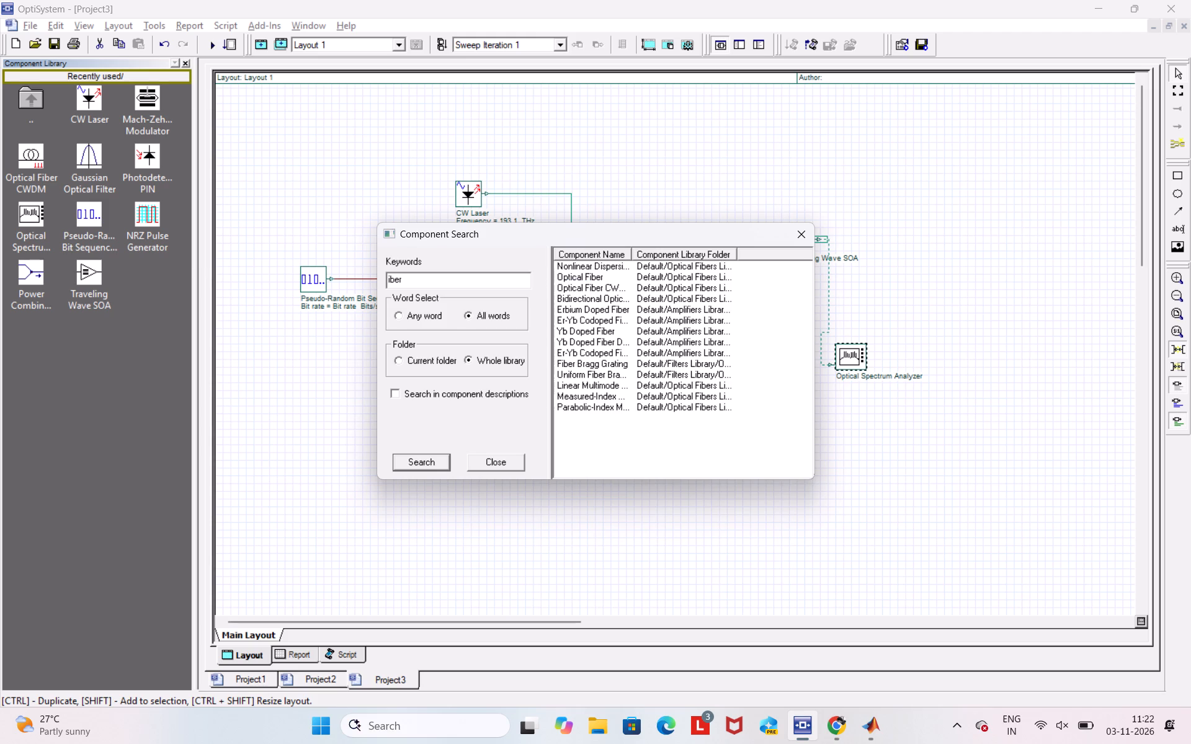
{"action": "double_click", "coordinate": [591, 276]}
{"action": "left_click", "coordinate": [814, 229]}
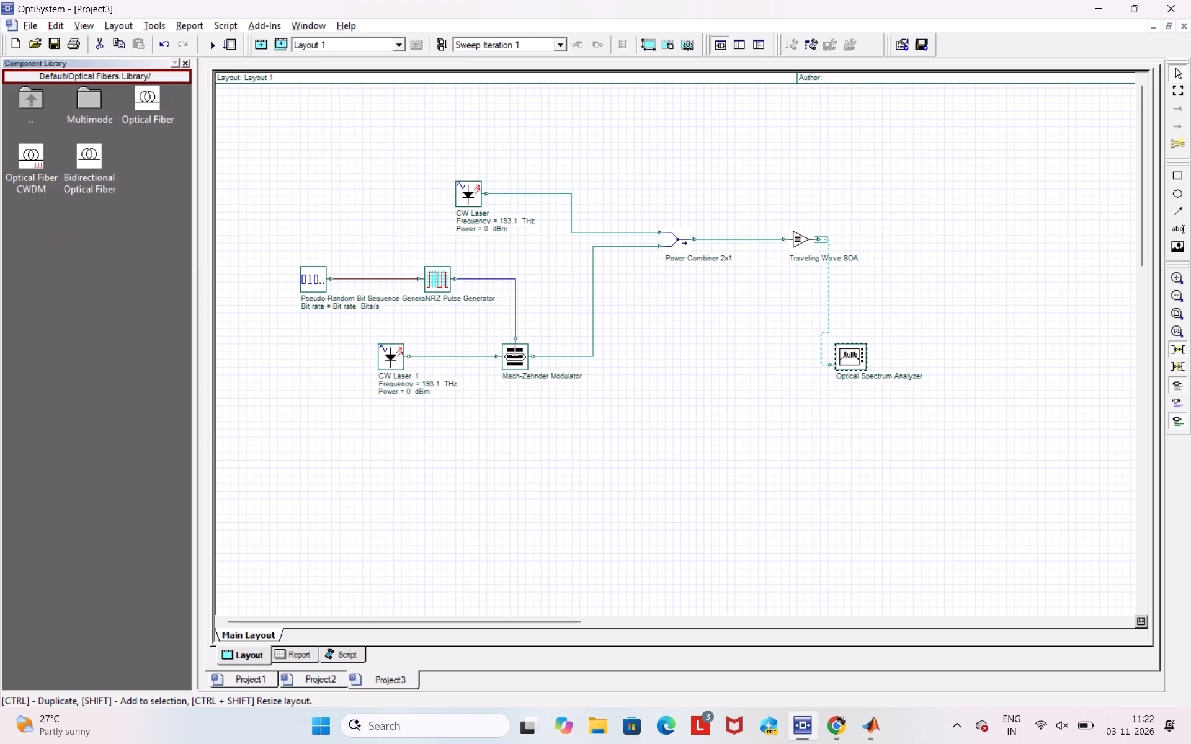
{"action": "left_click_drag", "start_coordinate": [141, 99], "coordinate": [908, 234]}
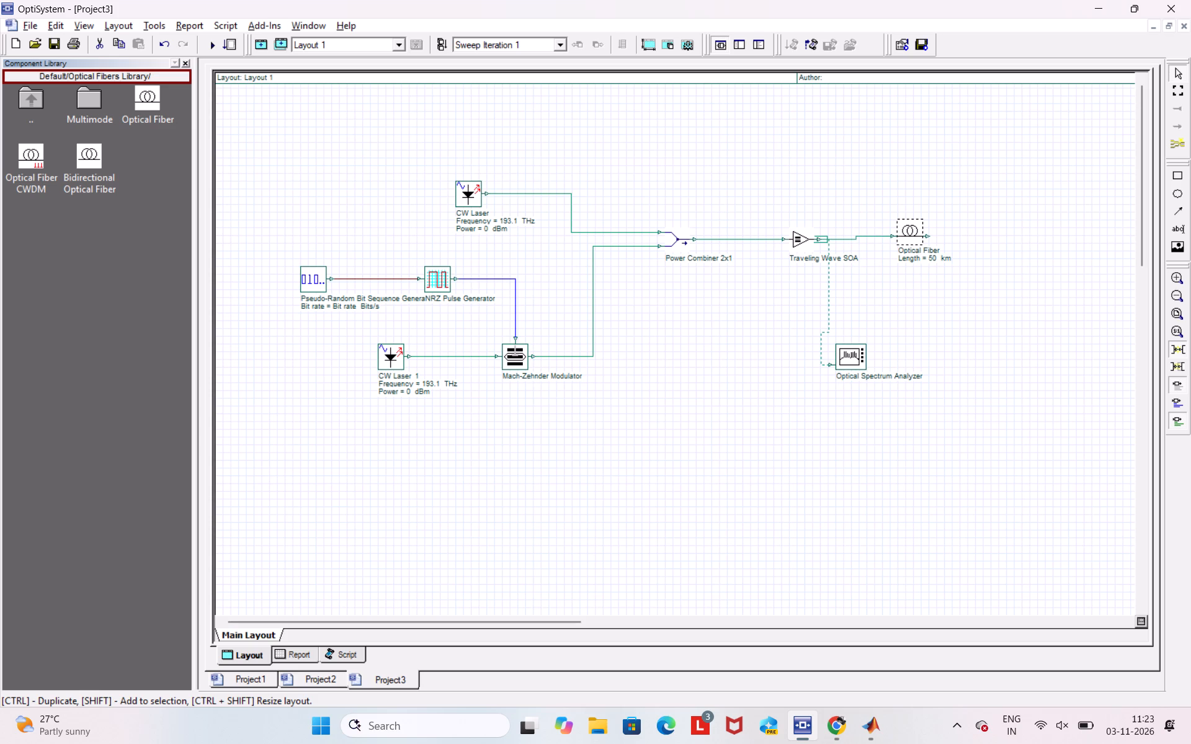
Place a Gaussian Optical Filter from the recently used components below the Optical Spectrum Analyzer and connect the Optical Fiber's output to its input.
{"action": "triple_click", "coordinate": [22, 110]}
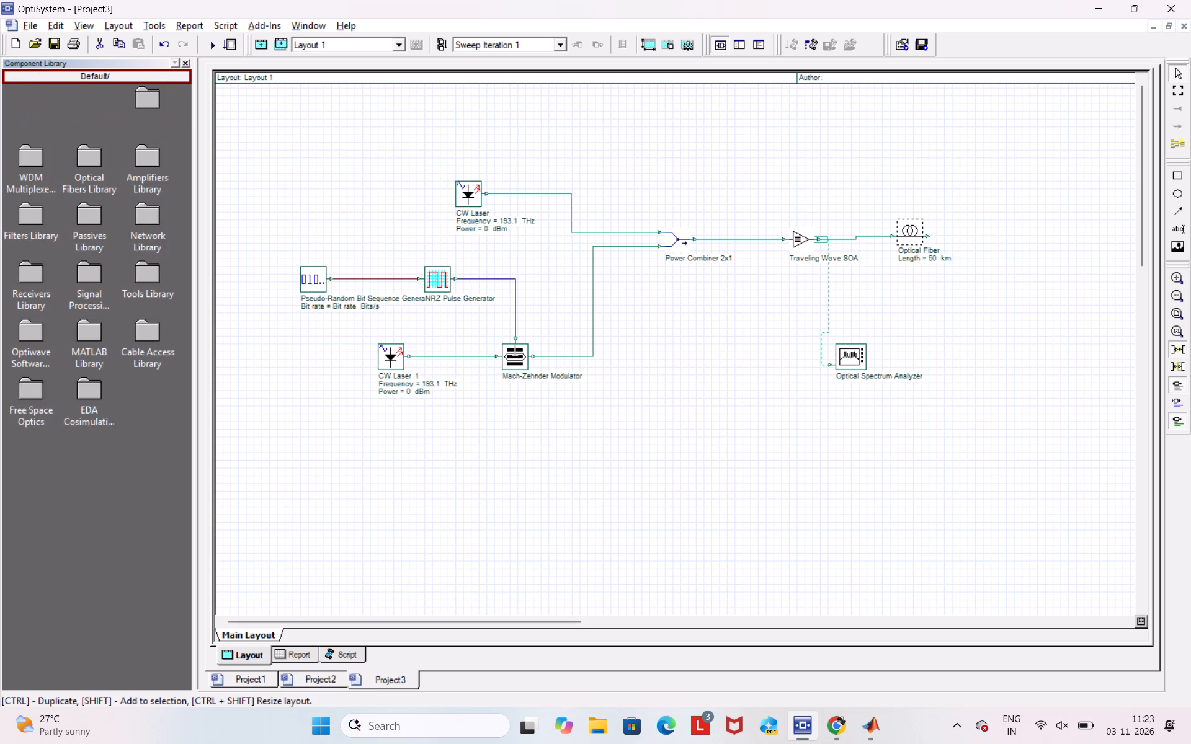
{"action": "triple_click", "coordinate": [22, 110]}
{"action": "left_click", "coordinate": [22, 110]}
{"action": "triple_click", "coordinate": [28, 108]}
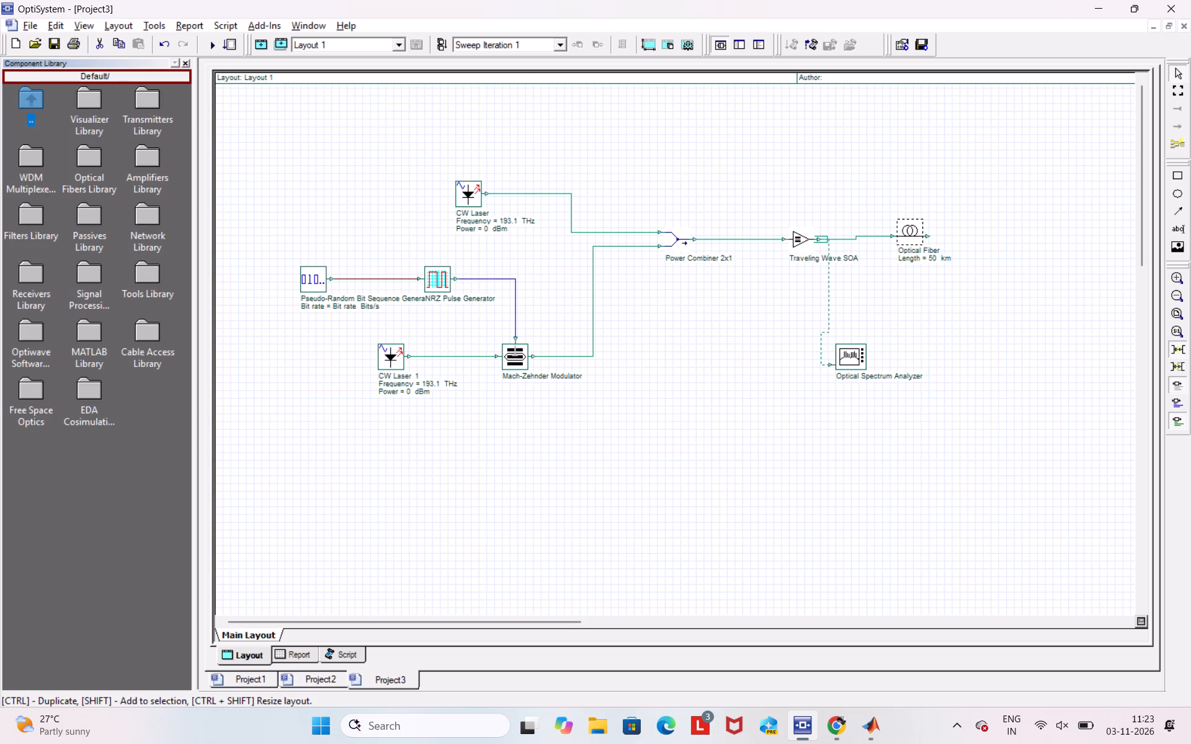
{"action": "double_click", "coordinate": [32, 155]}
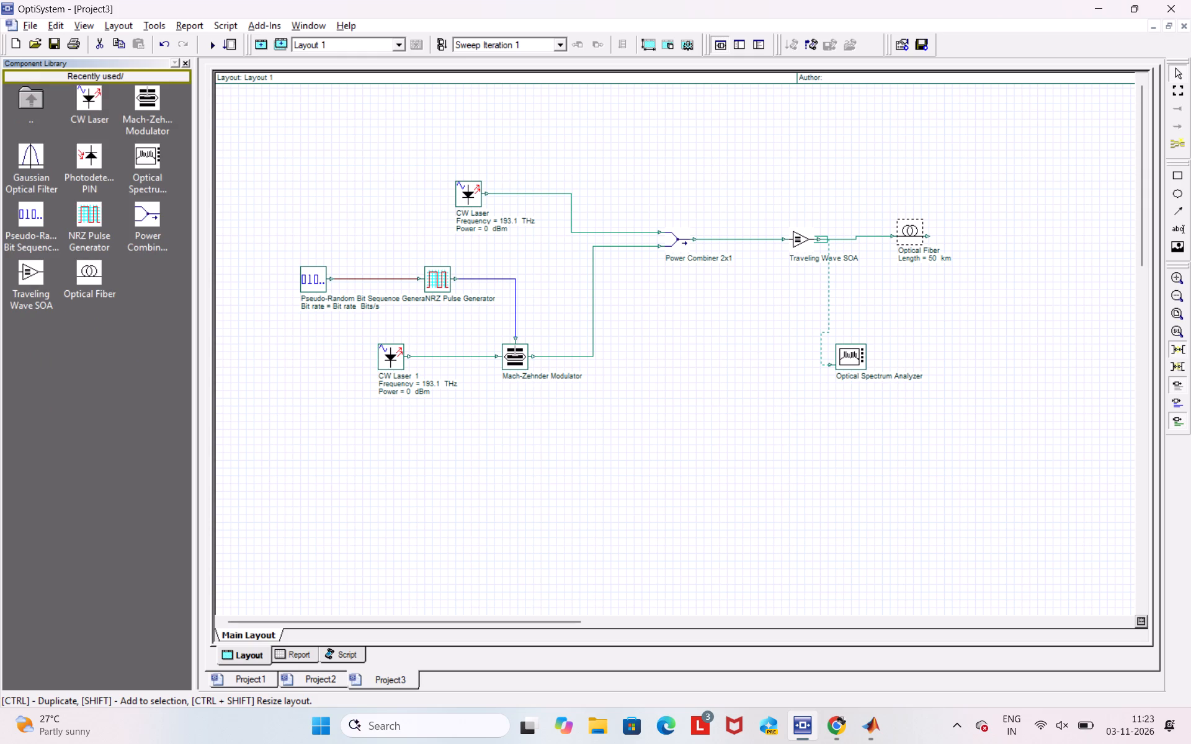
{"action": "right_click", "coordinate": [84, 392]}
{"action": "left_click", "coordinate": [84, 392]}
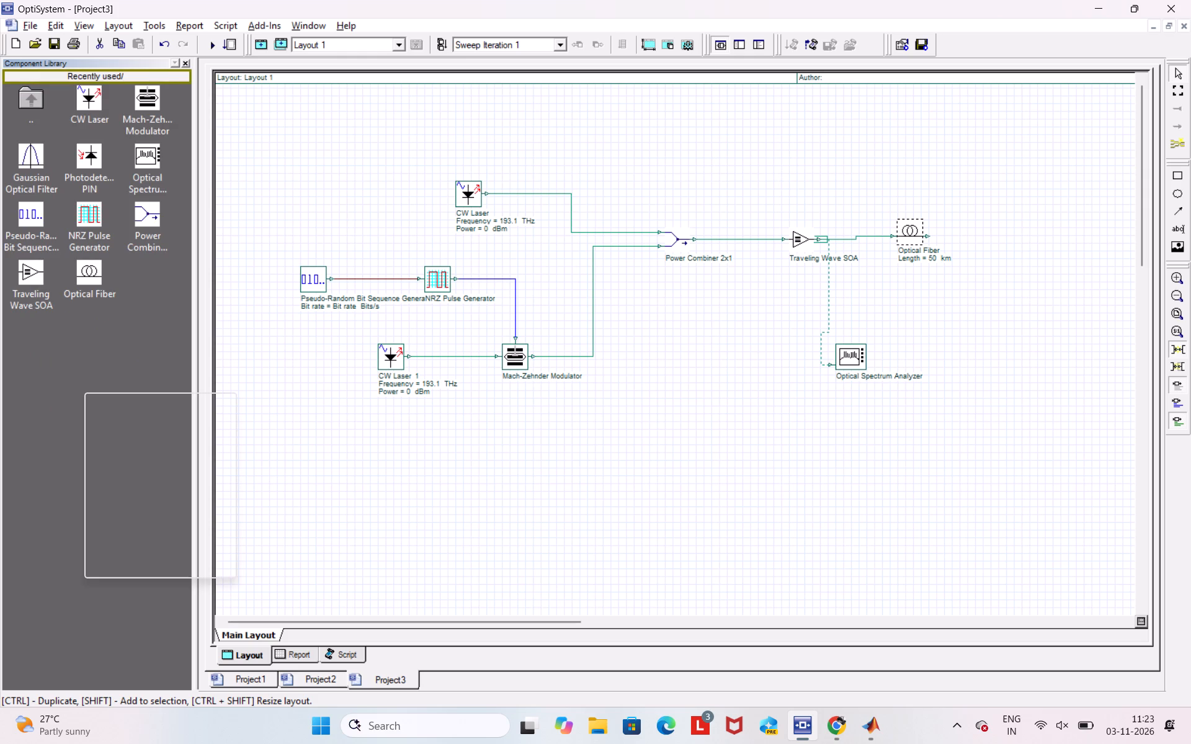
{"action": "left_click", "coordinate": [66, 335]}
{"action": "left_click_drag", "start_coordinate": [24, 154], "coordinate": [778, 317]}
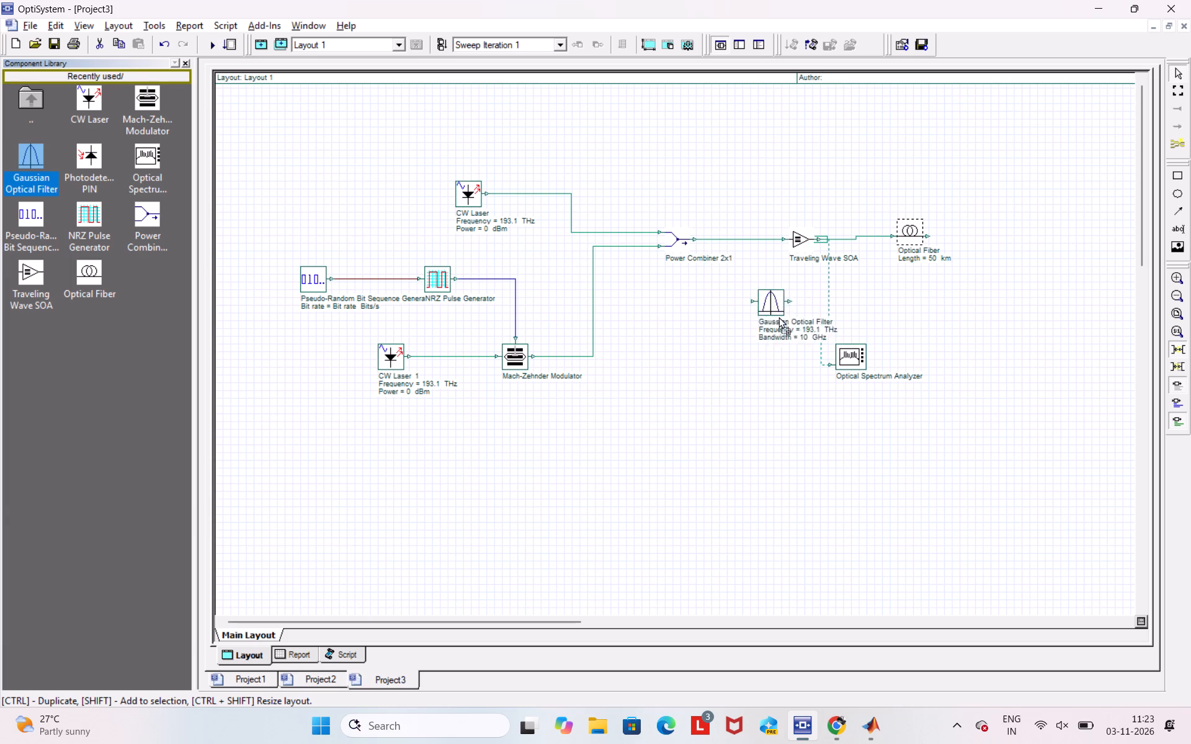
{"action": "left_click_drag", "start_coordinate": [778, 317], "coordinate": [852, 456]}
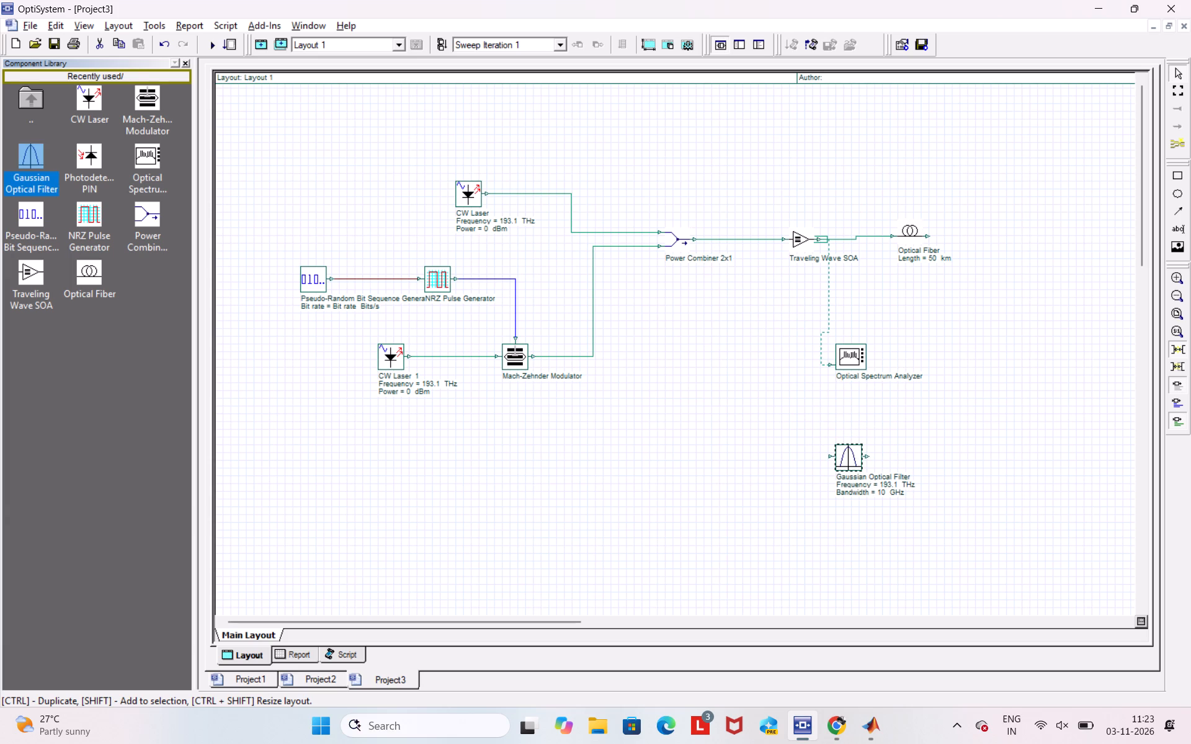
{"action": "left_click_drag", "start_coordinate": [844, 467], "coordinate": [818, 445]}
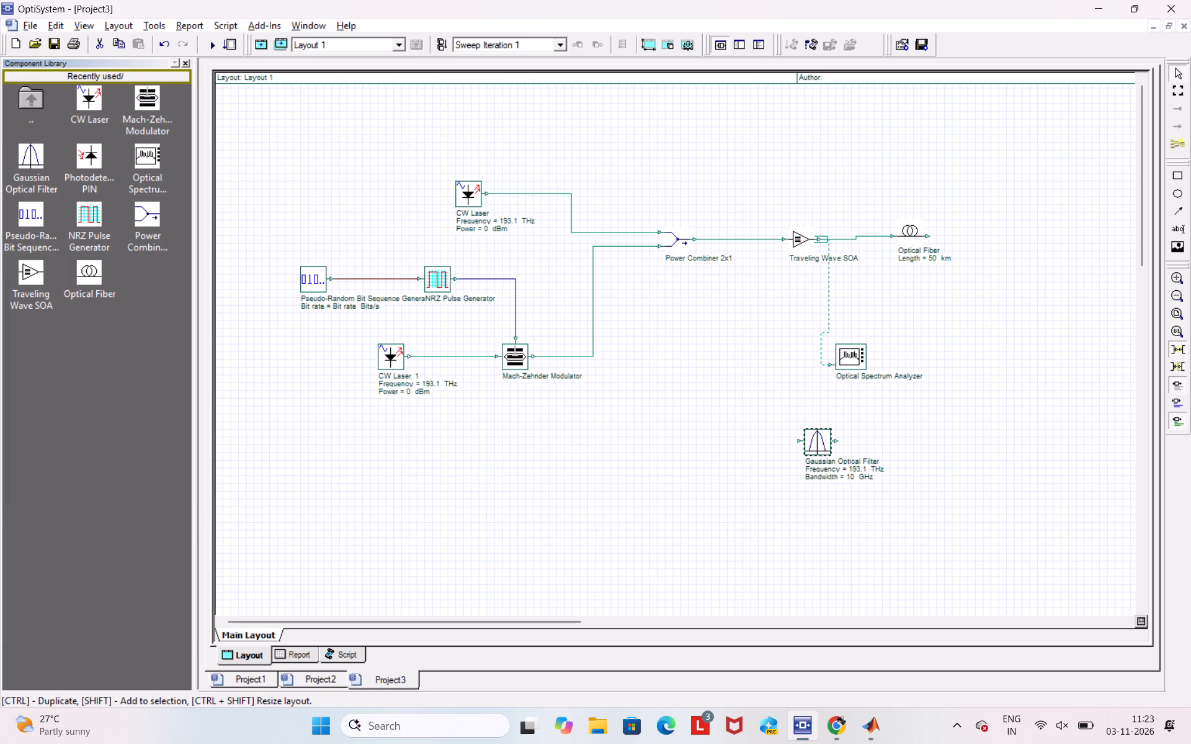
{"action": "left_click_drag", "start_coordinate": [925, 238], "coordinate": [994, 426]}
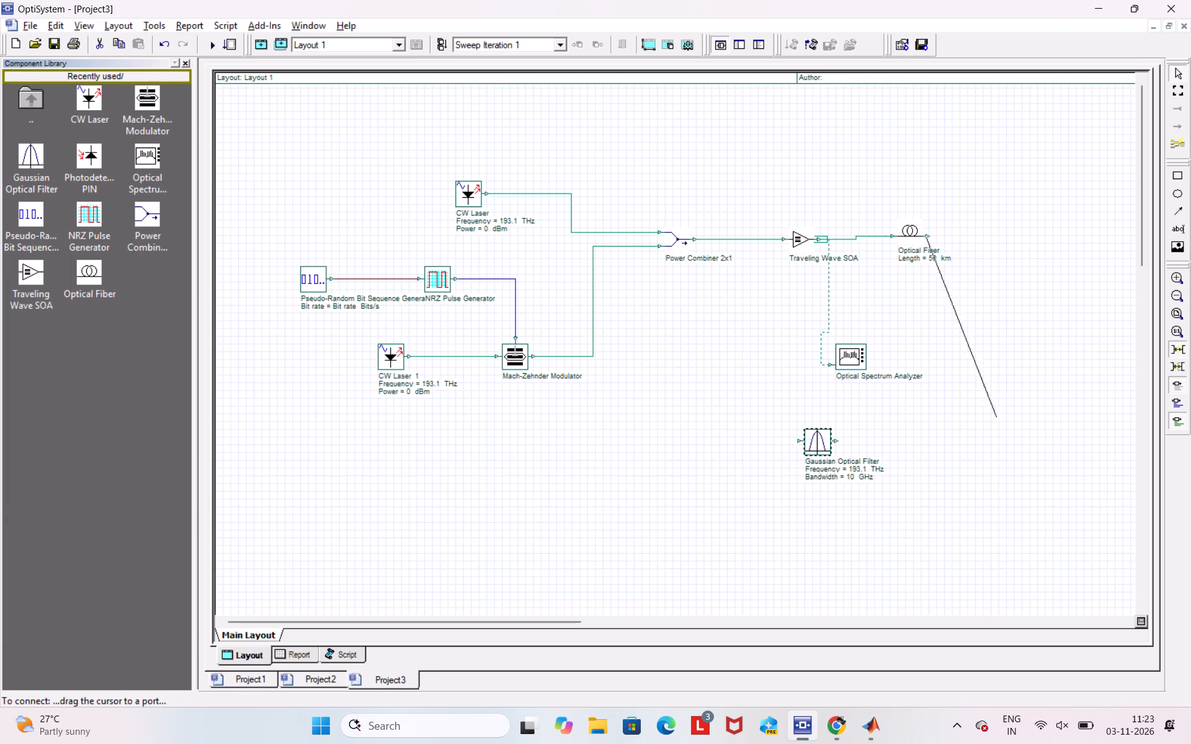
{"action": "left_click_drag", "start_coordinate": [994, 426], "coordinate": [798, 441]}
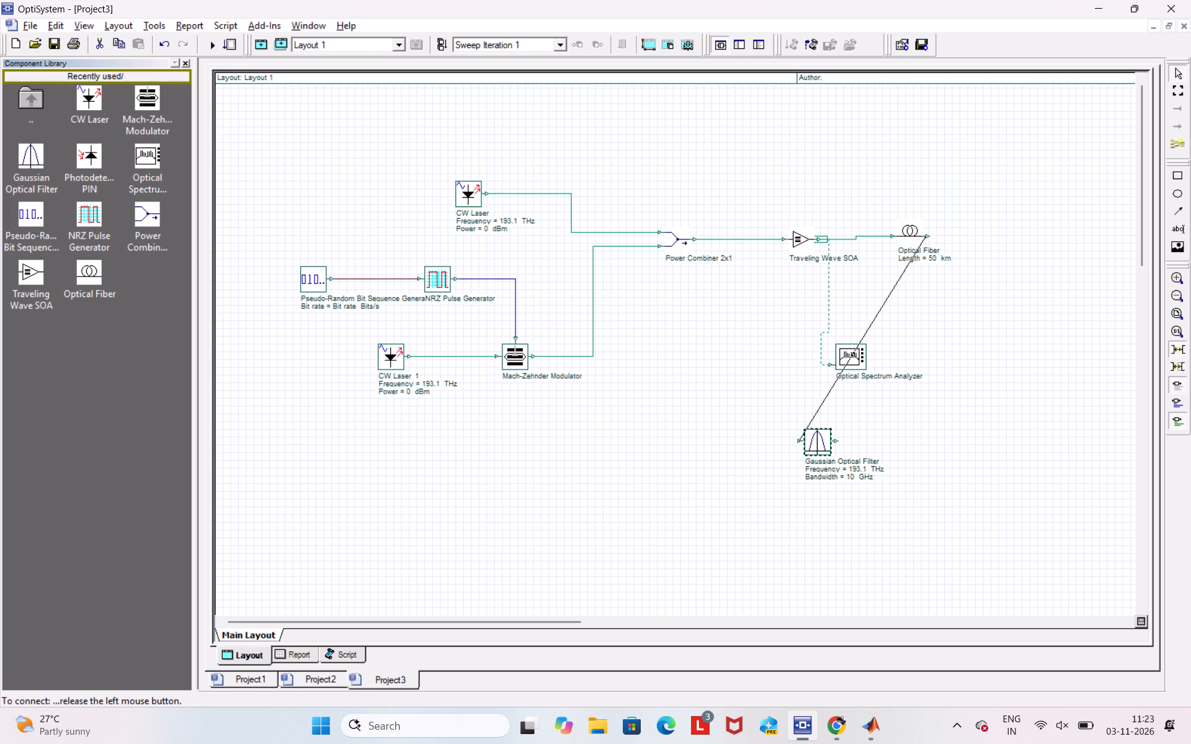
Move the Optical Spectrum Analyzer below the Power Combiner 2x1, clear of the fiber-to-filter connection.
{"action": "left_click_drag", "start_coordinate": [854, 360], "coordinate": [753, 355]}
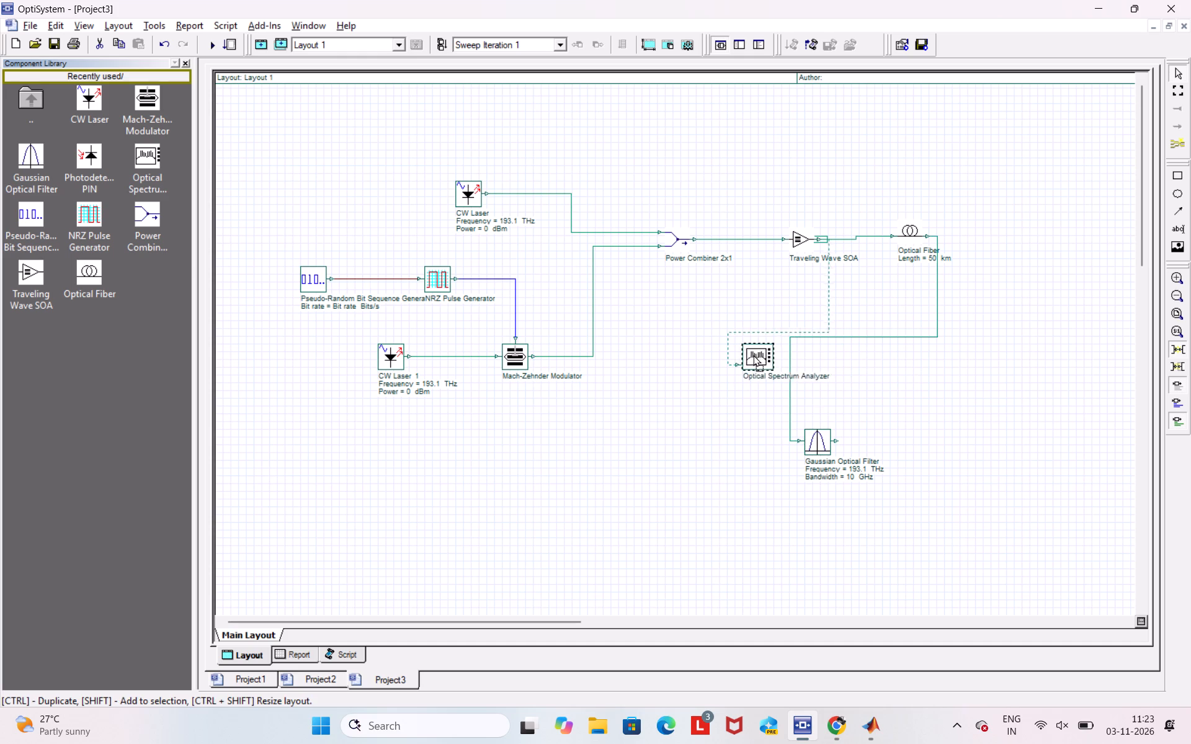
{"action": "left_click_drag", "start_coordinate": [753, 355], "coordinate": [713, 332]}
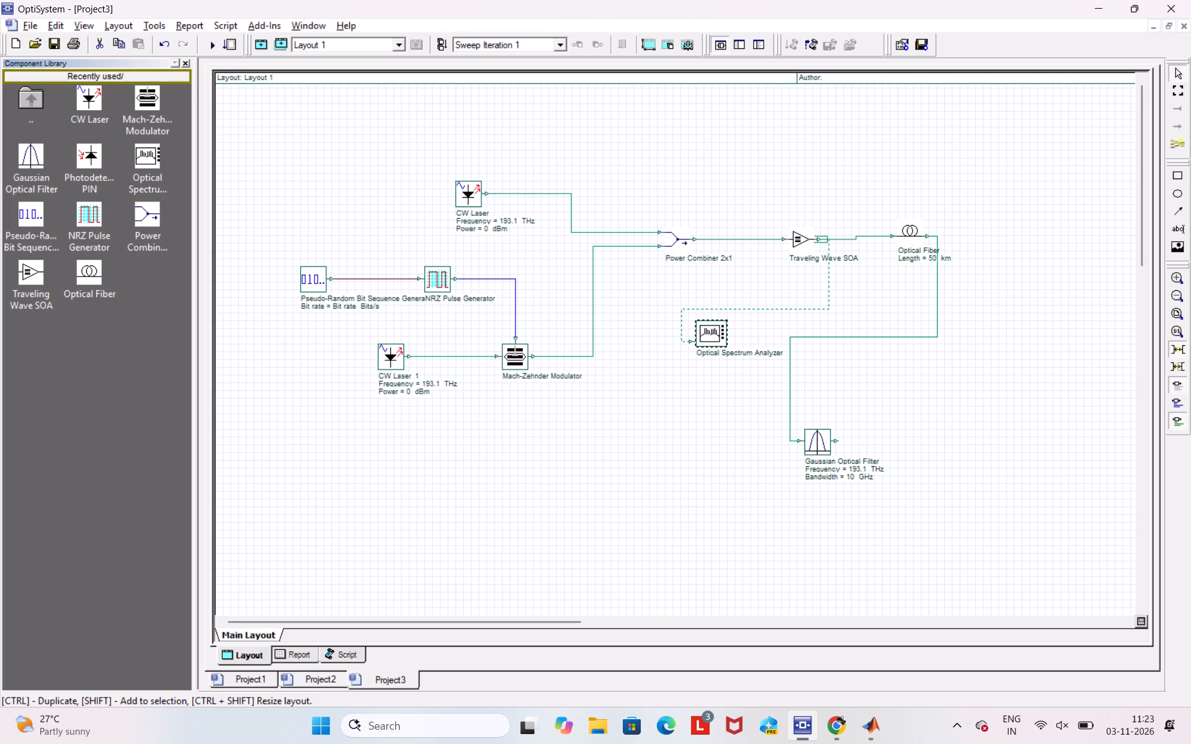
Place a Photodetector PIN from the recently used components after the Gaussian Optical Filter, connected to the filter's output.
{"action": "left_click_drag", "start_coordinate": [83, 165], "coordinate": [929, 441]}
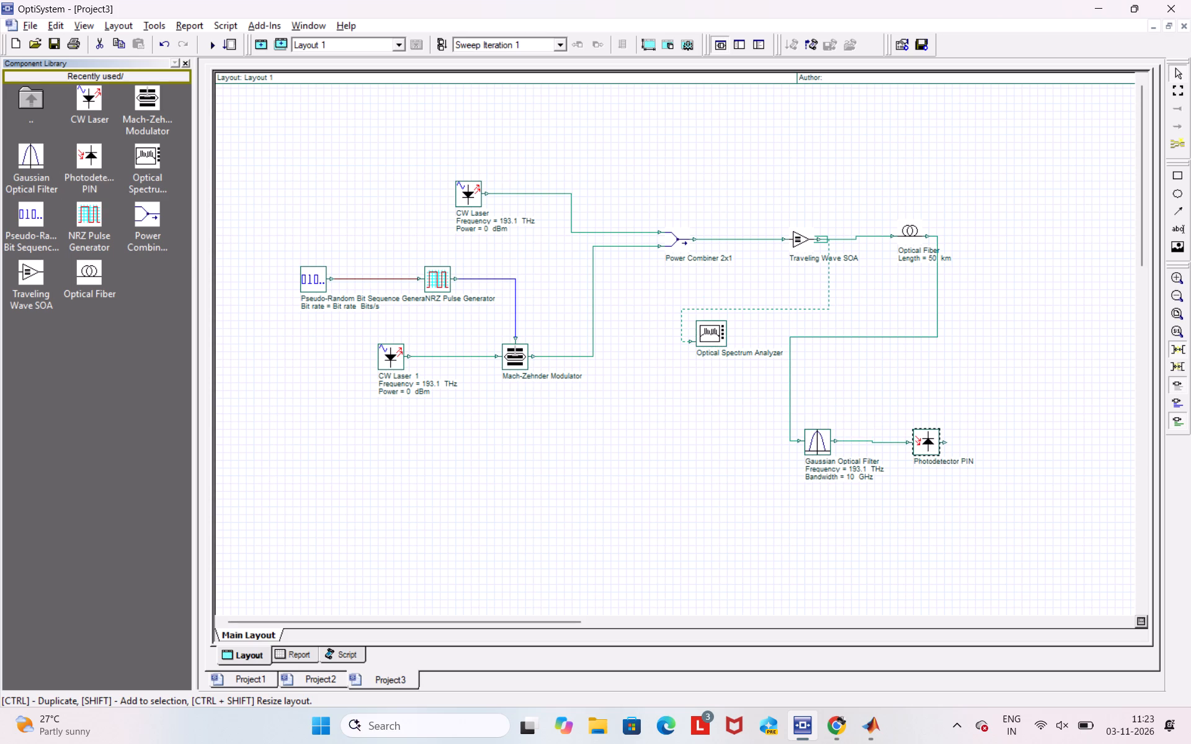
Search the whole component library for "low pass", matching all words, and place a Low Pass Bessel Filter connected to the Photodetector PIN's output.
{"action": "right_click", "coordinate": [129, 394]}
{"action": "right_click", "coordinate": [129, 394]}
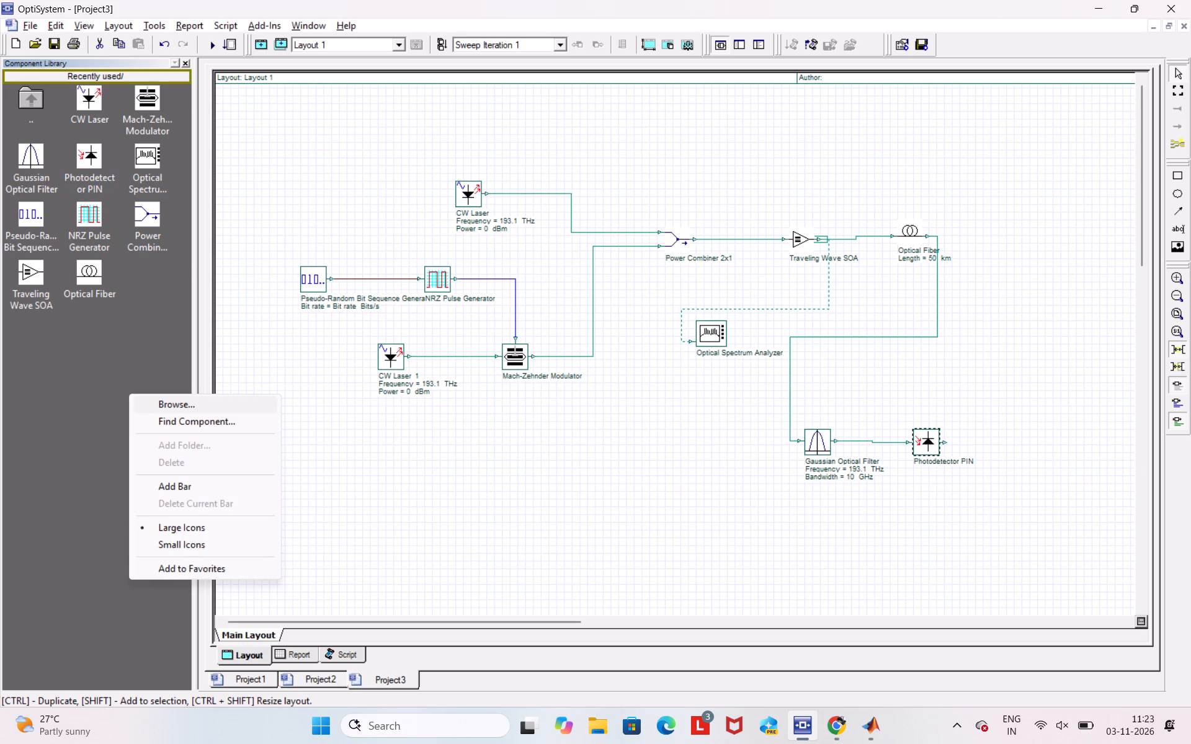
{"action": "left_click", "coordinate": [151, 417]}
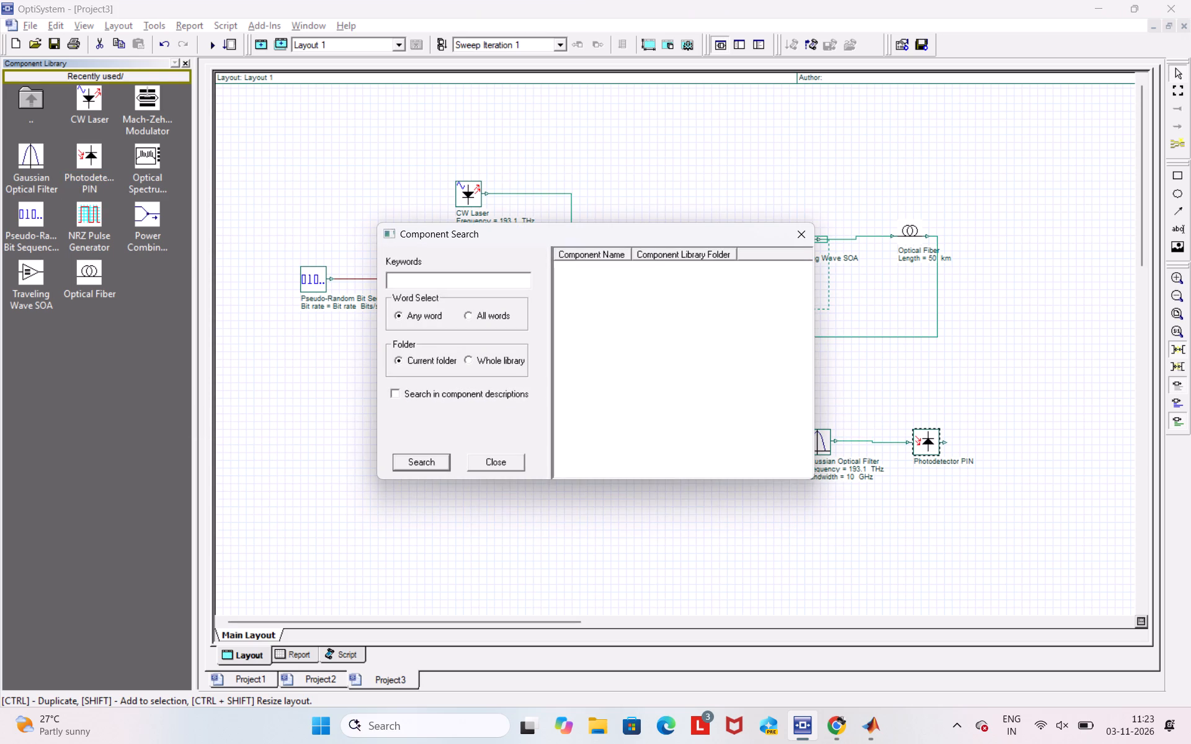
{"action": "left_click", "coordinate": [478, 278]}
{"action": "type", "text": "low pass"}
{"action": "left_click", "coordinate": [475, 316]}
{"action": "left_click", "coordinate": [470, 363]}
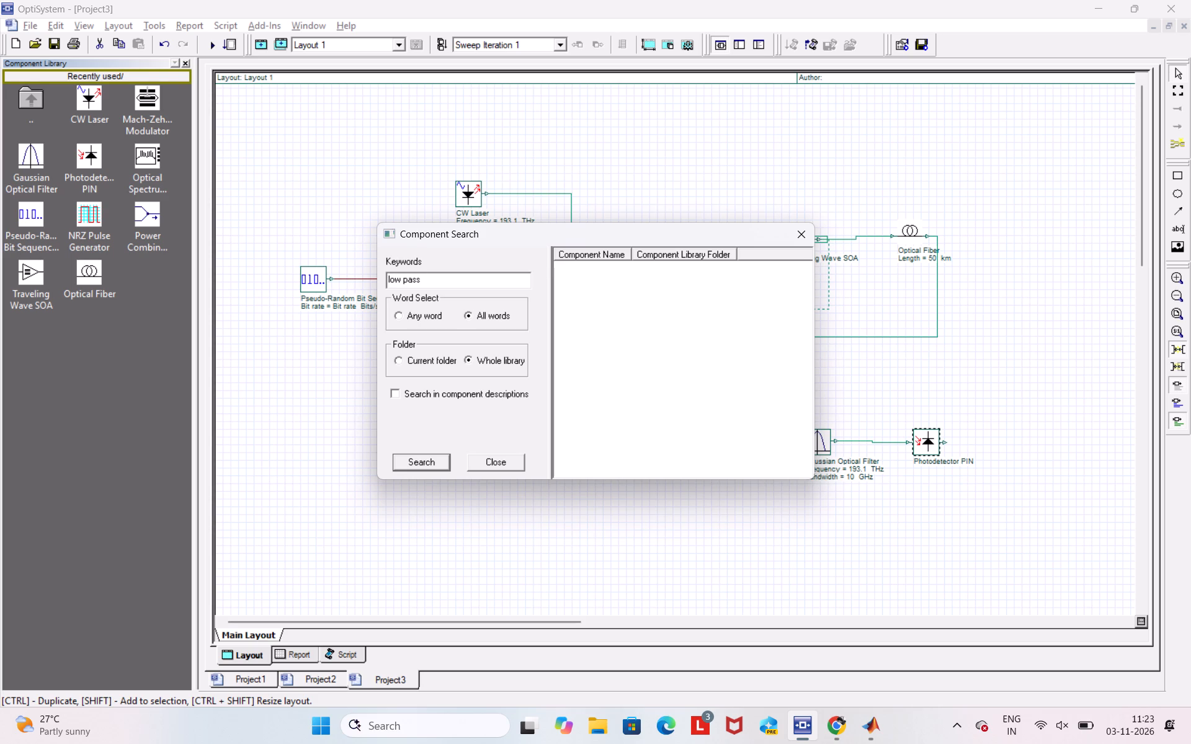
{"action": "left_click", "coordinate": [422, 460]}
{"action": "left_click", "coordinate": [600, 299]}
{"action": "double_click", "coordinate": [600, 299]}
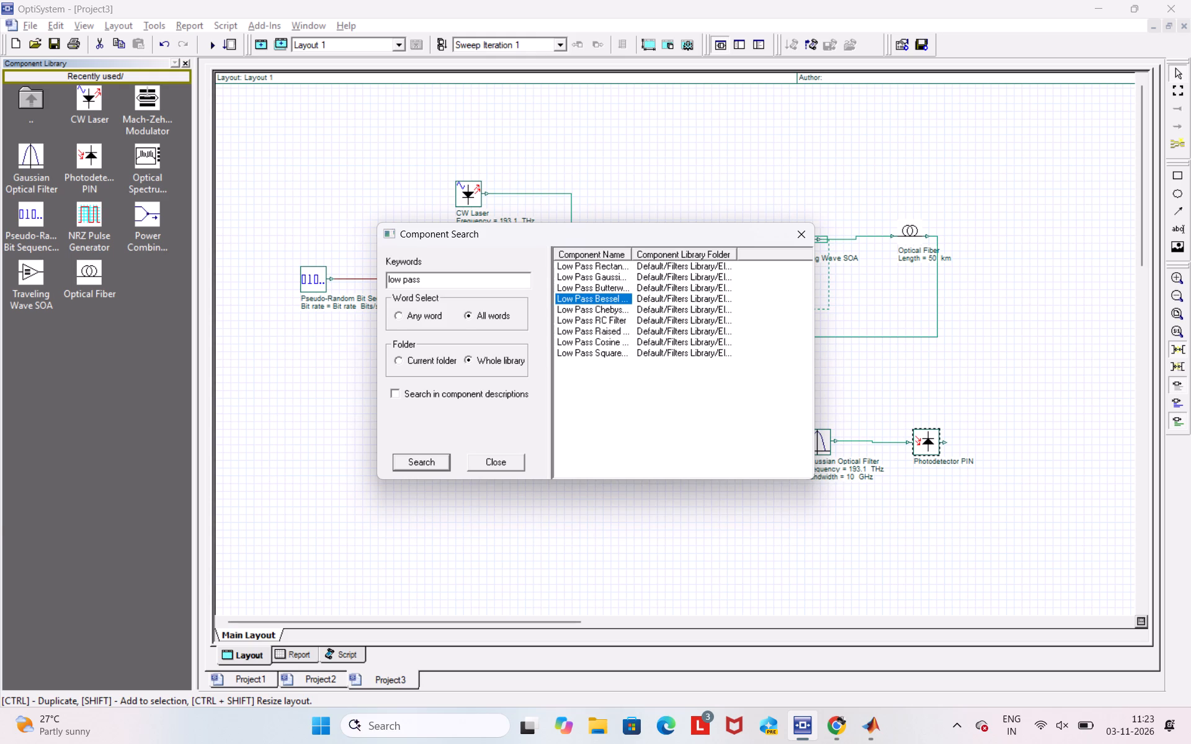
{"action": "left_click", "coordinate": [803, 234]}
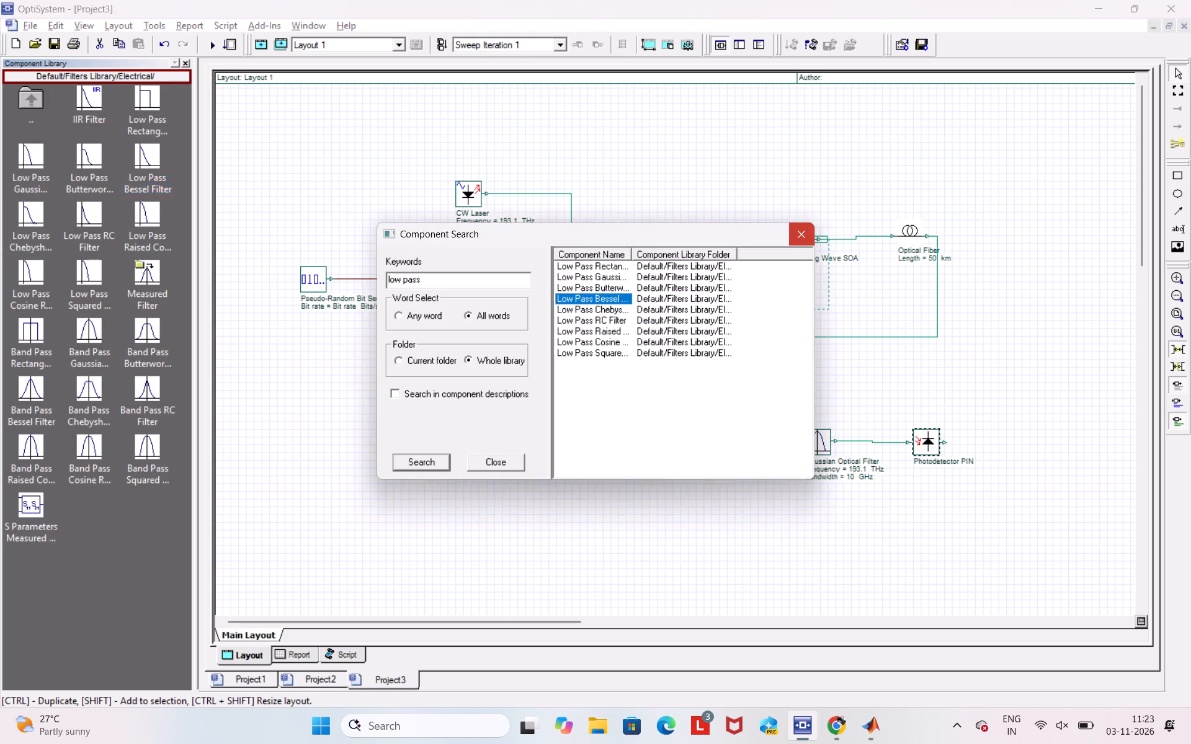
{"action": "left_click_drag", "start_coordinate": [137, 160], "coordinate": [341, 221]}
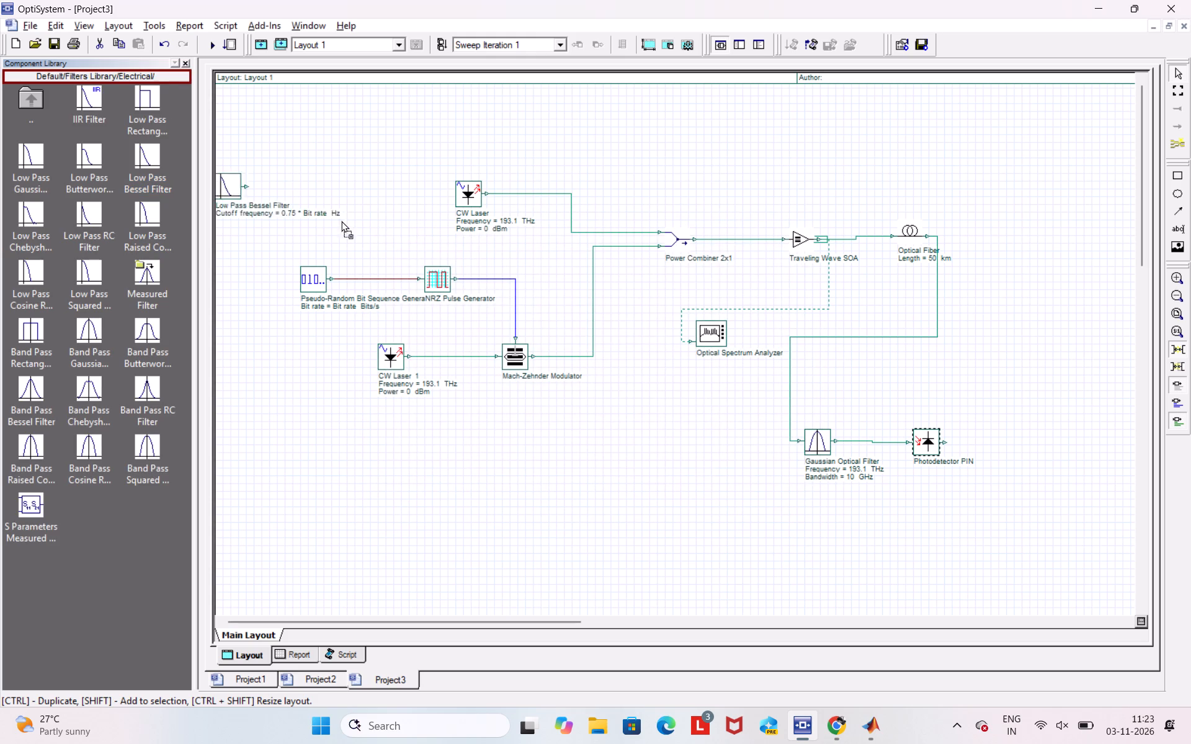
{"action": "left_click_drag", "start_coordinate": [341, 221], "coordinate": [999, 437]}
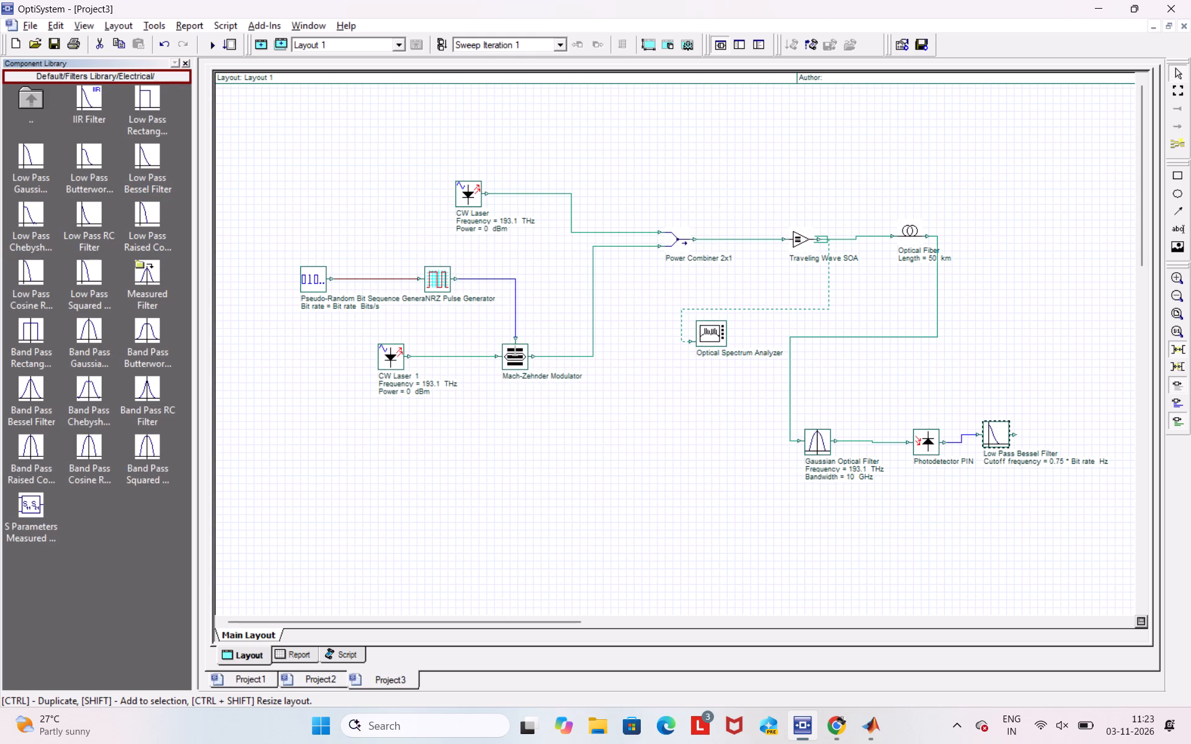
Search the whole component library for "BER", matching all words, and place a BER Analyzer connected to the Photodetector PIN and Low Pass Bessel Filter outputs.
{"action": "right_click", "coordinate": [150, 603]}
{"action": "left_click", "coordinate": [212, 446]}
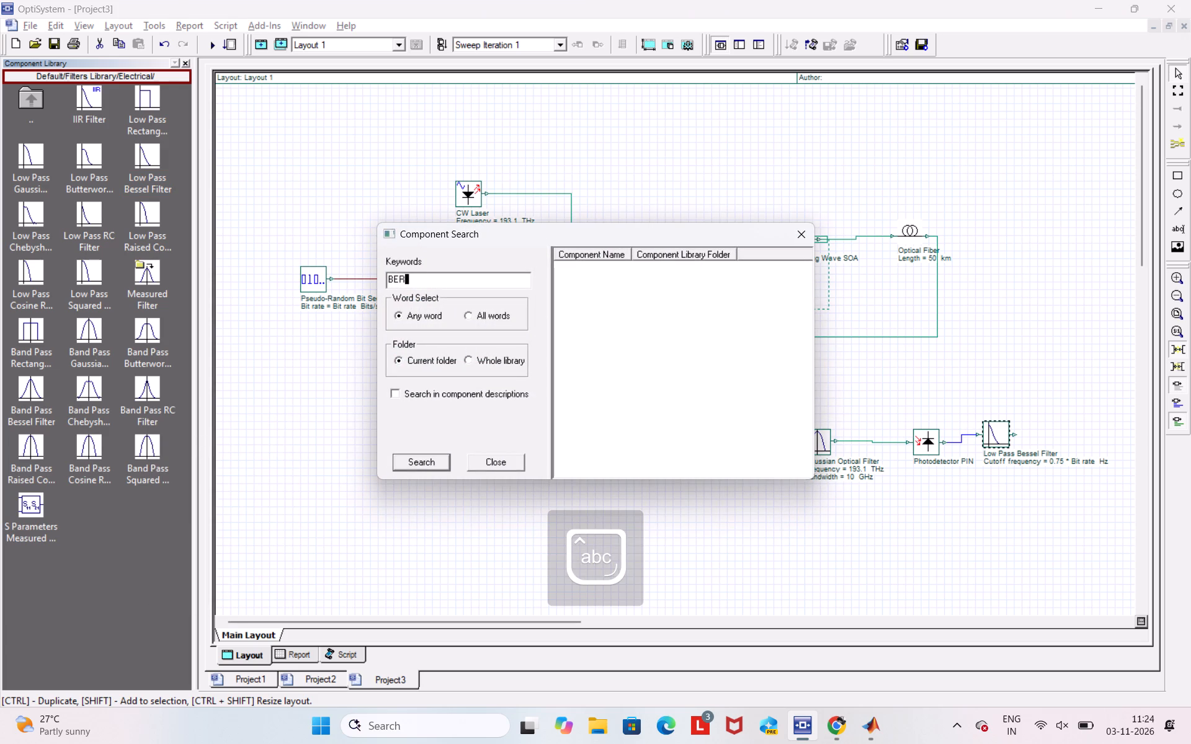
{"action": "left_click", "coordinate": [477, 312]}
{"action": "left_click", "coordinate": [468, 360]}
{"action": "left_click", "coordinate": [427, 458]}
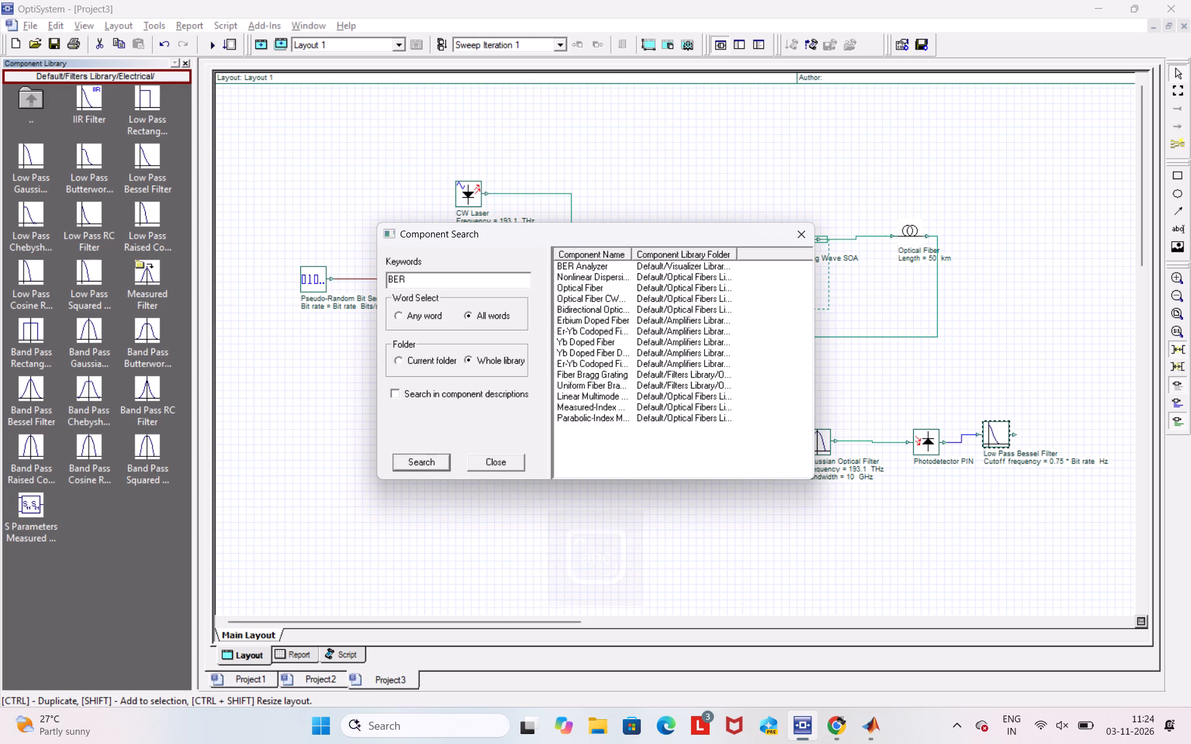
{"action": "double_click", "coordinate": [589, 266]}
{"action": "left_click", "coordinate": [793, 230]}
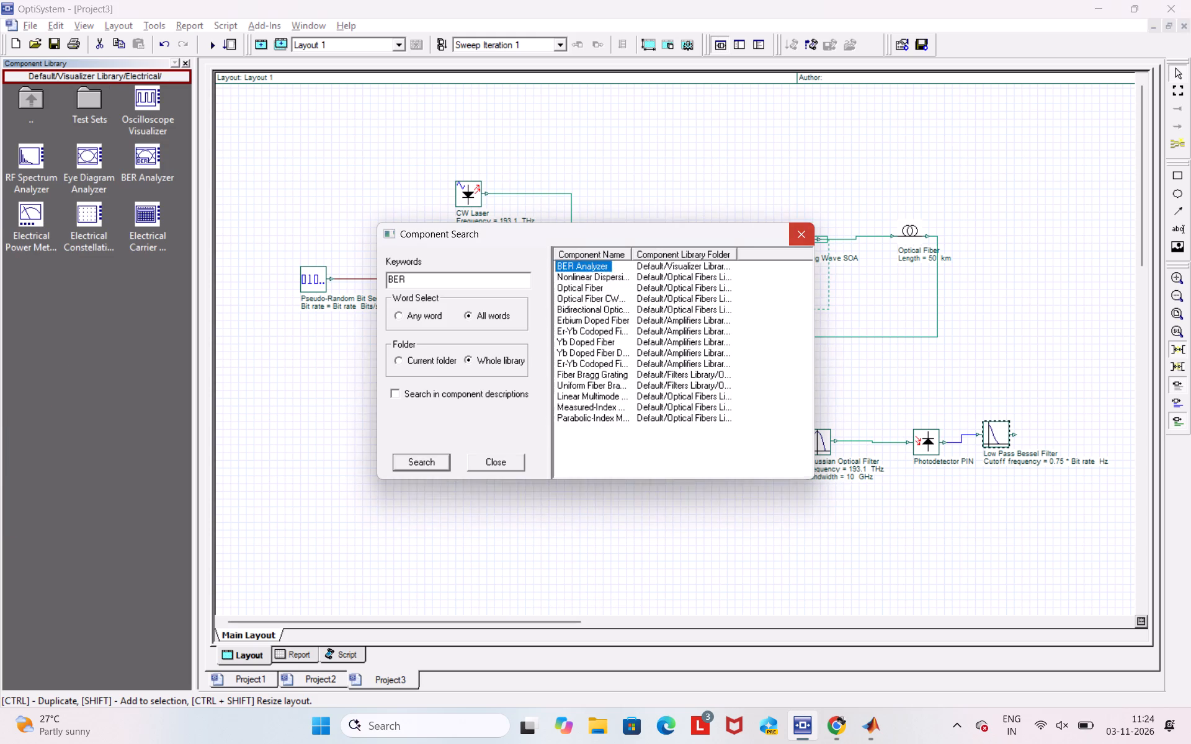
{"action": "left_click_drag", "start_coordinate": [151, 167], "coordinate": [1015, 563]}
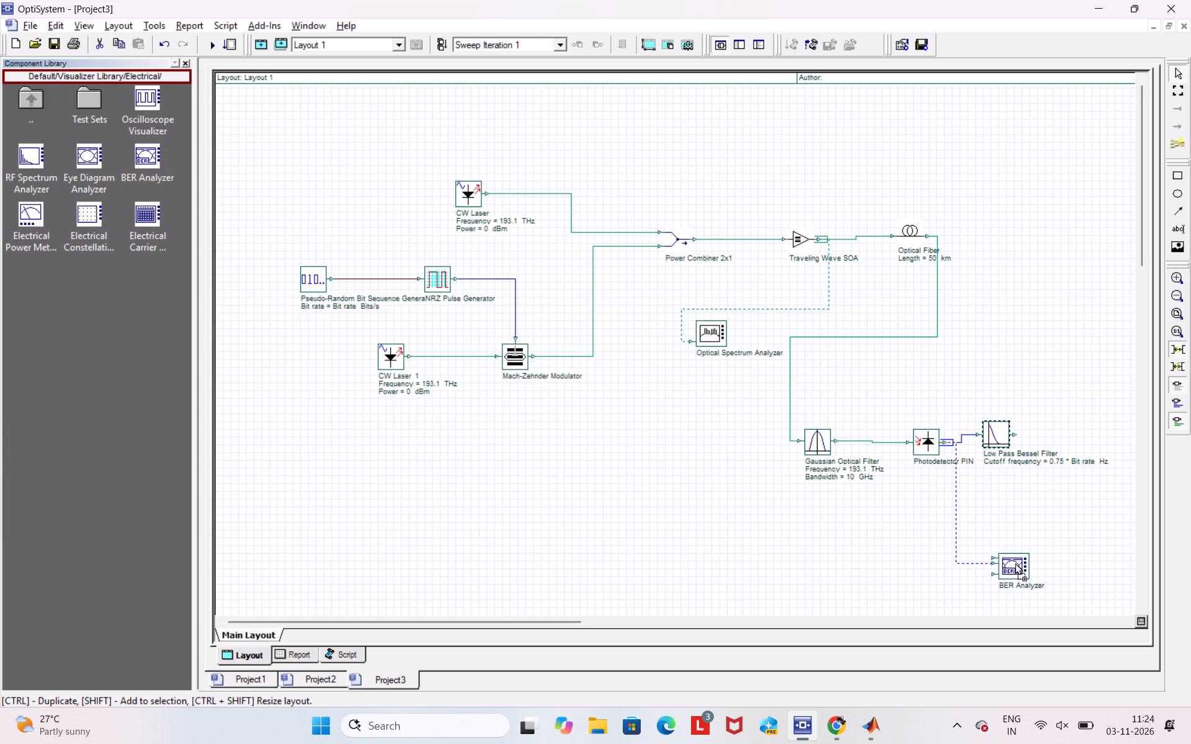
{"action": "left_click_drag", "start_coordinate": [1015, 563], "coordinate": [1043, 556]}
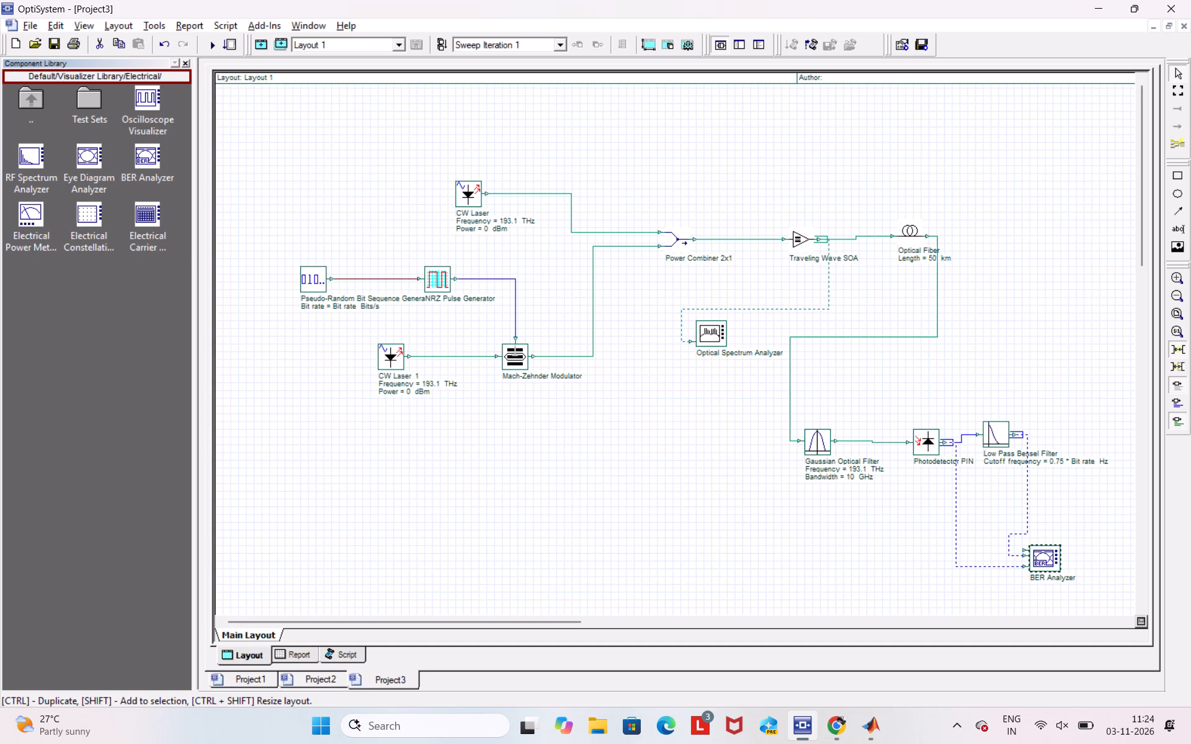
Set the power of the upper CW Laser, which feeds the Power Combiner directly, to 5 dBm.
{"action": "double_click", "coordinate": [465, 202]}
{"action": "double_click", "coordinate": [637, 271]}
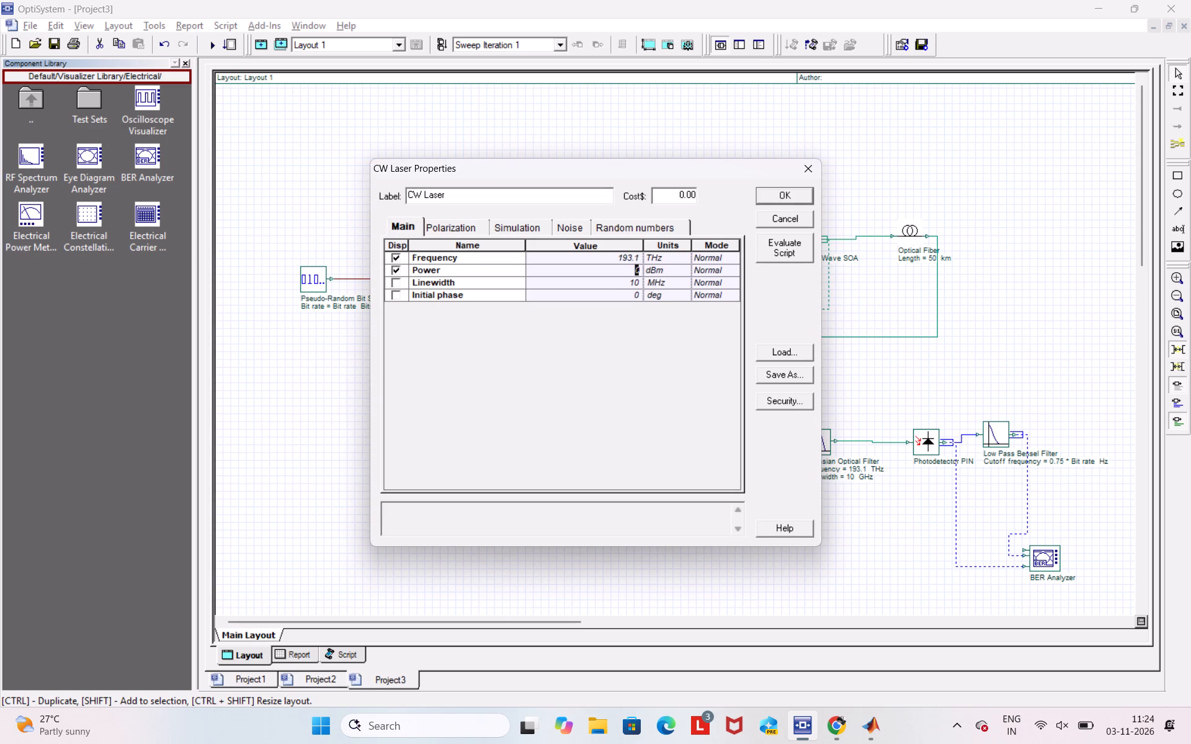
{"action": "key", "text": "5"}
{"action": "key", "text": "BackSpace"}
{"action": "key", "text": "BackSpace"}
{"action": "key", "text": "5"}
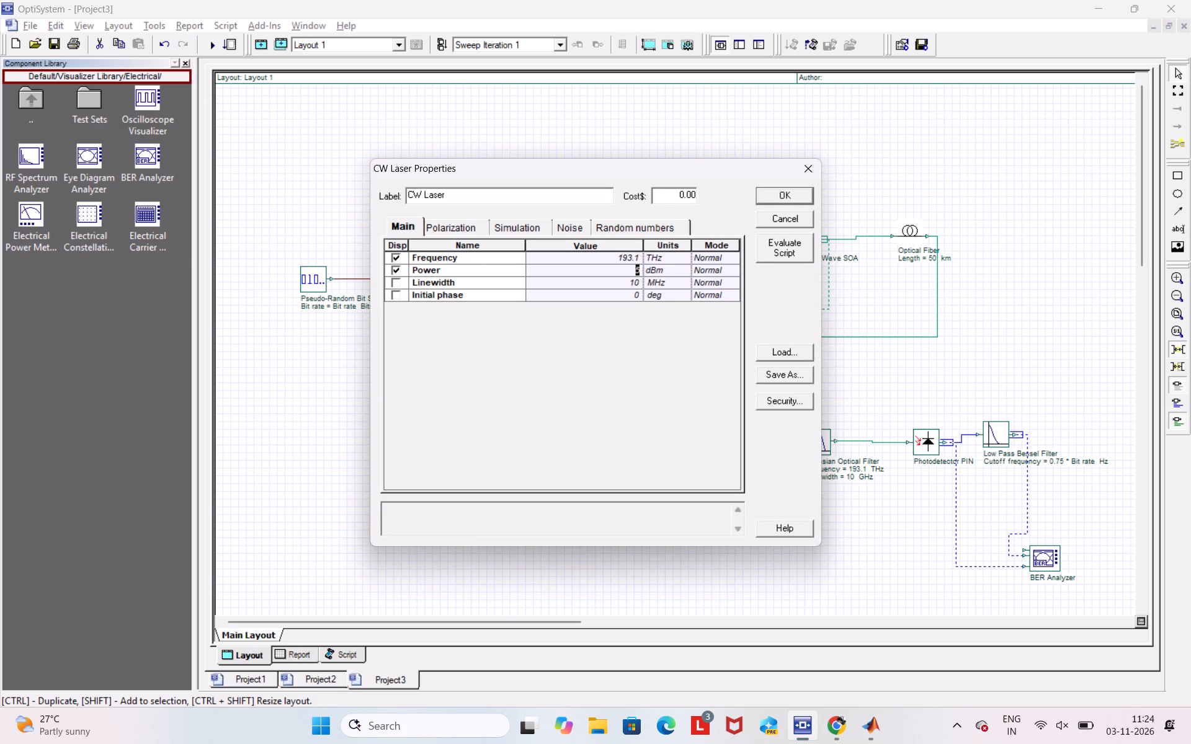
{"action": "left_click", "coordinate": [788, 192]}
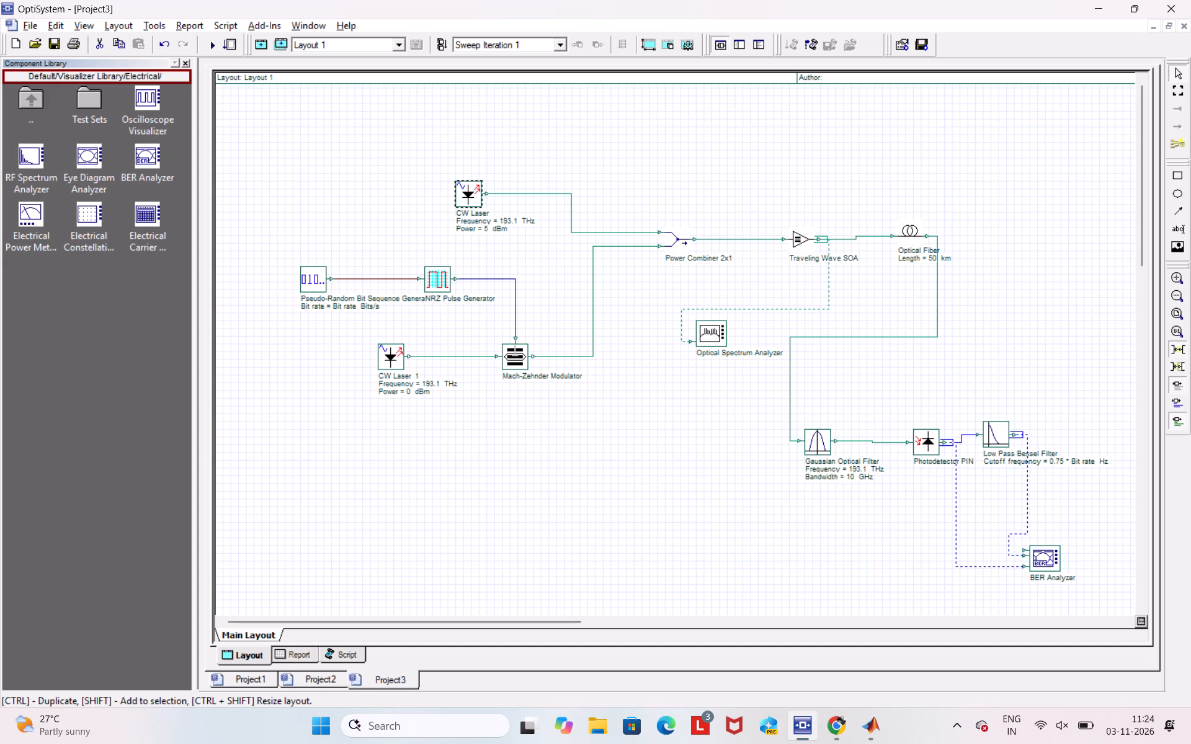
Review the simulation and signal settings in the Layout 1 parameters.
{"action": "double_click", "coordinate": [921, 247]}
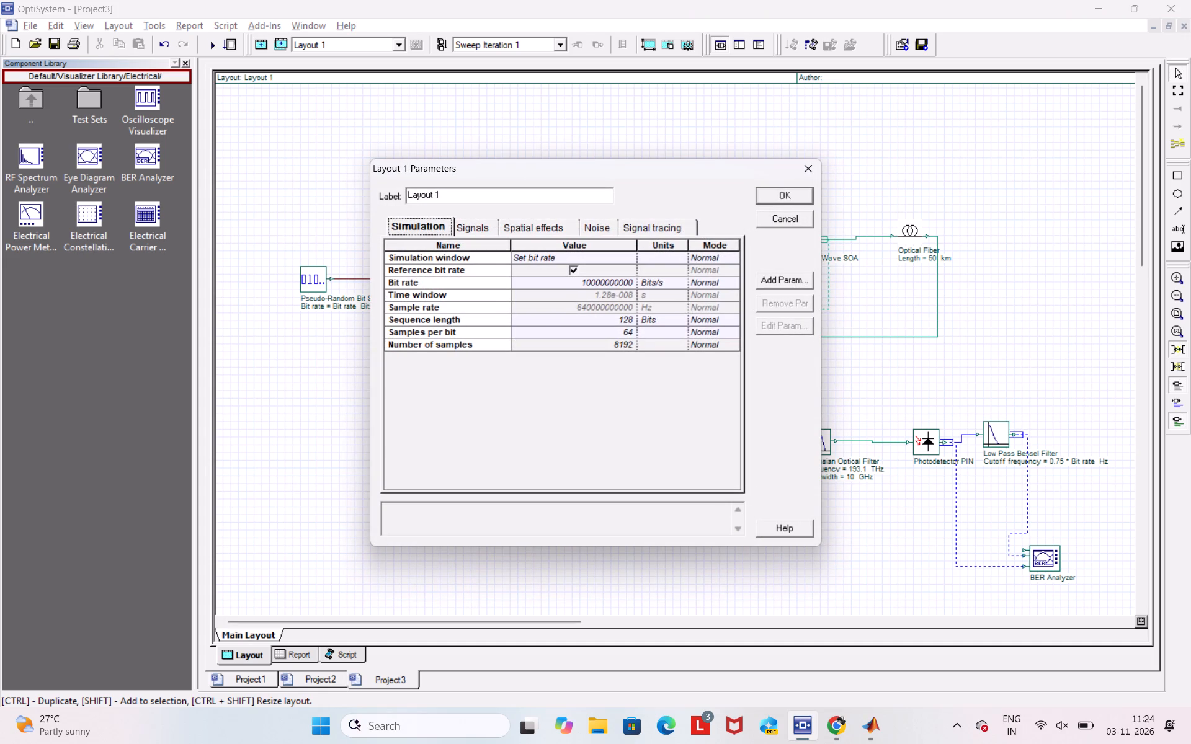
{"action": "left_click", "coordinate": [489, 228]}
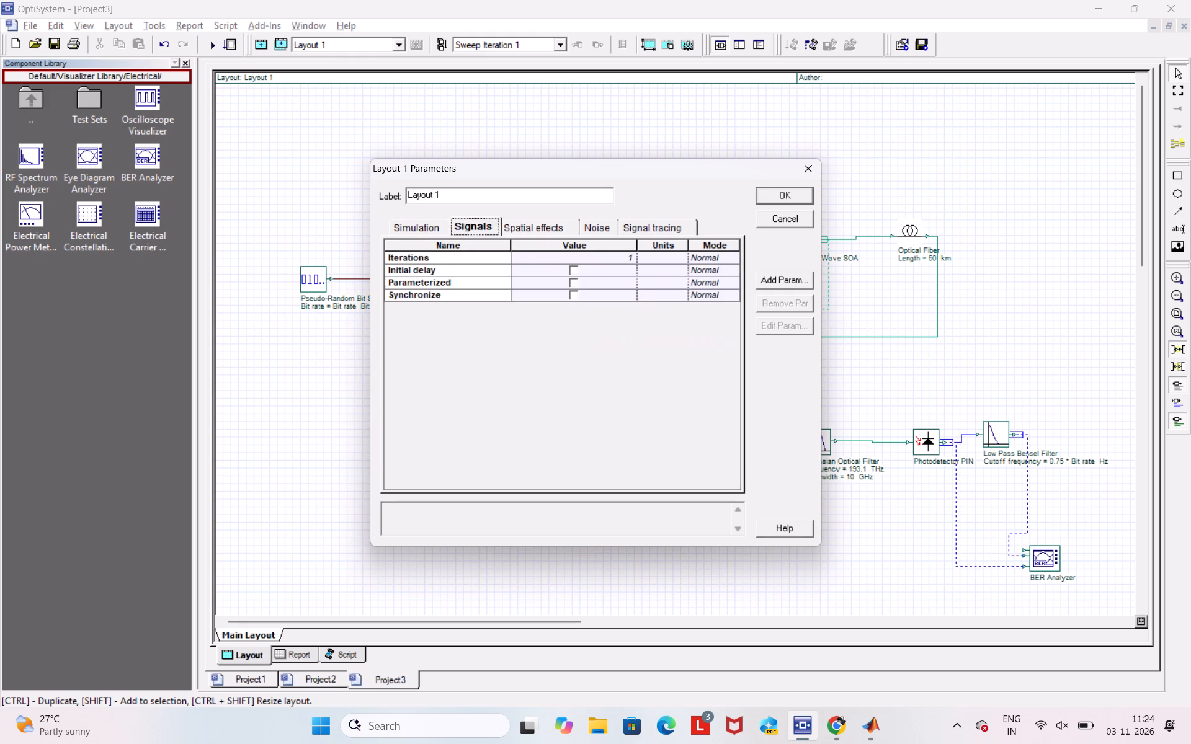
{"action": "left_click", "coordinate": [431, 226]}
{"action": "left_click", "coordinate": [813, 167]}
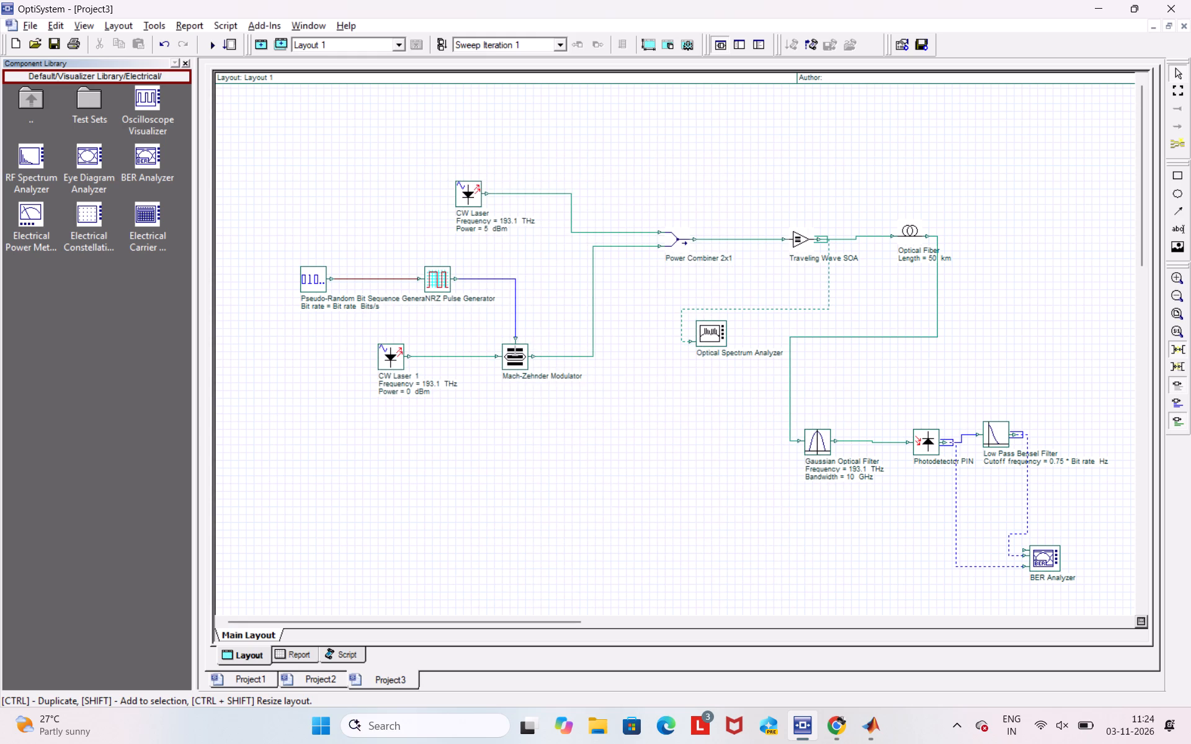
Set the Optical Fiber's length to 1 km.
{"action": "double_click", "coordinate": [916, 263]}
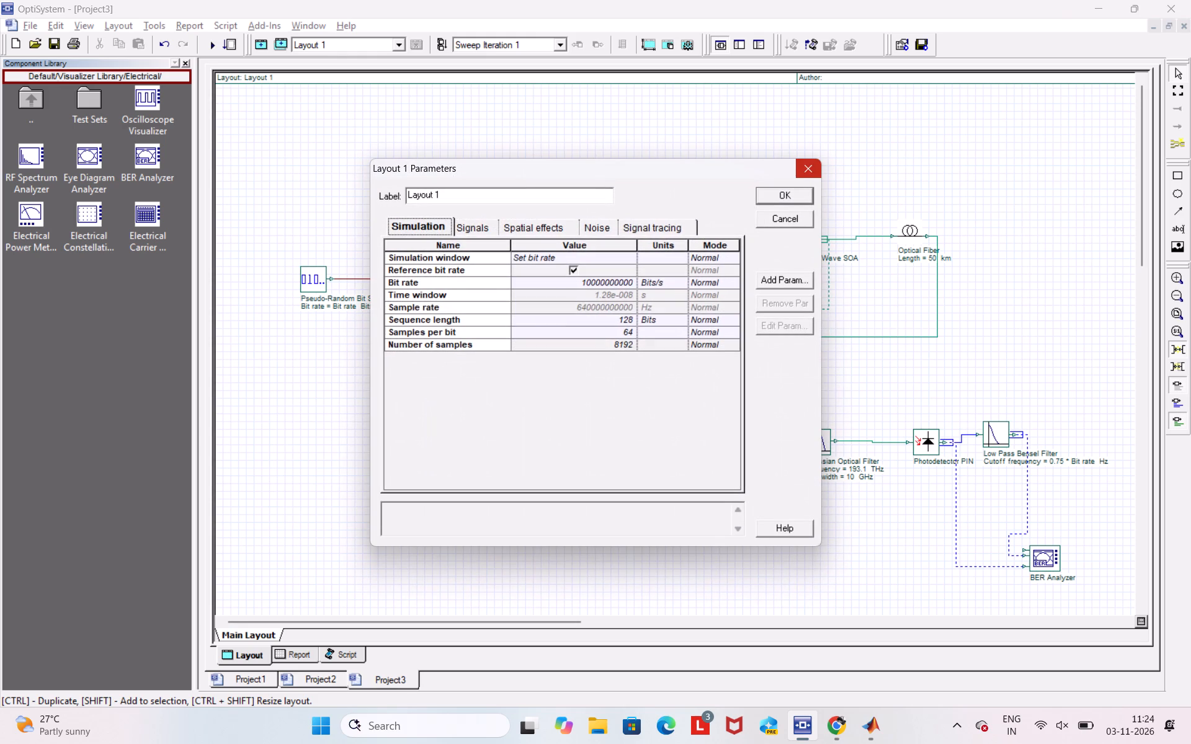
{"action": "left_click", "coordinate": [811, 166]}
{"action": "left_click", "coordinate": [916, 244]}
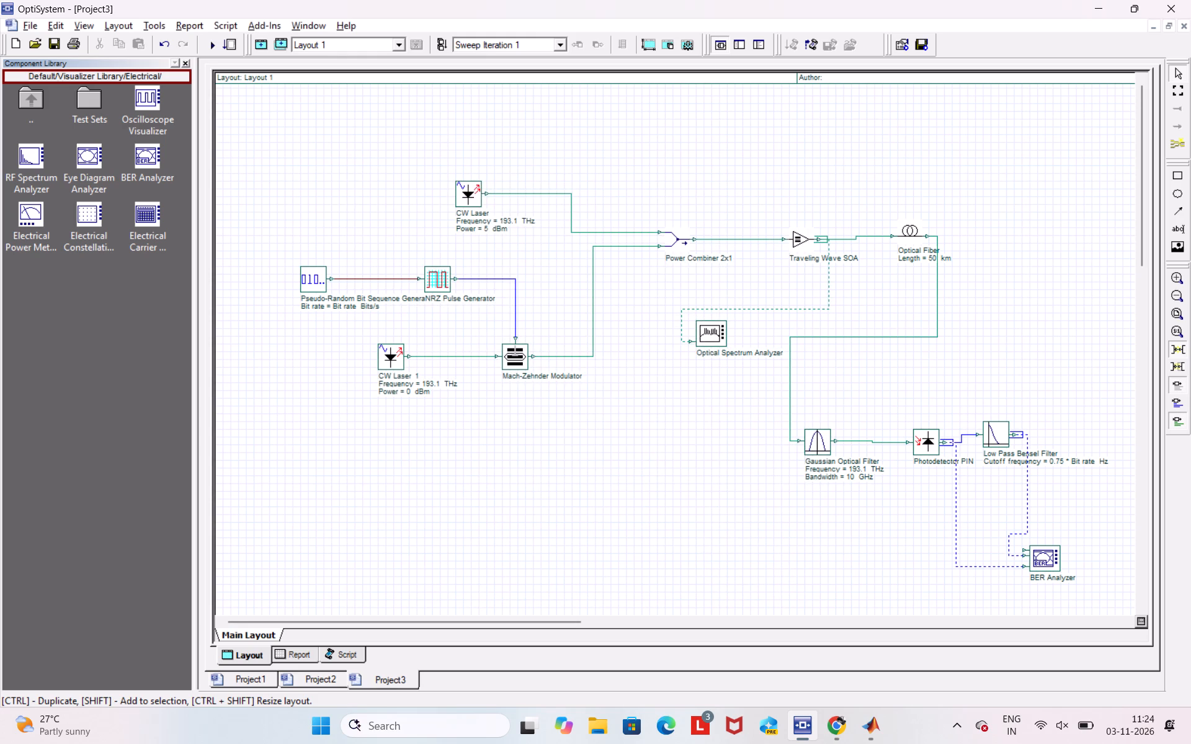
{"action": "left_click", "coordinate": [911, 234]}
{"action": "right_click", "coordinate": [911, 234]}
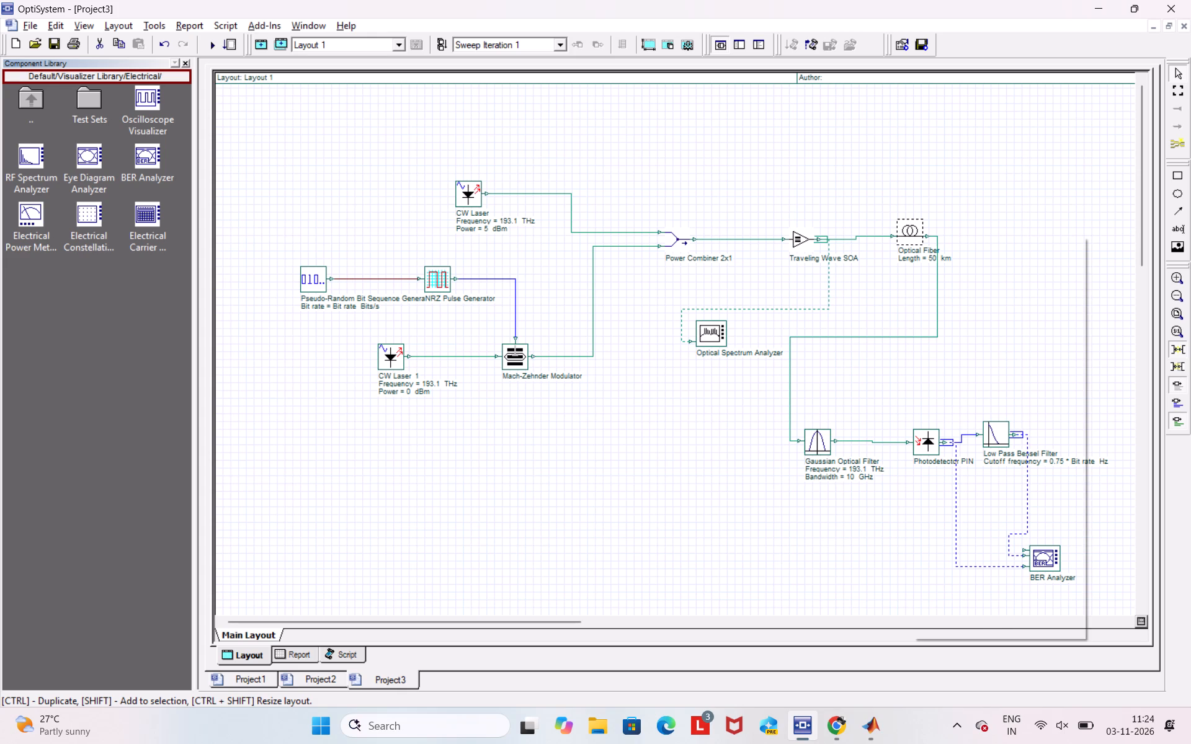
{"action": "left_click", "coordinate": [959, 435]}
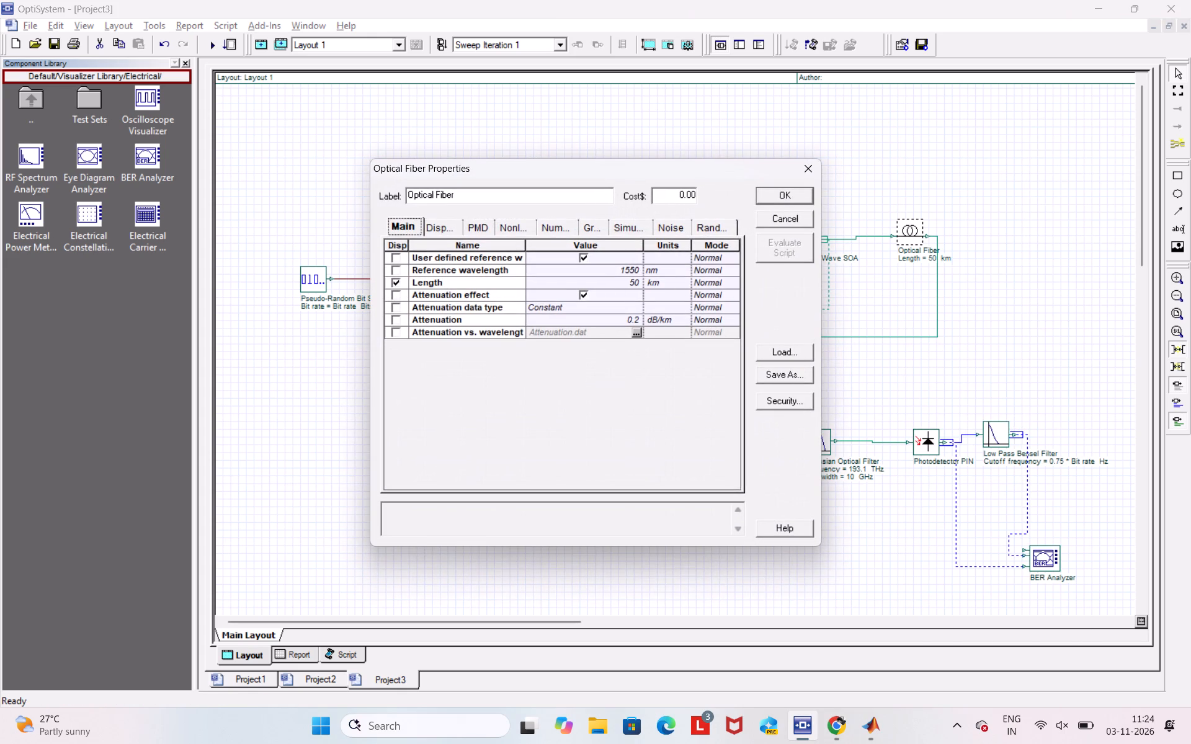
{"action": "double_click", "coordinate": [641, 284]}
{"action": "key", "text": "BackSpace"}
{"action": "key", "text": "BackSpace"}
{"action": "key", "text": "1"}
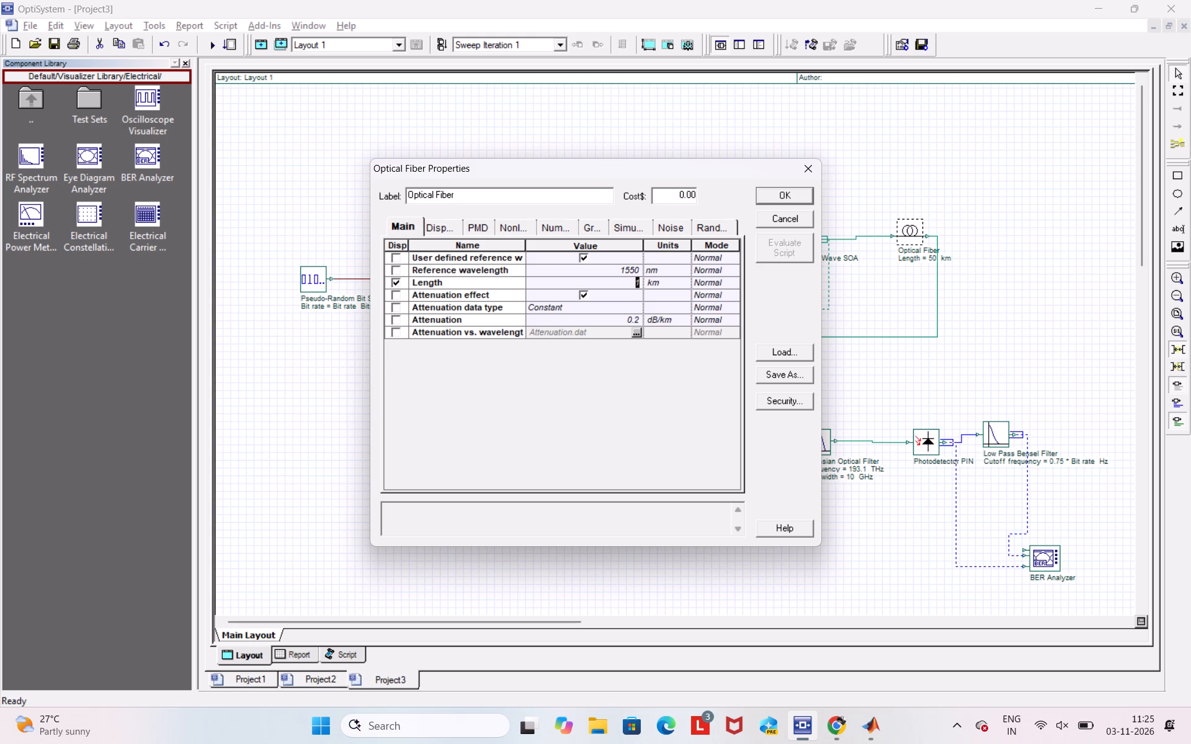
{"action": "left_click", "coordinate": [795, 194]}
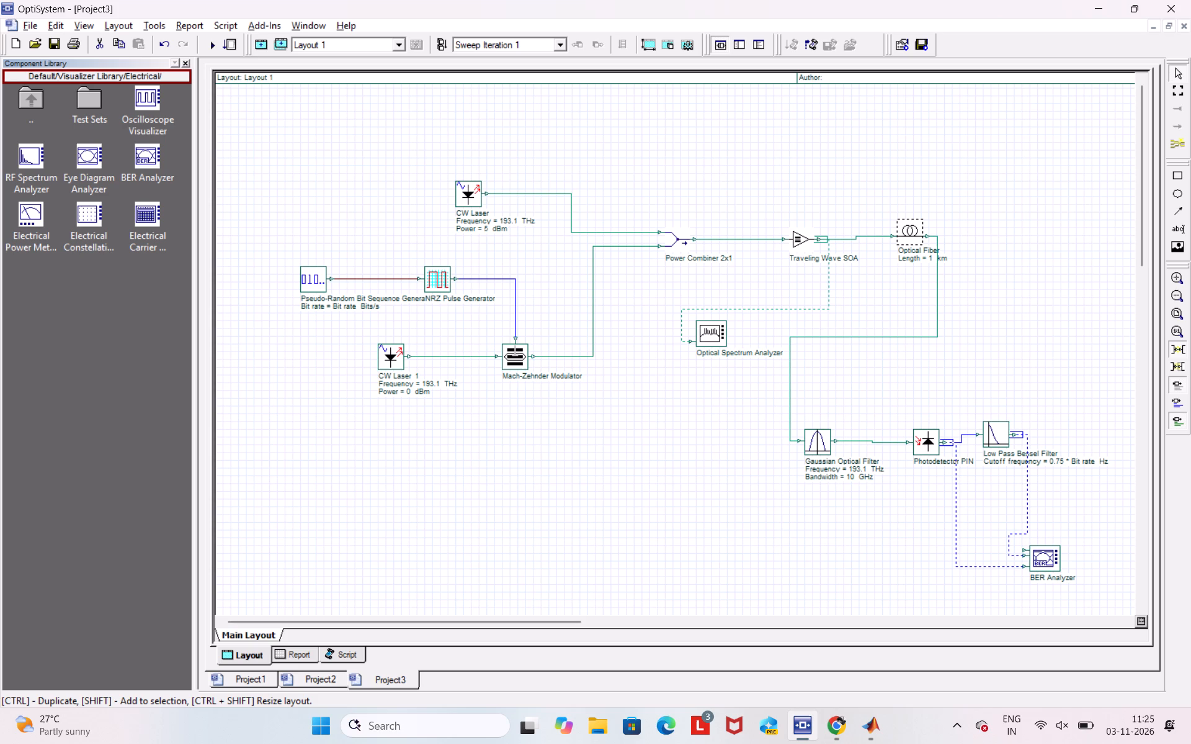
Save the project in the Downloads folder as Four_wave_mixing_optical.
{"action": "key", "text": "ctrl+s"}
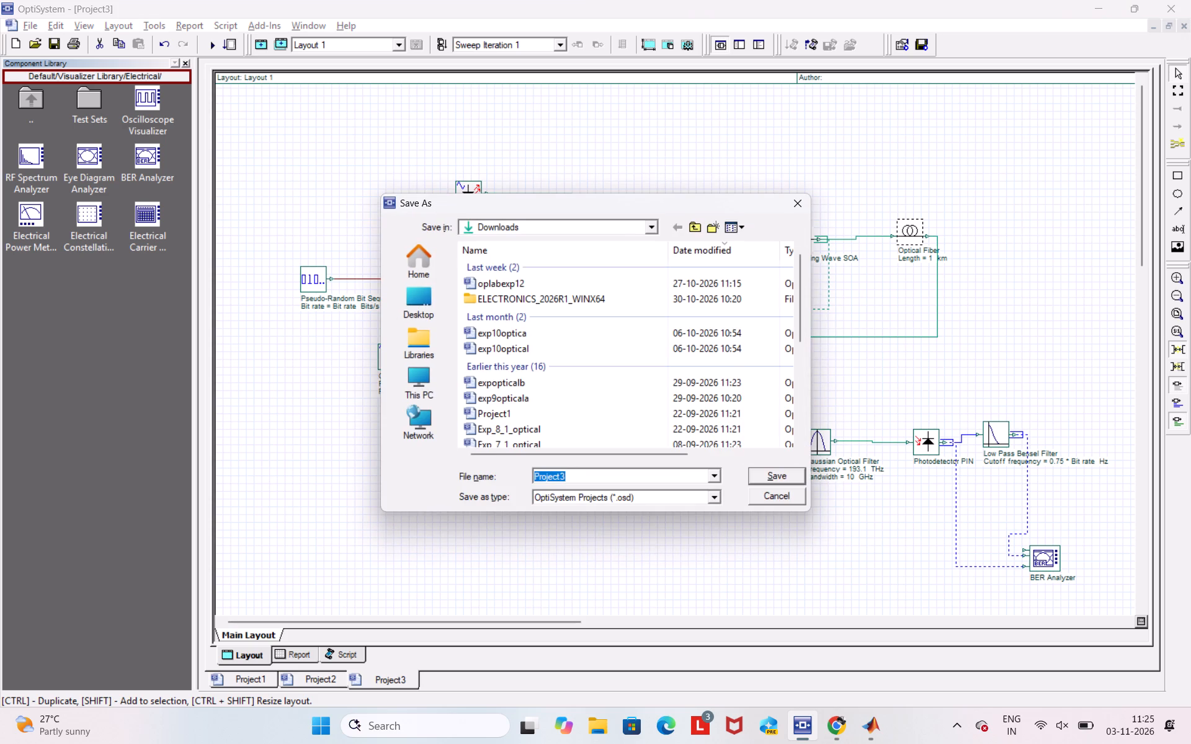
{"action": "key", "text": "BackSpace"}
{"action": "type", "text": "oyr"}
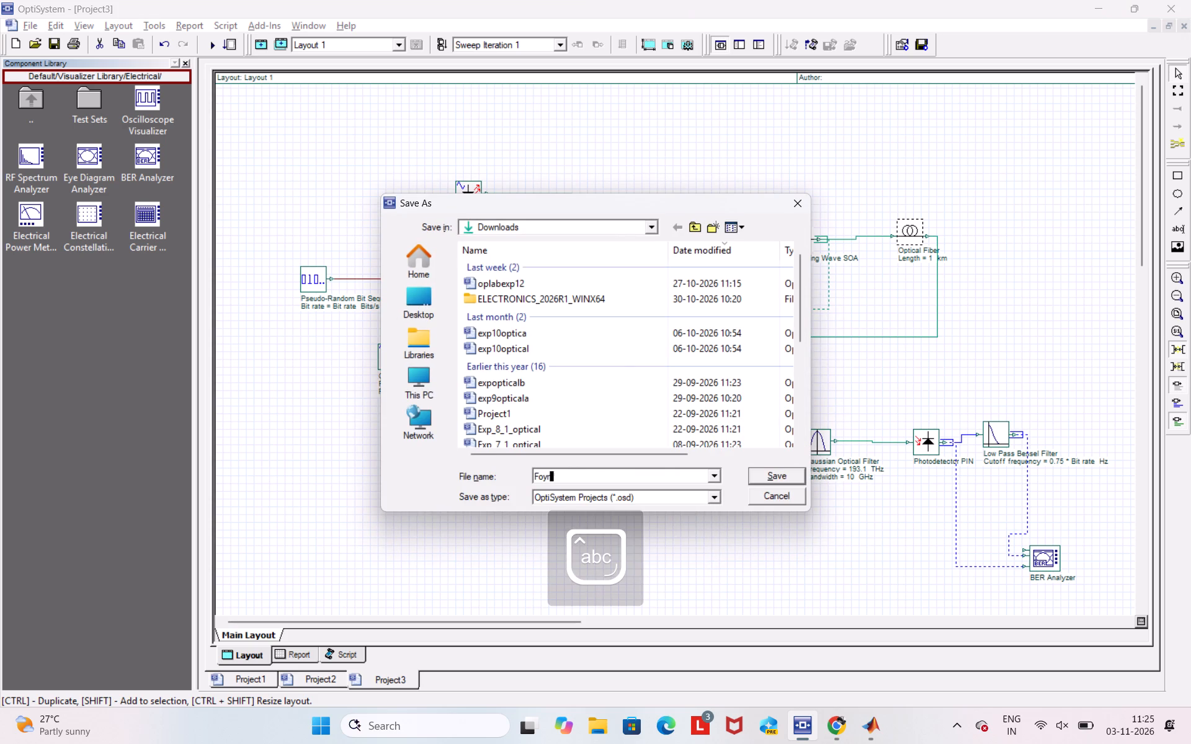
{"action": "key", "text": "space"}
{"action": "key", "text": "BackSpace"}
{"action": "key", "text": "BackSpace"}
{"action": "key", "text": "BackSpace"}
{"action": "type", "text": "ur_wave_mixing"}
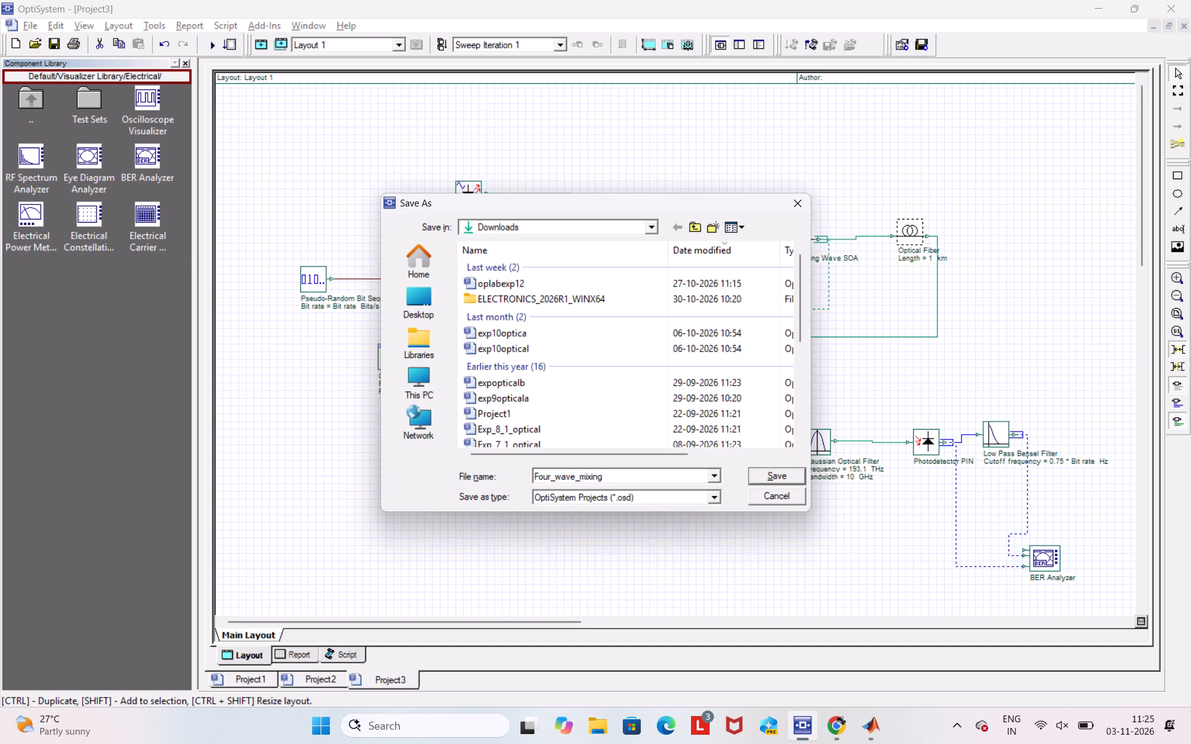
{"action": "type", "text": "_optical"}
{"action": "left_click", "coordinate": [778, 477]}
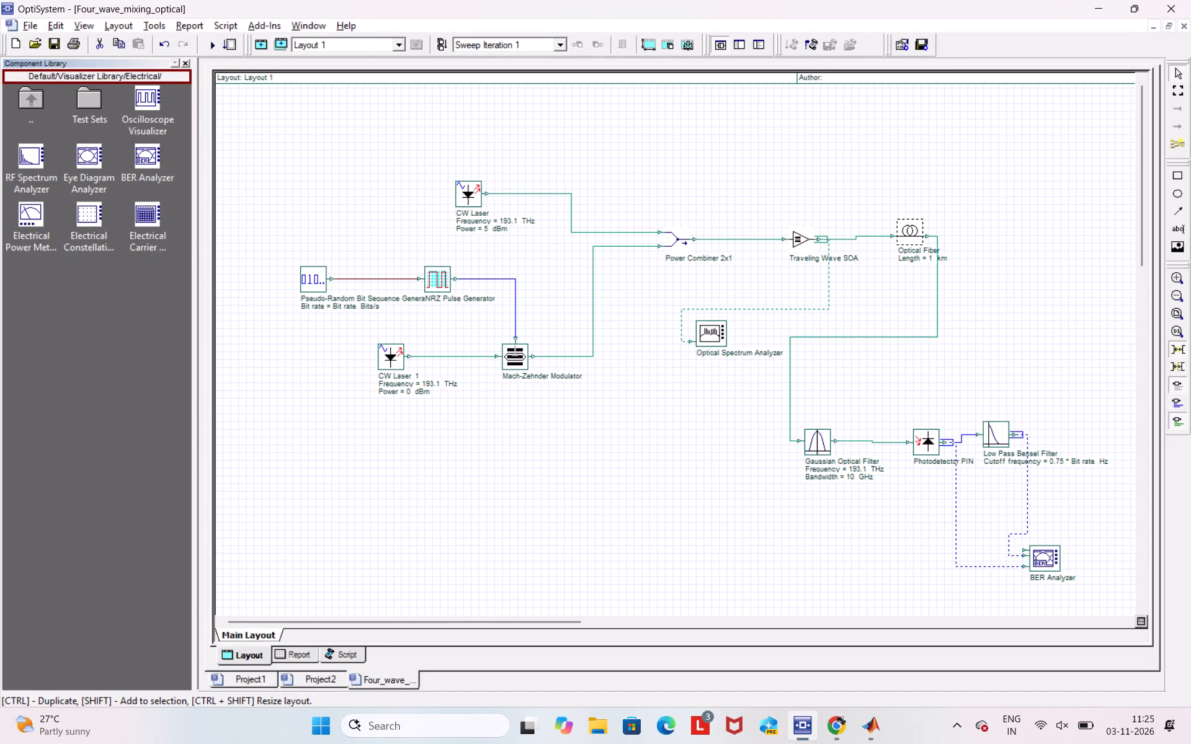
Run the calculation for the whole project and close the calculation window once it finishes.
{"action": "left_click", "coordinate": [212, 43]}
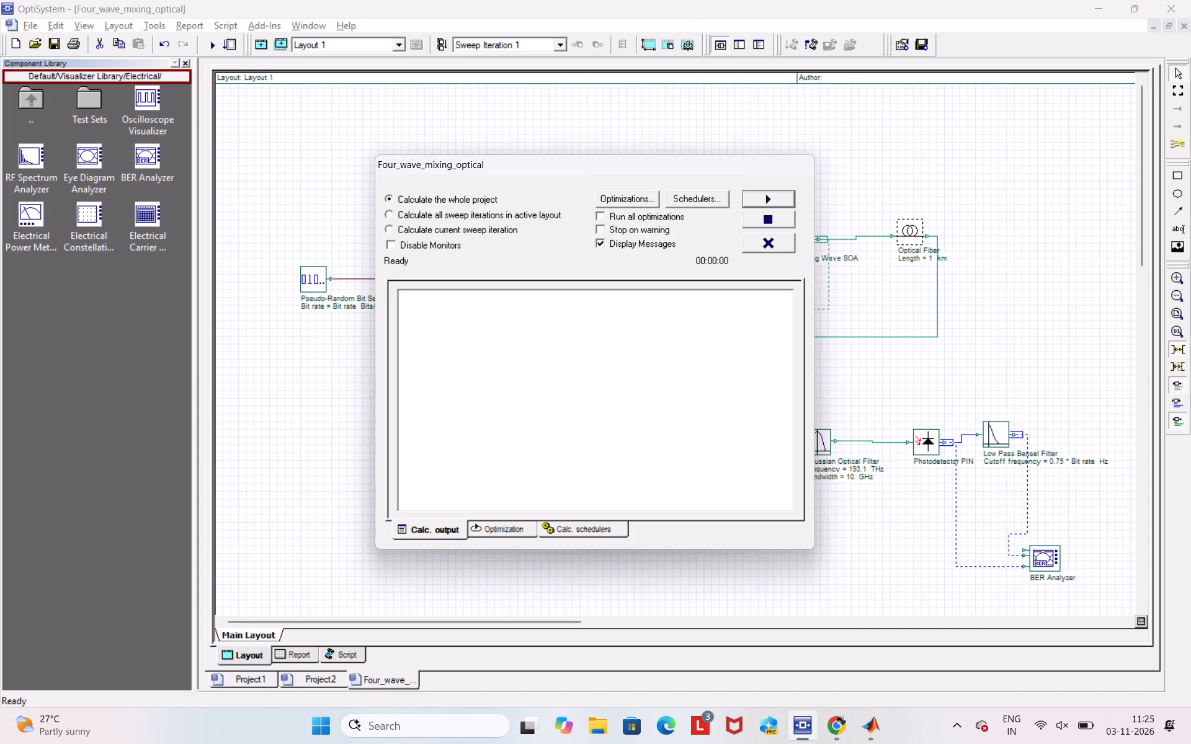
{"action": "left_click", "coordinate": [770, 195]}
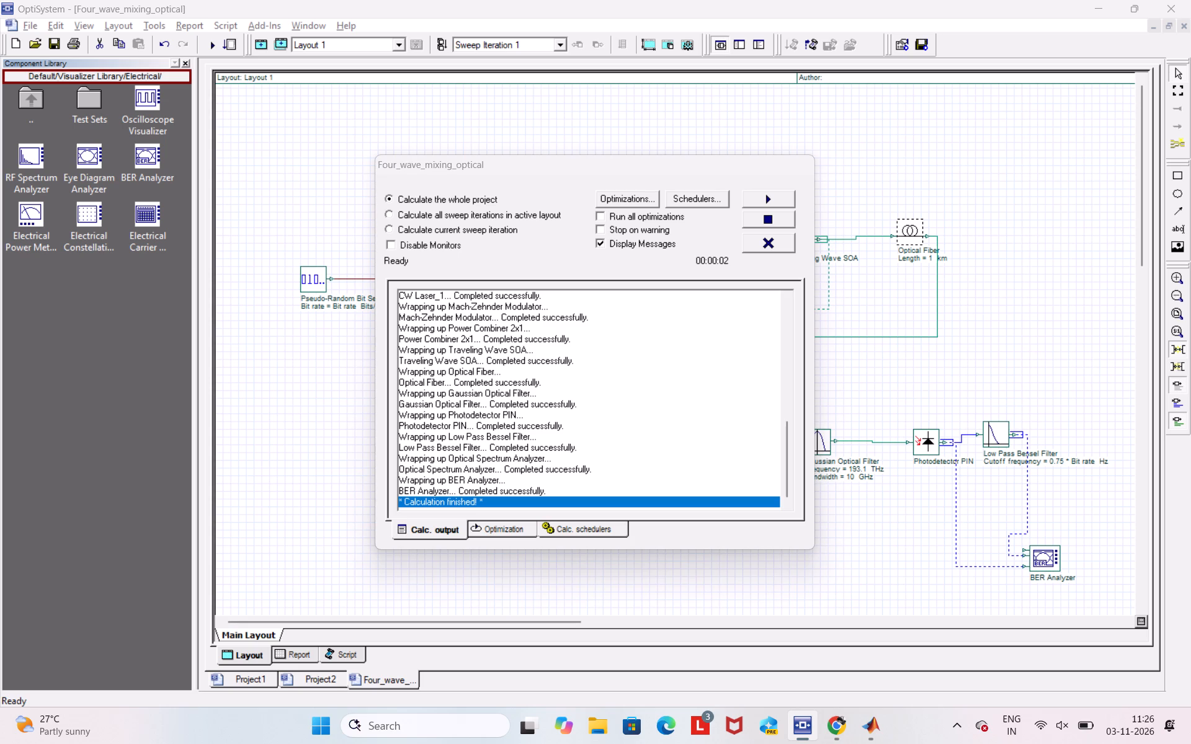
{"action": "left_click", "coordinate": [764, 246]}
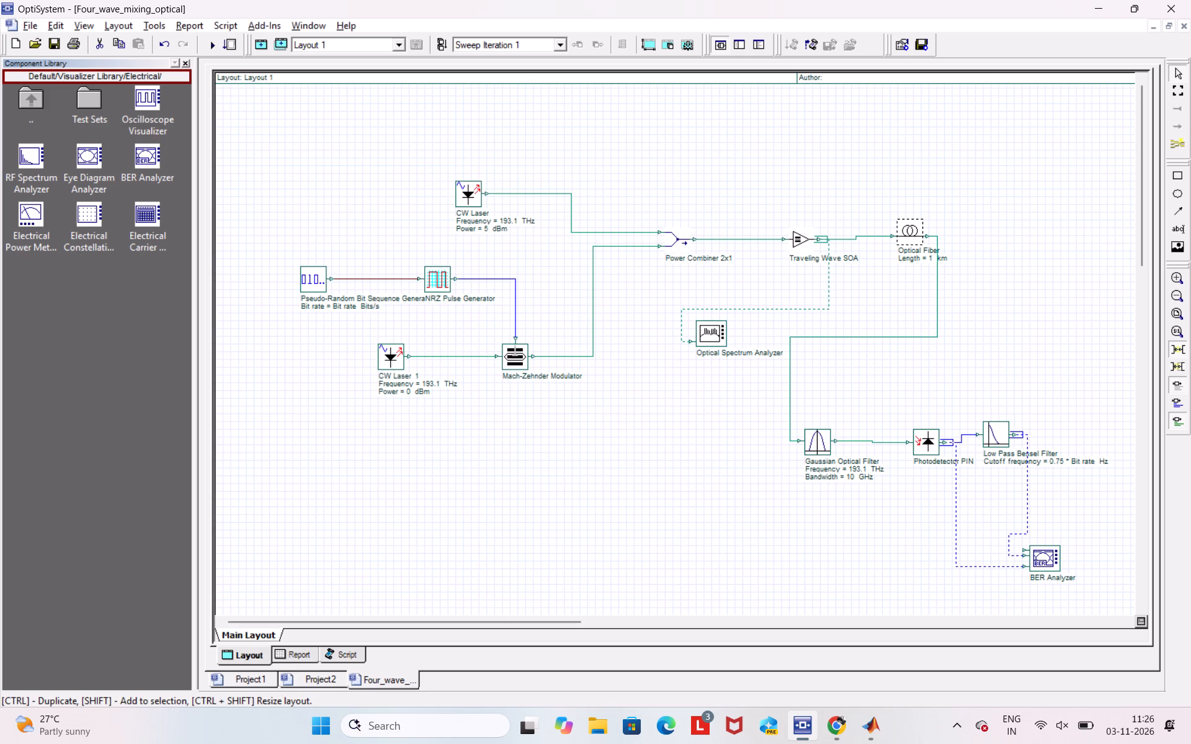
Open the Optical Spectrum Analyzer's power spectrum and move its window clear of the BER Analyzer component.
{"action": "double_click", "coordinate": [714, 334]}
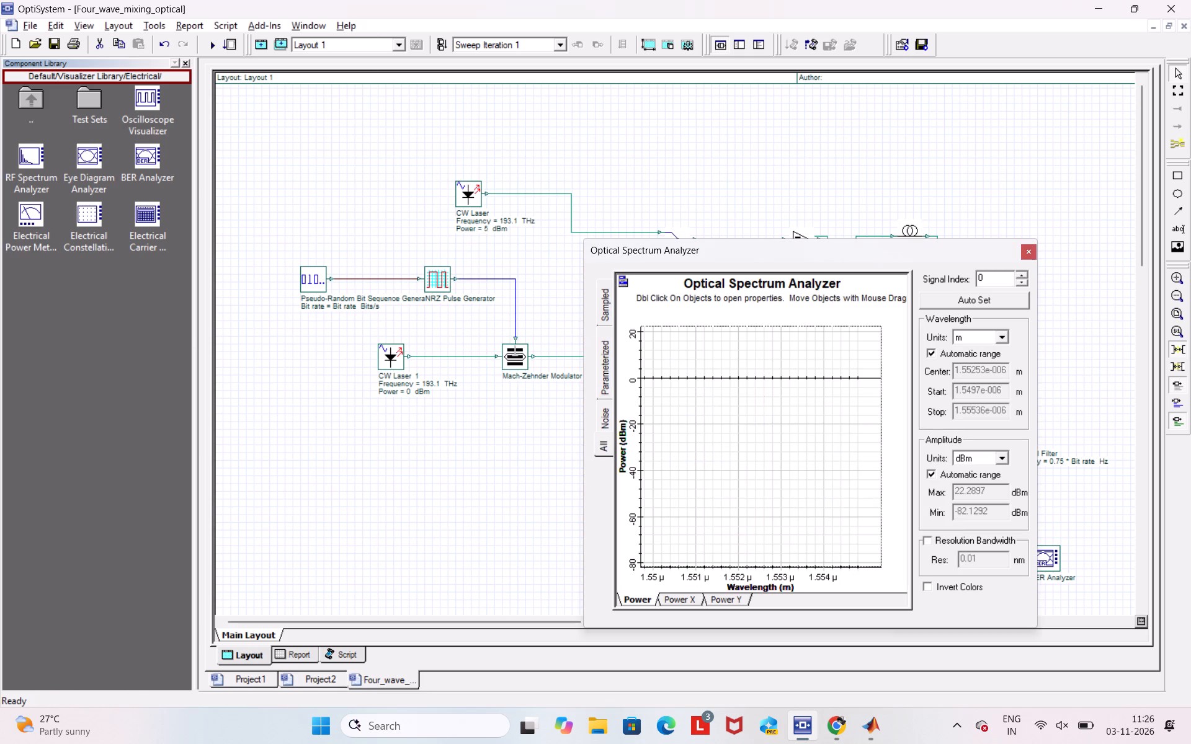
{"action": "left_click_drag", "start_coordinate": [811, 249], "coordinate": [373, 146]}
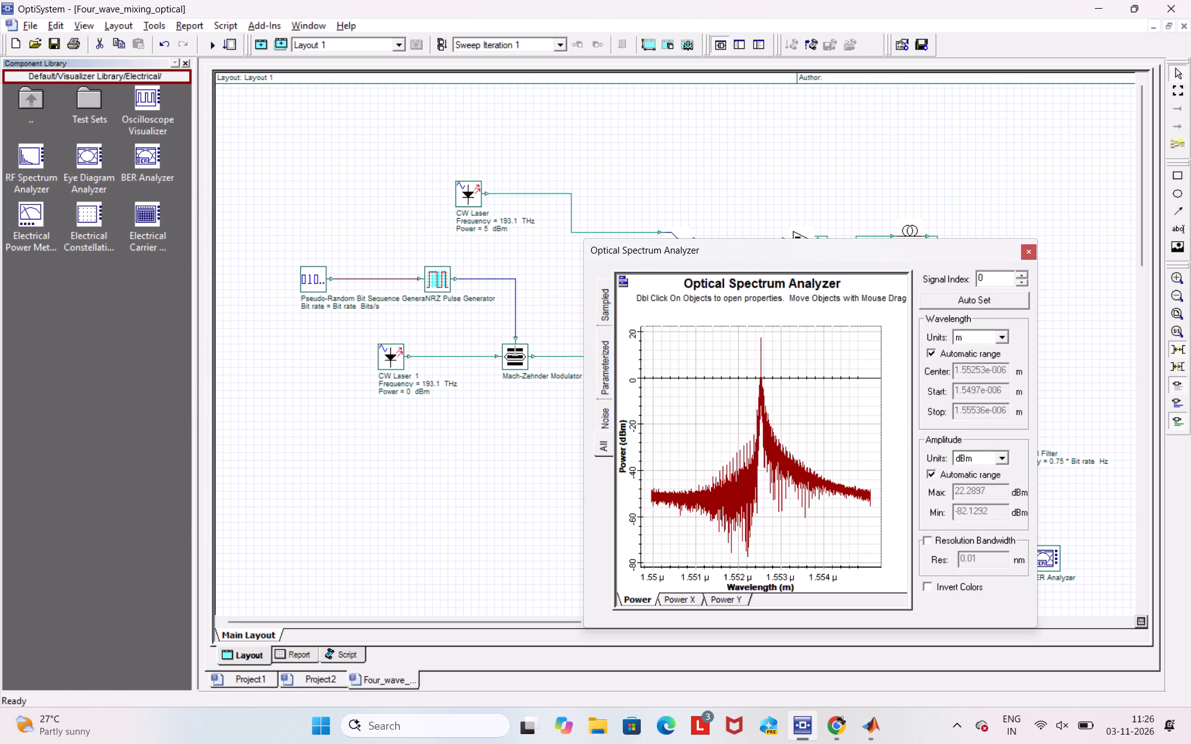
Examine the BER Analyzer's Q factor, minimum BER, threshold, height and BER pattern graphs, calculate its patterns, and close both analyzer windows.
{"action": "double_click", "coordinate": [1055, 560]}
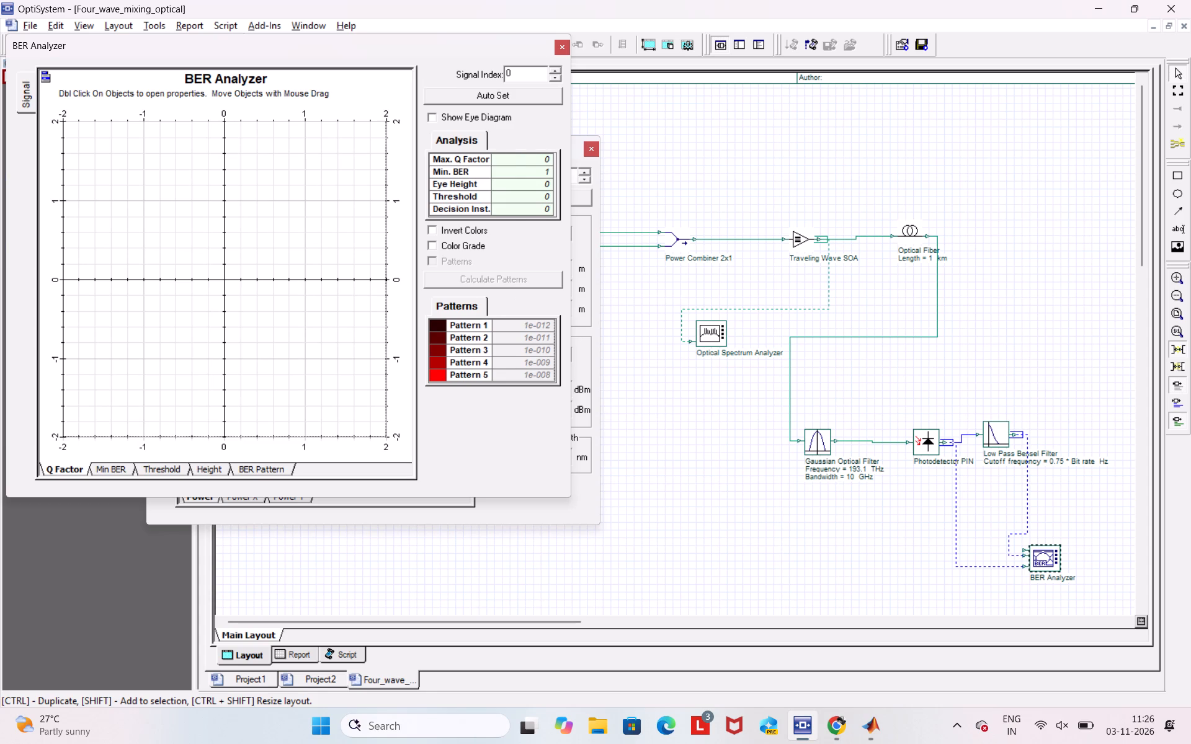
{"action": "left_click_drag", "start_coordinate": [294, 40], "coordinate": [879, 158]}
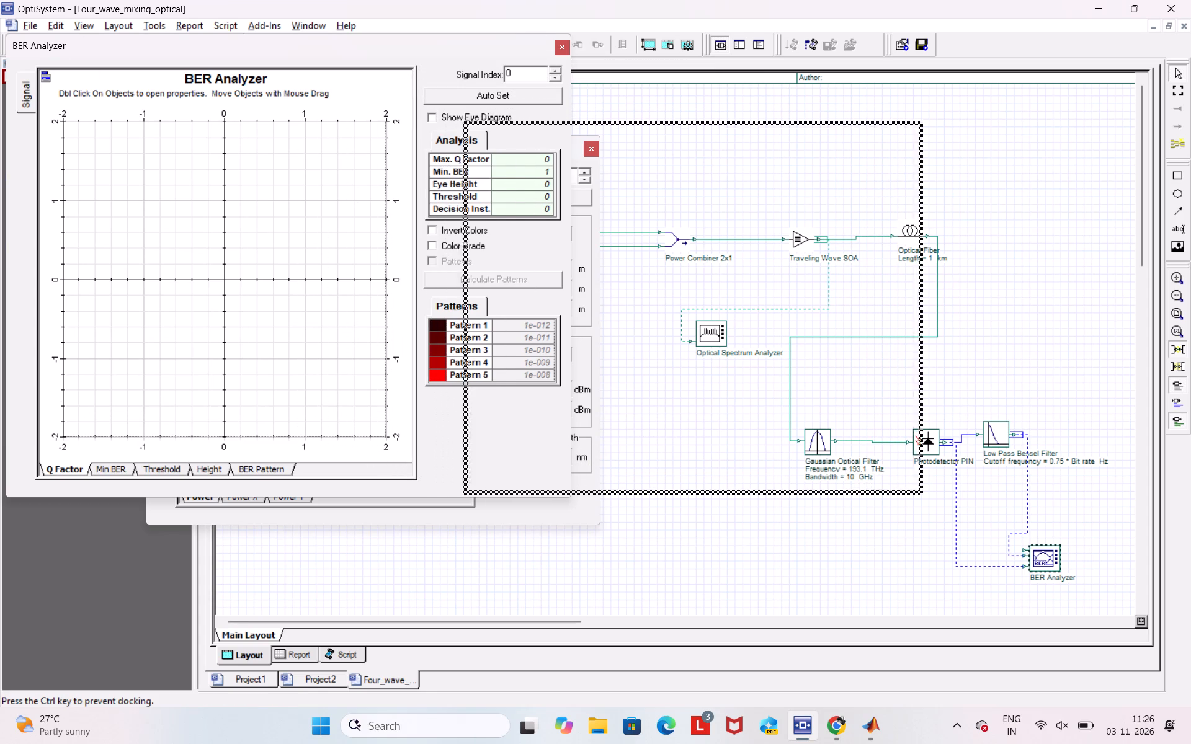
{"action": "left_click_drag", "start_coordinate": [879, 158], "coordinate": [947, 160]}
{"action": "left_click_drag", "start_coordinate": [932, 171], "coordinate": [853, 159]}
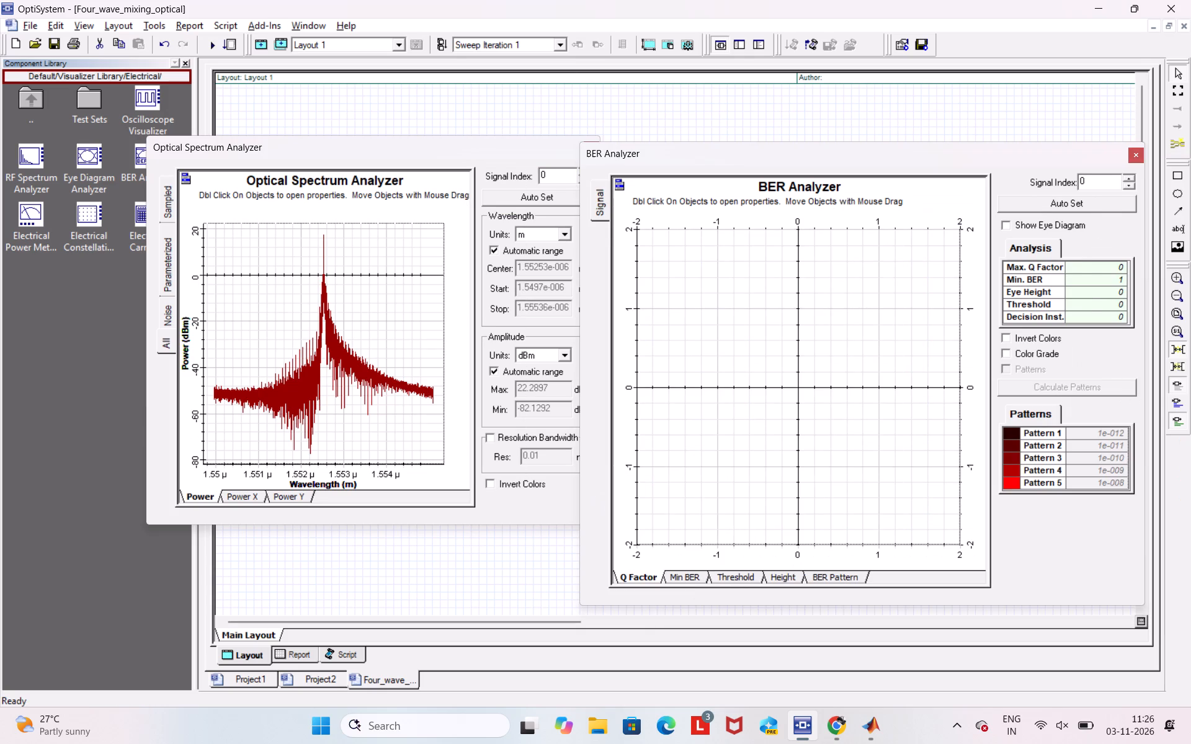
{"action": "left_click", "coordinate": [677, 575]}
{"action": "left_click", "coordinate": [728, 577]}
{"action": "left_click", "coordinate": [785, 577]}
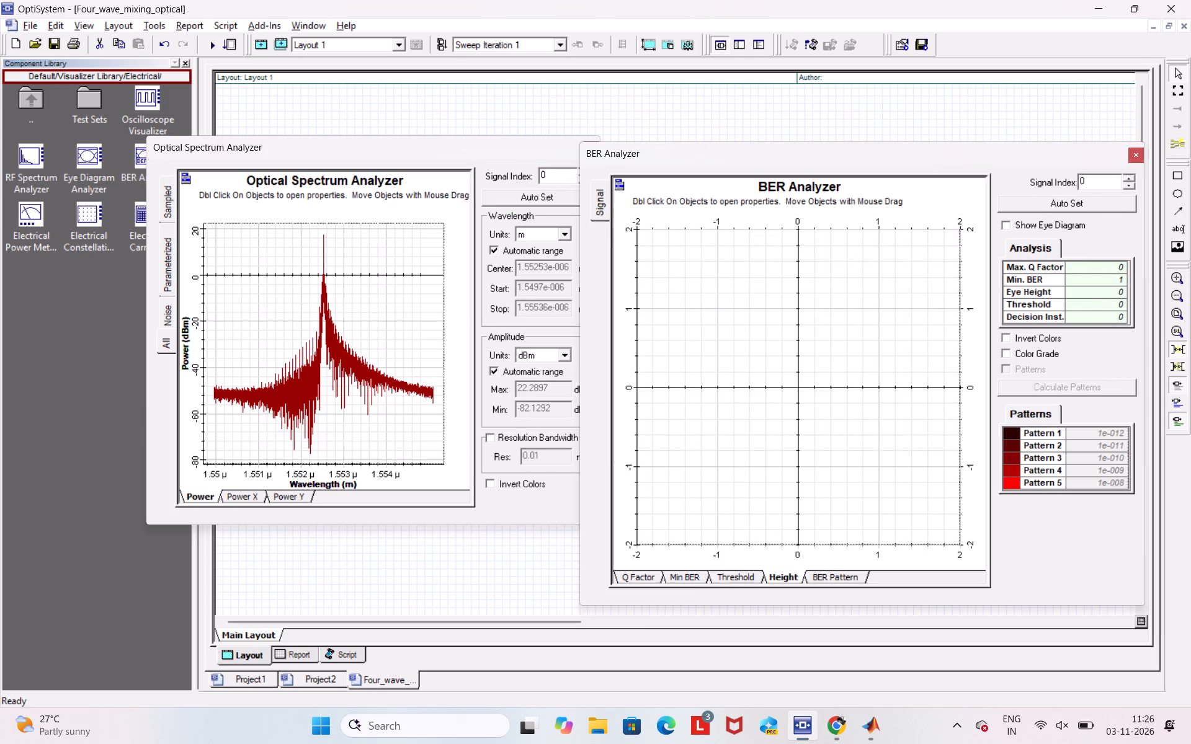
{"action": "left_click", "coordinate": [825, 574]}
{"action": "left_click", "coordinate": [643, 577]}
{"action": "left_click", "coordinate": [1023, 387]}
{"action": "left_click", "coordinate": [839, 578]}
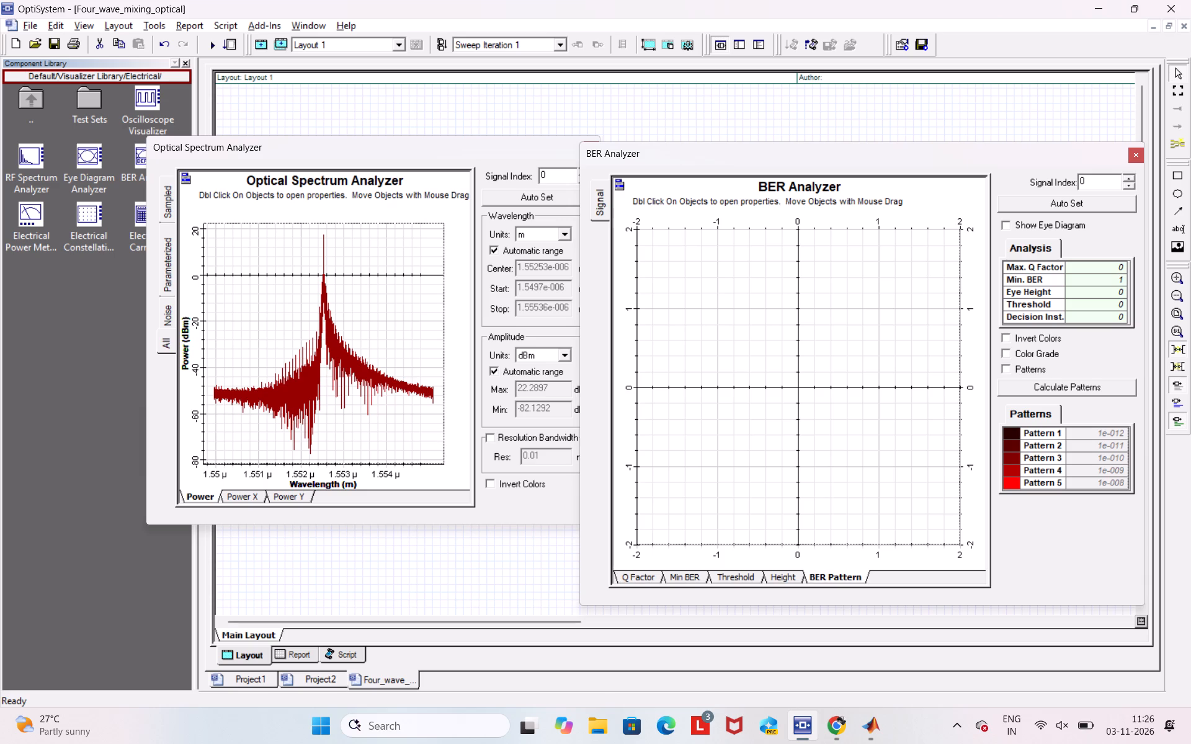
{"action": "left_click", "coordinate": [1058, 386]}
{"action": "left_click", "coordinate": [637, 580]}
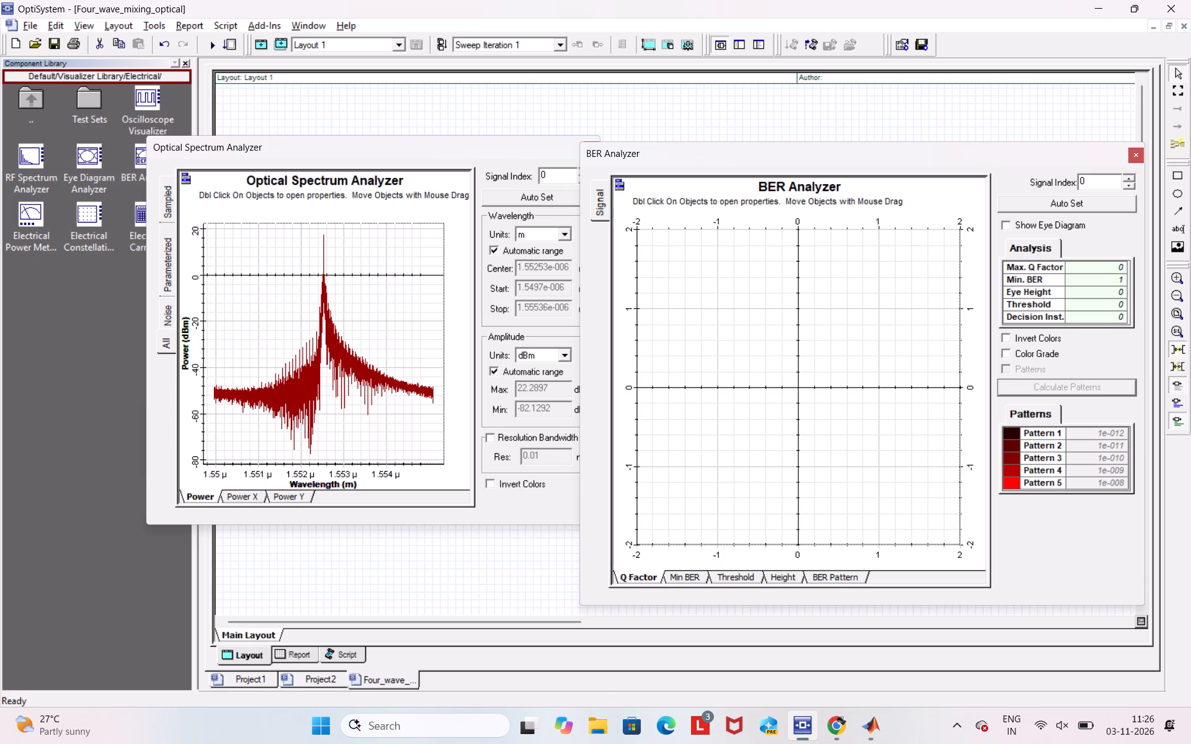
{"action": "left_click", "coordinate": [1058, 447]}
{"action": "left_click", "coordinate": [1135, 154]}
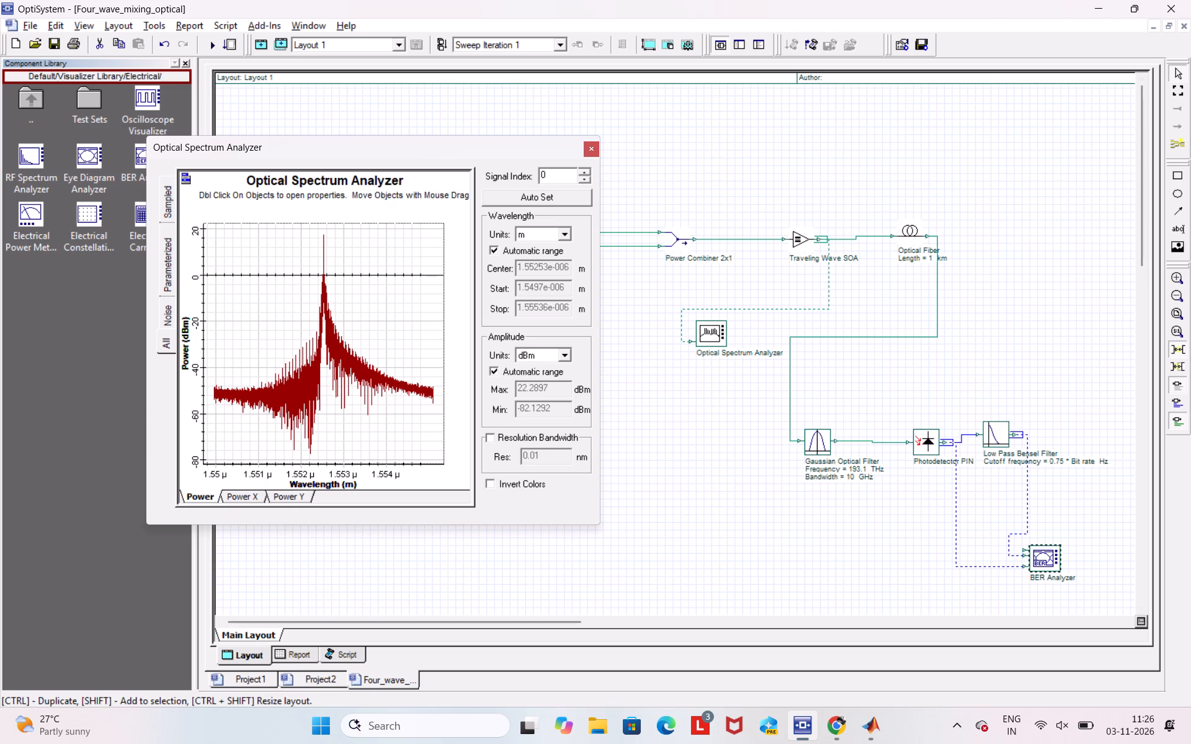
{"action": "left_click", "coordinate": [592, 149]}
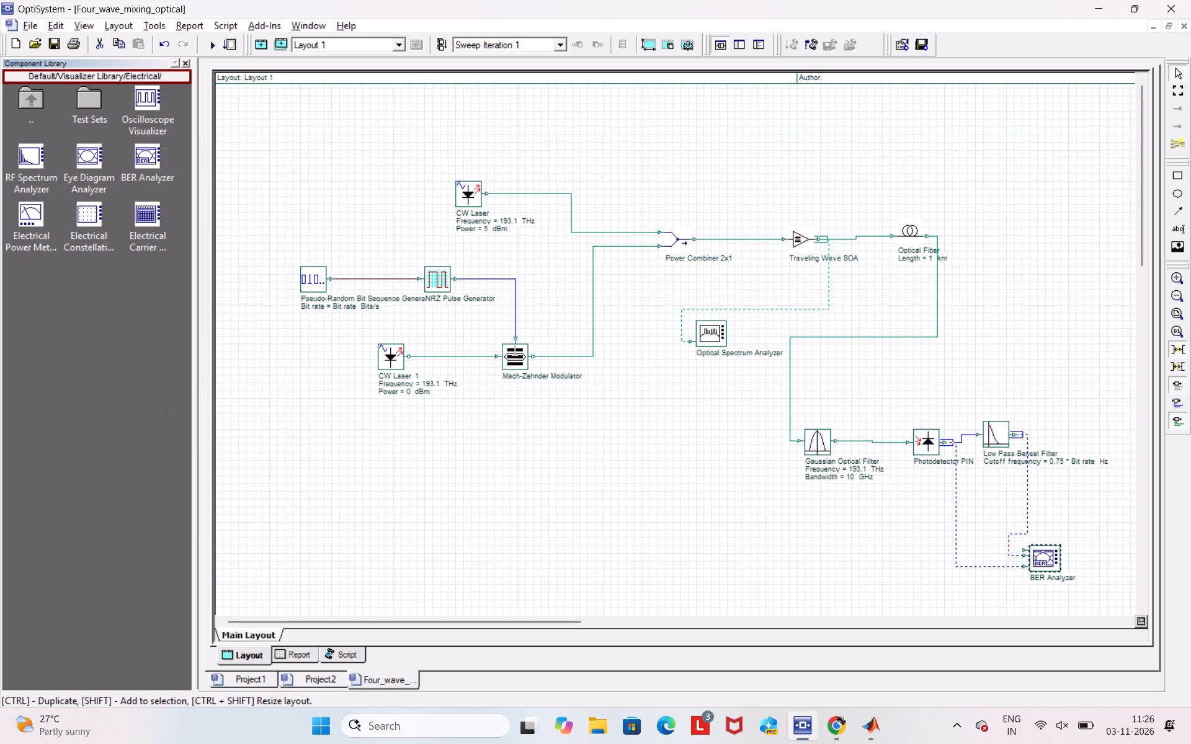
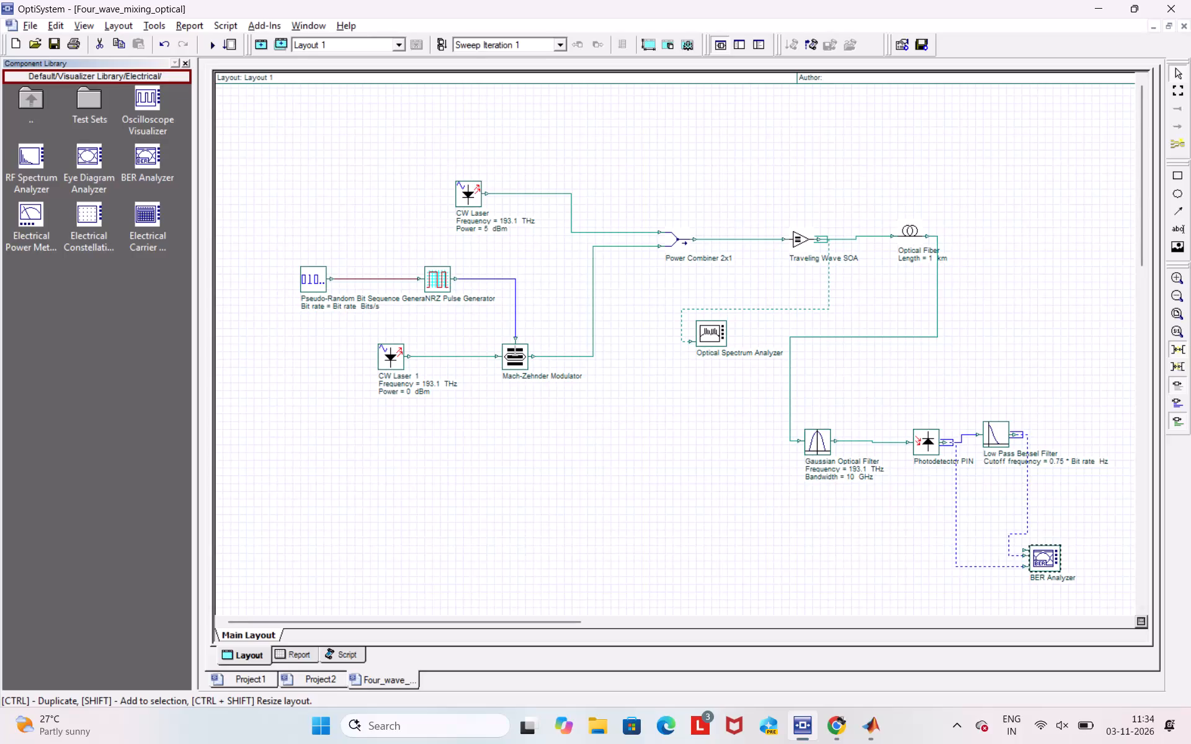
Review the Optical Spectrum Analyzer's power spectrum once more and close its window.
{"action": "double_click", "coordinate": [715, 338]}
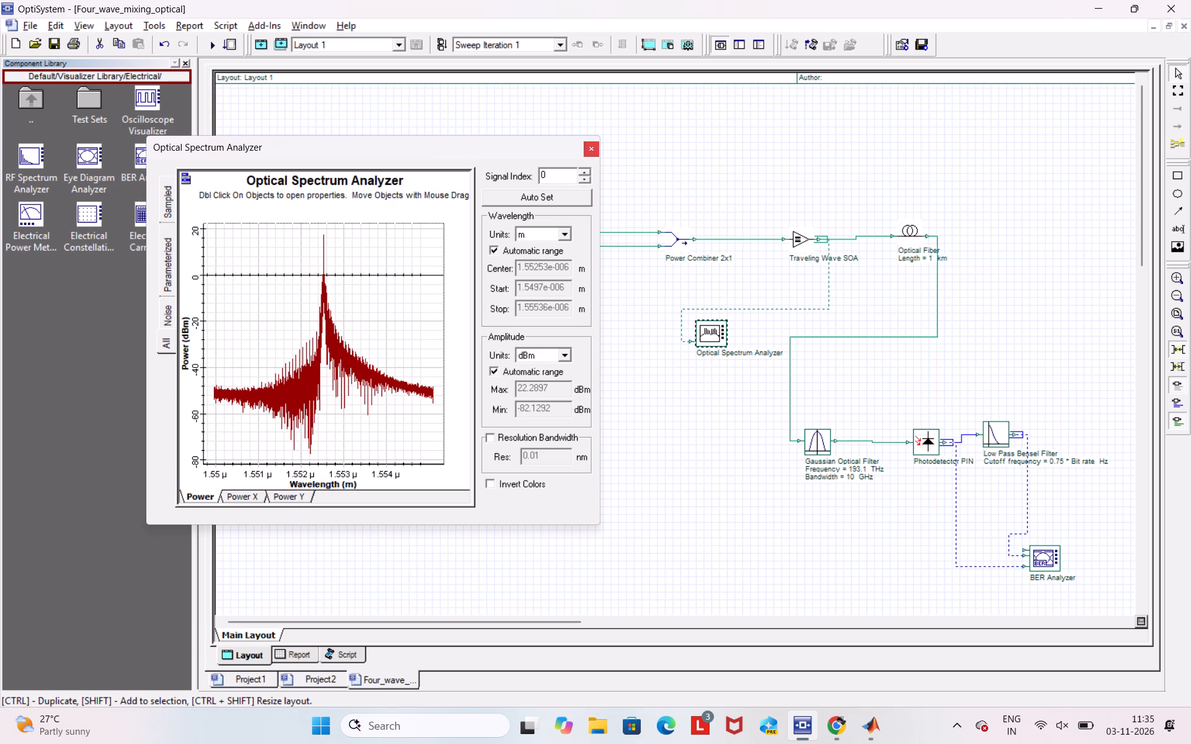
{"action": "left_click", "coordinate": [592, 152]}
Exit OptiSystem, saving Project1 over the existing Project1.osd in Downloads and also saving the changes to Project2.
{"action": "key", "text": "ctrl+w"}
{"action": "left_click", "coordinate": [1190, 0]}
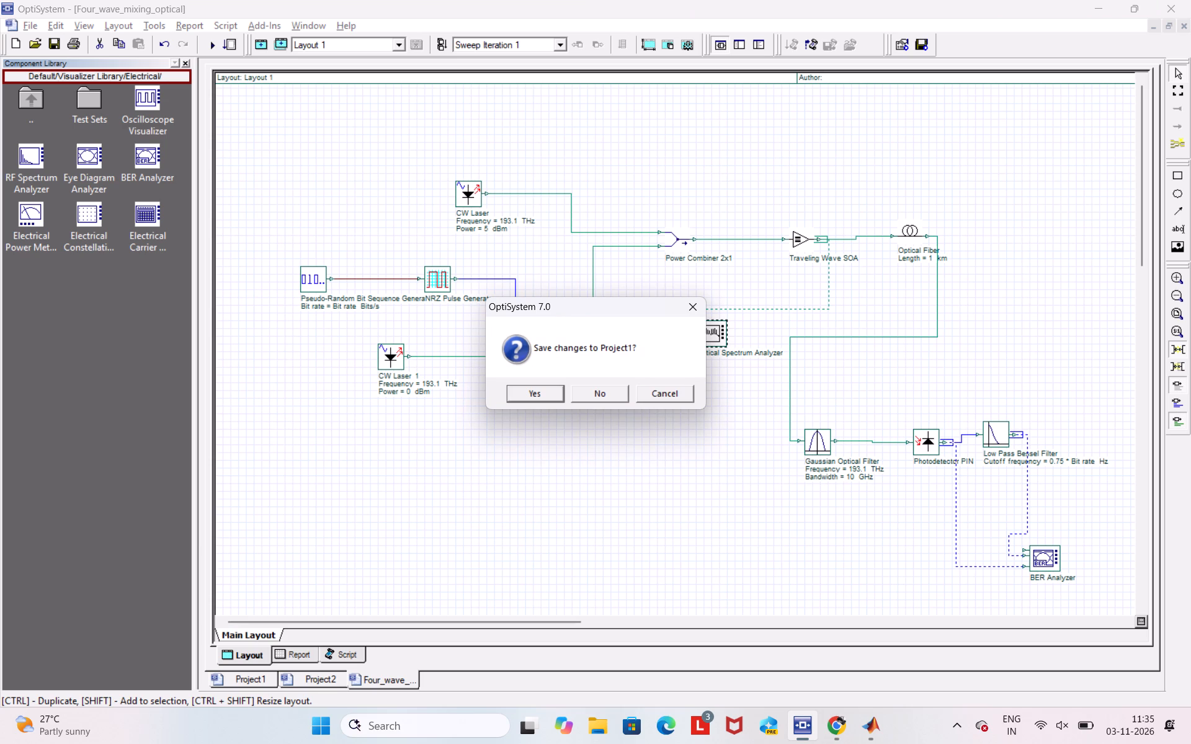
{"action": "left_click", "coordinate": [541, 397]}
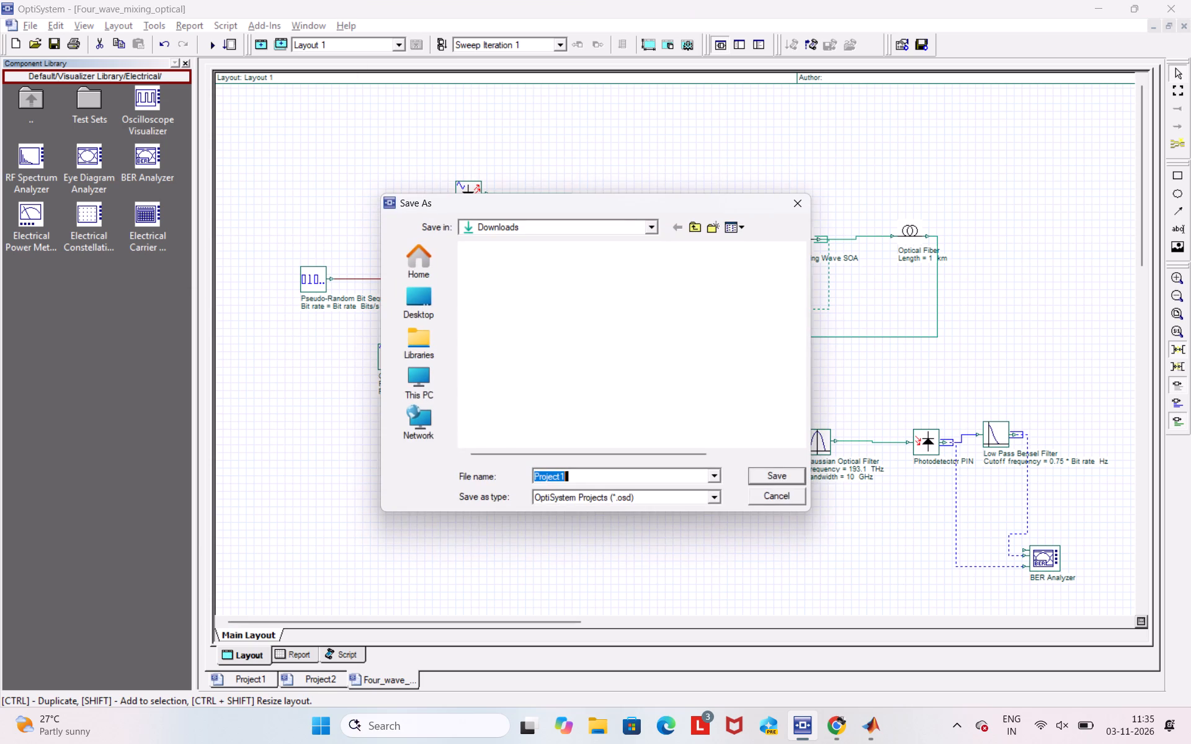
{"action": "left_click", "coordinate": [764, 480]}
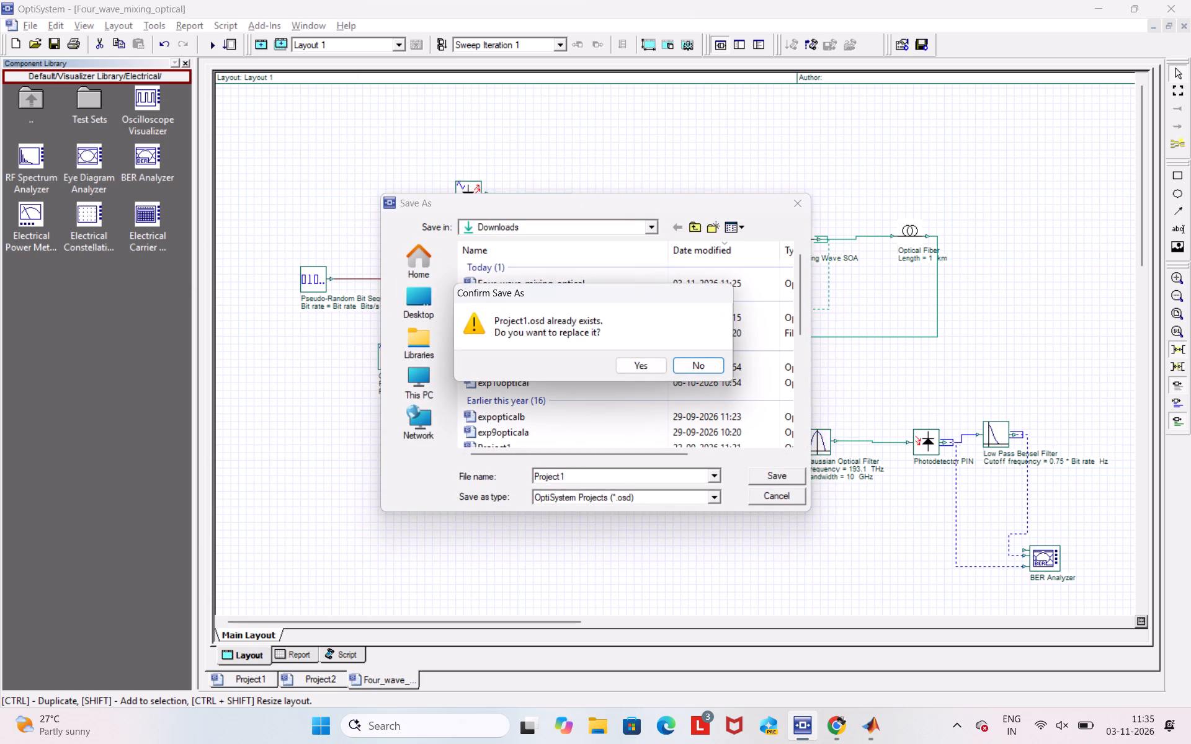
{"action": "left_click", "coordinate": [622, 357]}
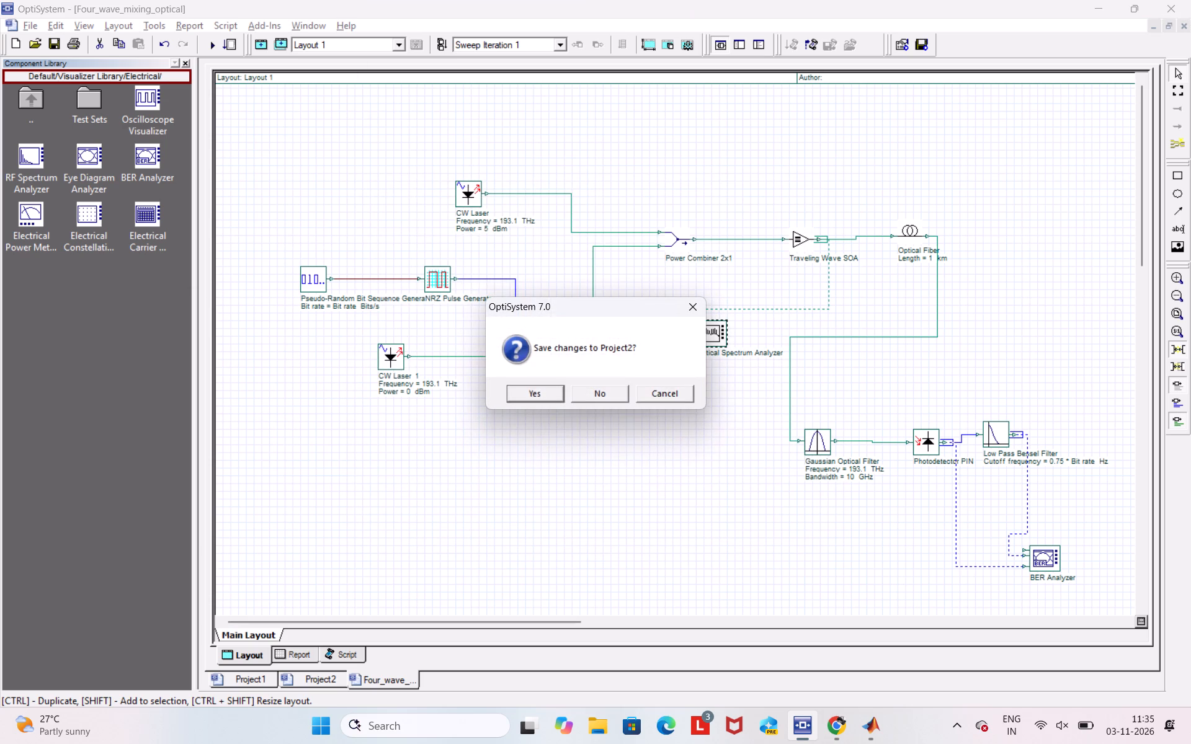
{"action": "left_click", "coordinate": [540, 401]}
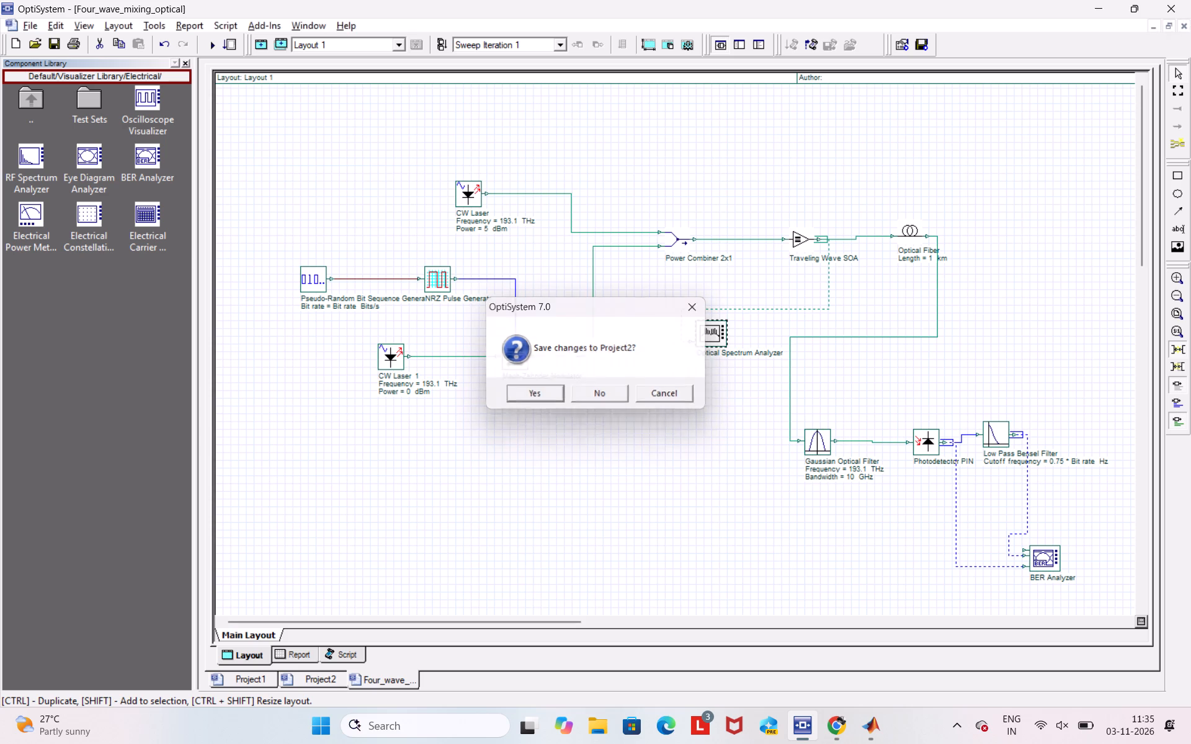
{"action": "left_click", "coordinate": [749, 476]}
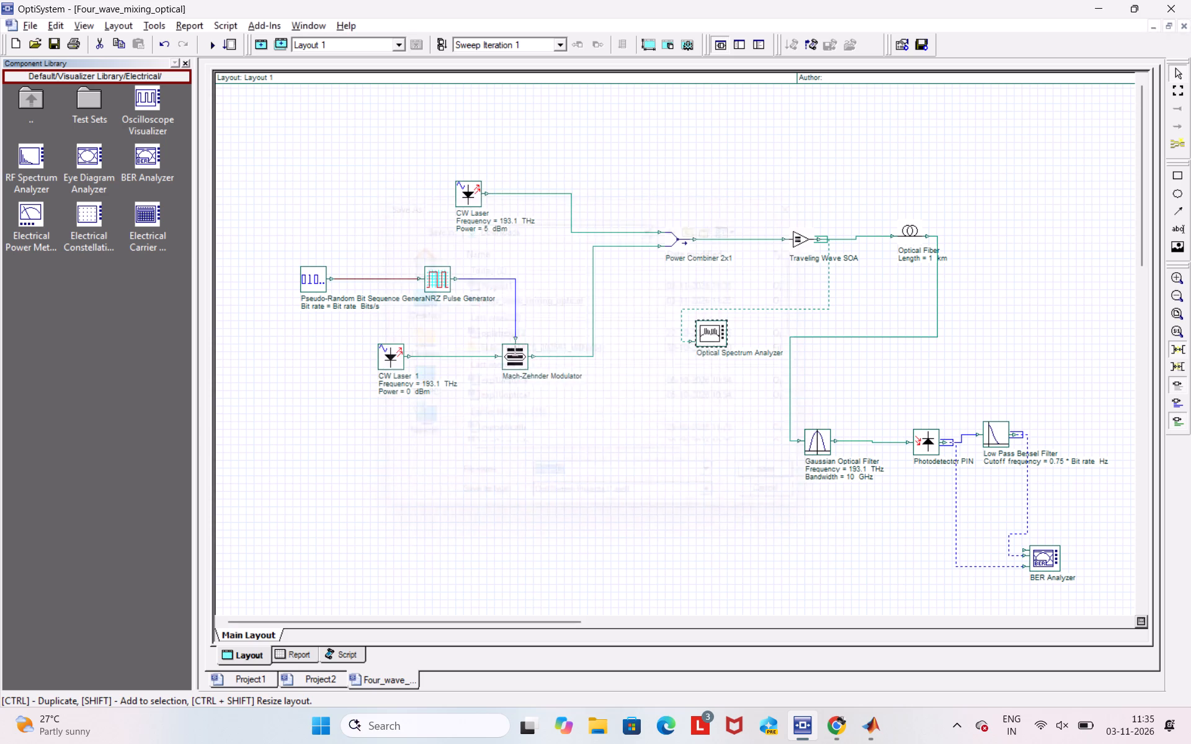
{"action": "left_click", "coordinate": [613, 399]}
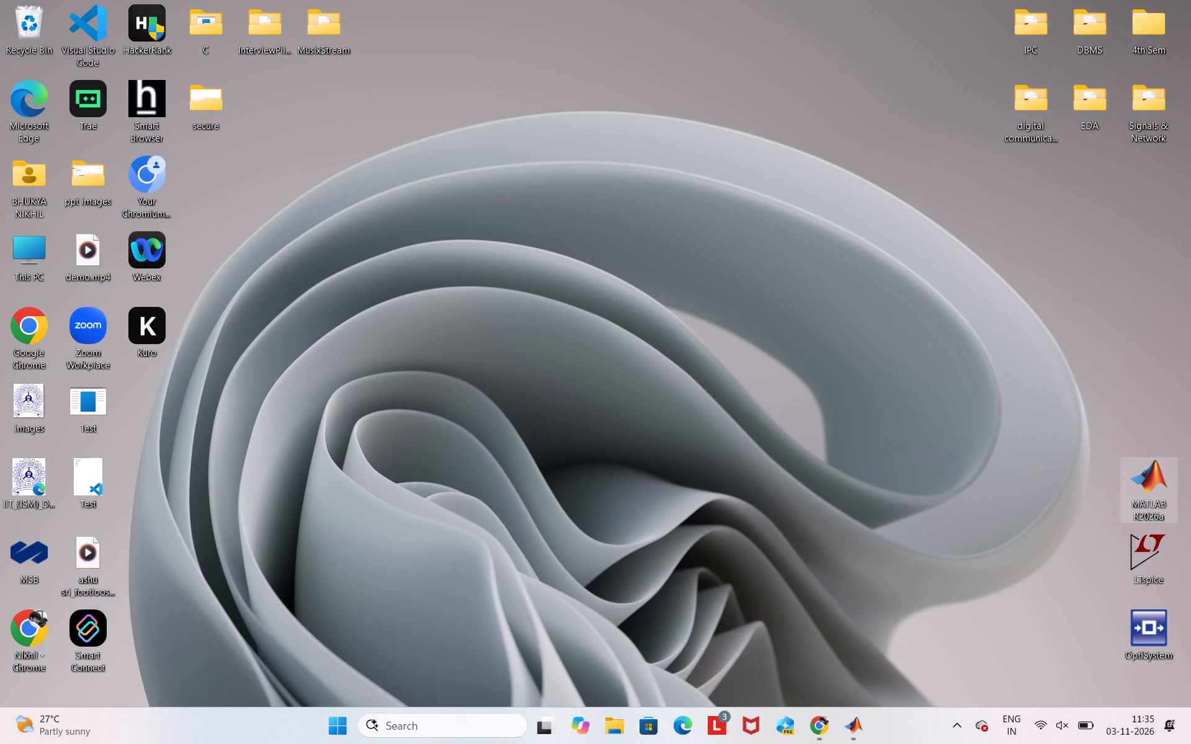
Switch to MATLAB, close the exp13optical_3.m script and exit MATLAB.
{"action": "key", "text": "alt+Tab"}
{"action": "key", "text": "ctrl+w"}
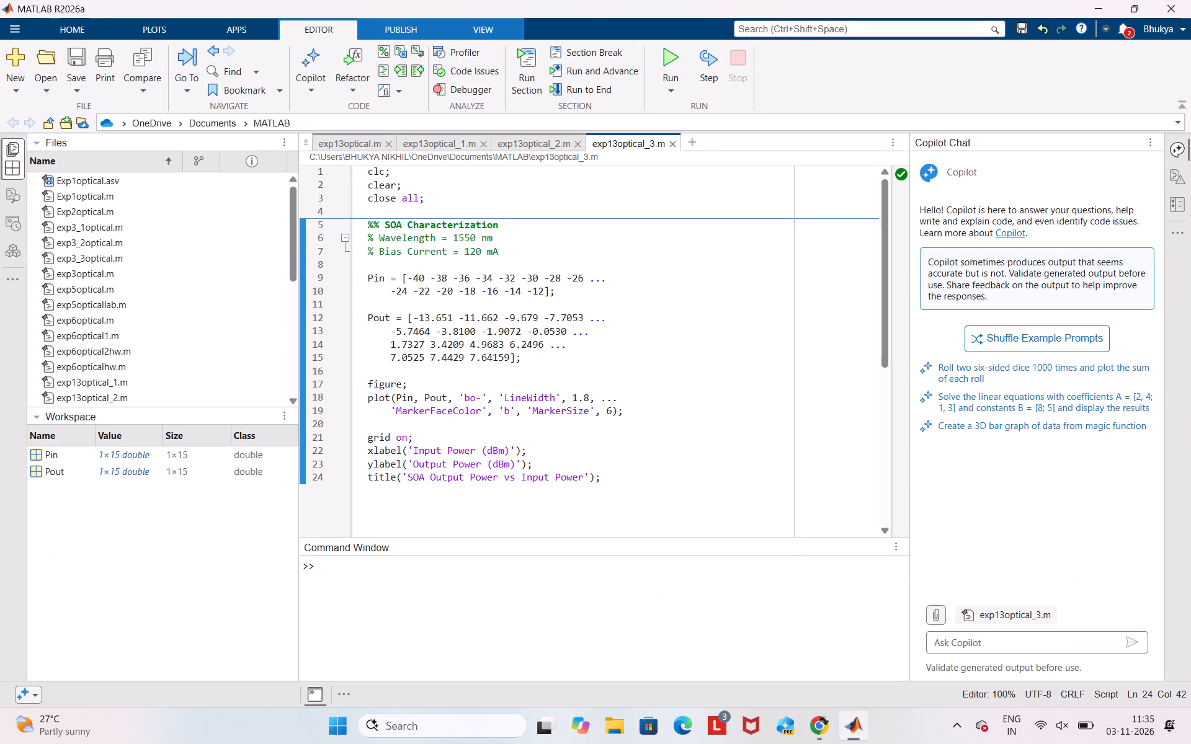
{"action": "left_click", "coordinate": [1190, 0]}
{"action": "left_click", "coordinate": [1190, 0]}
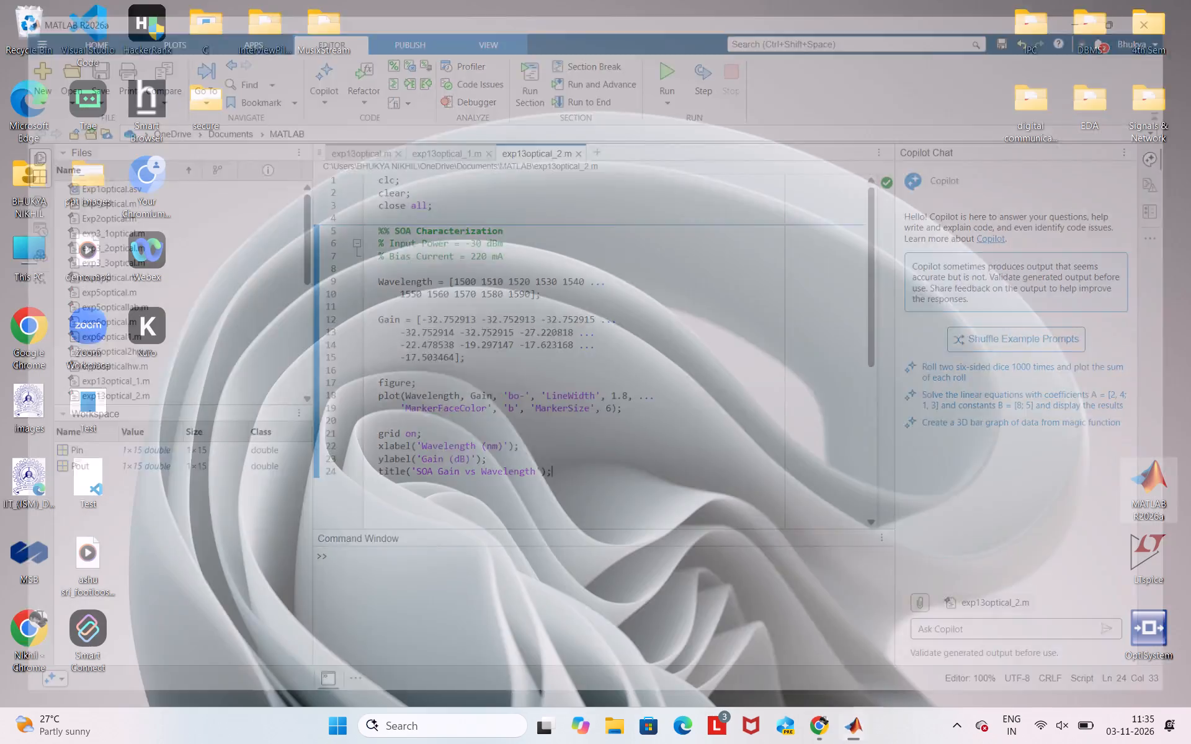